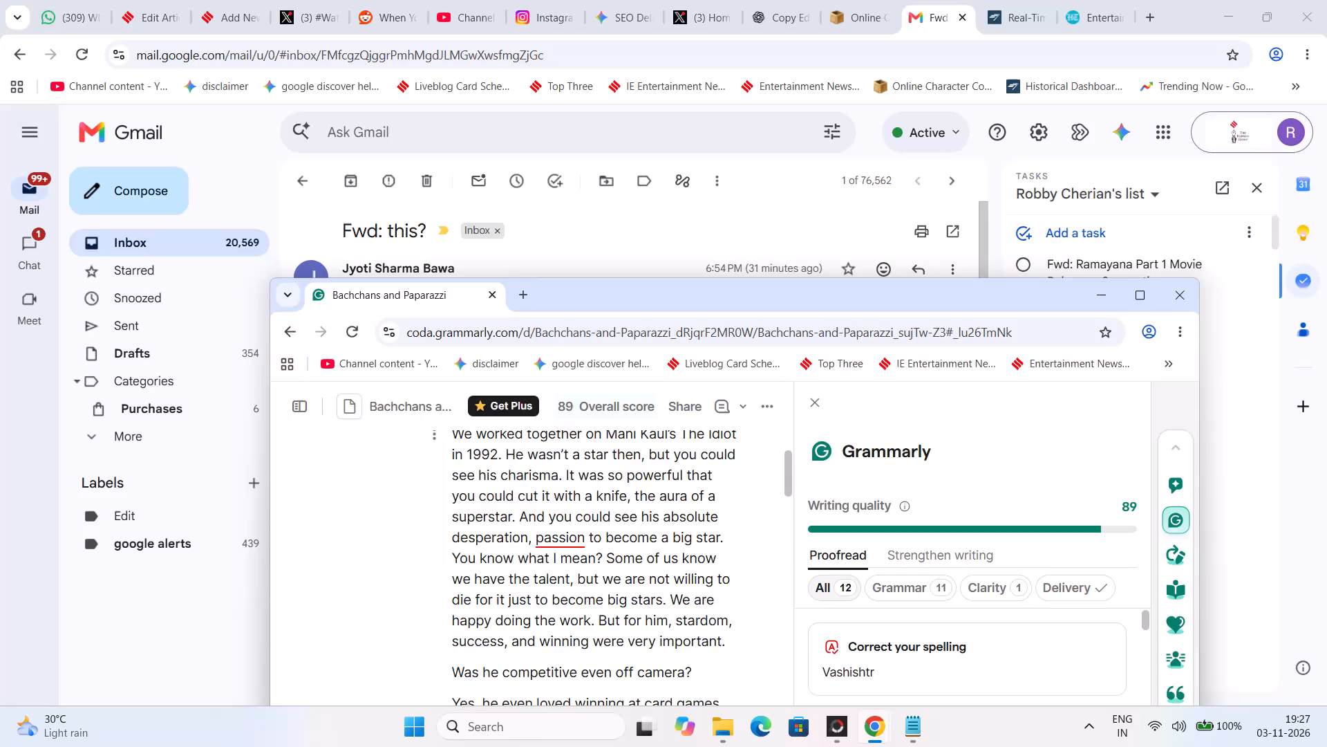
Select the words "even loved winning at card games" in the Grammarly draft's answer about being competitive off camera.
scroll(616, 633, "down", 2)
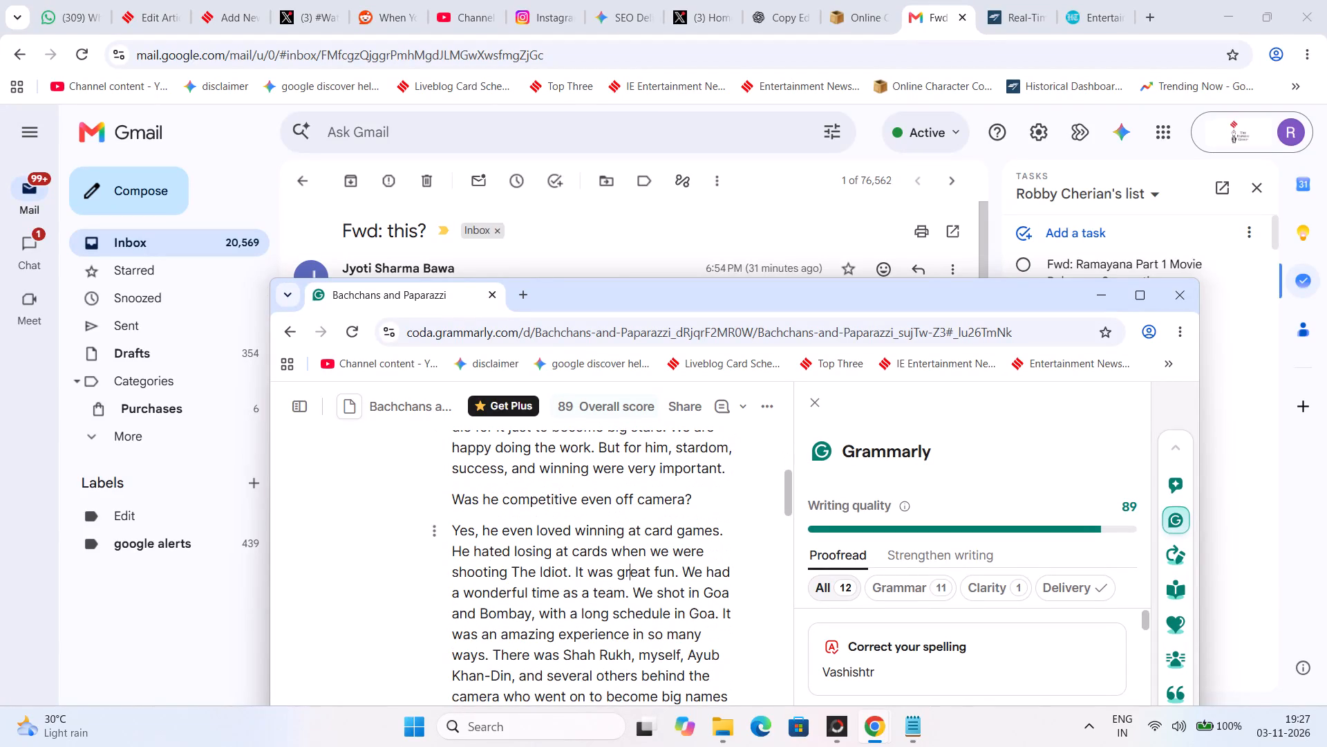
left_click_drag(504, 530, 530, 531)
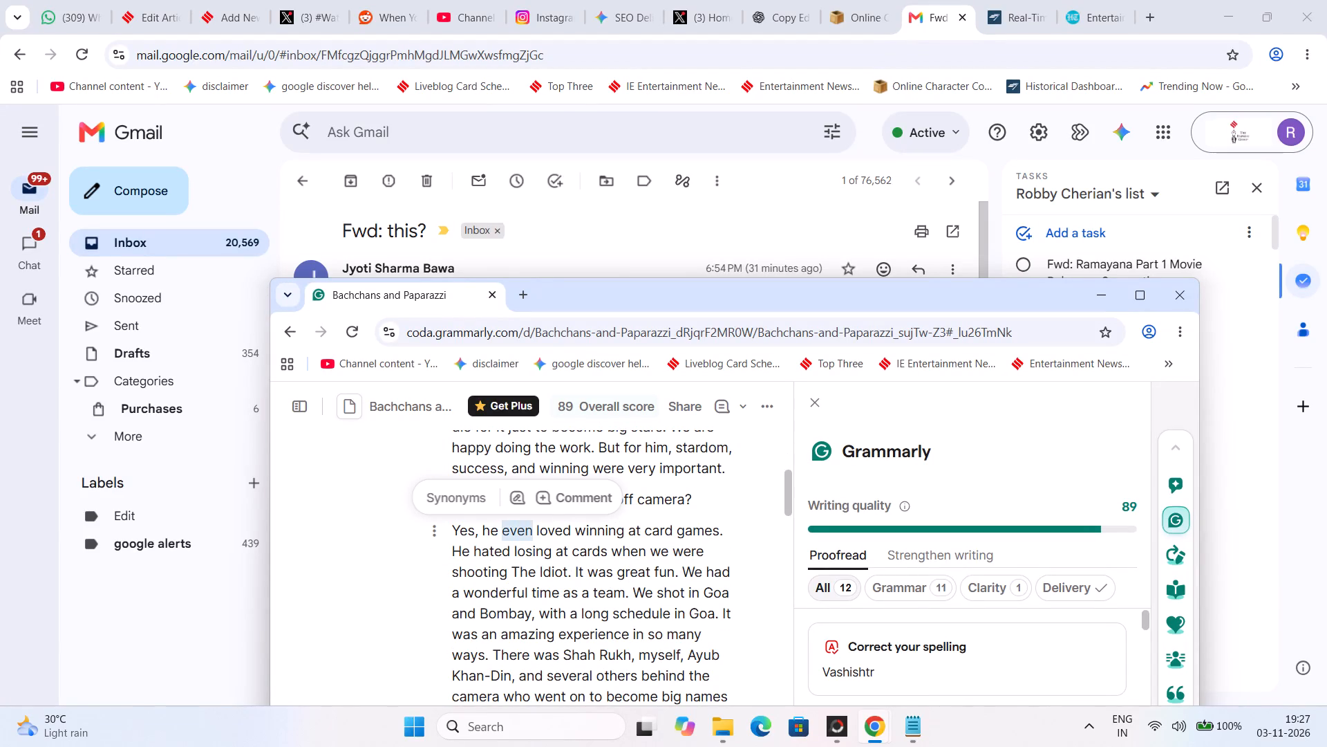
left_click_drag(530, 531, 620, 531)
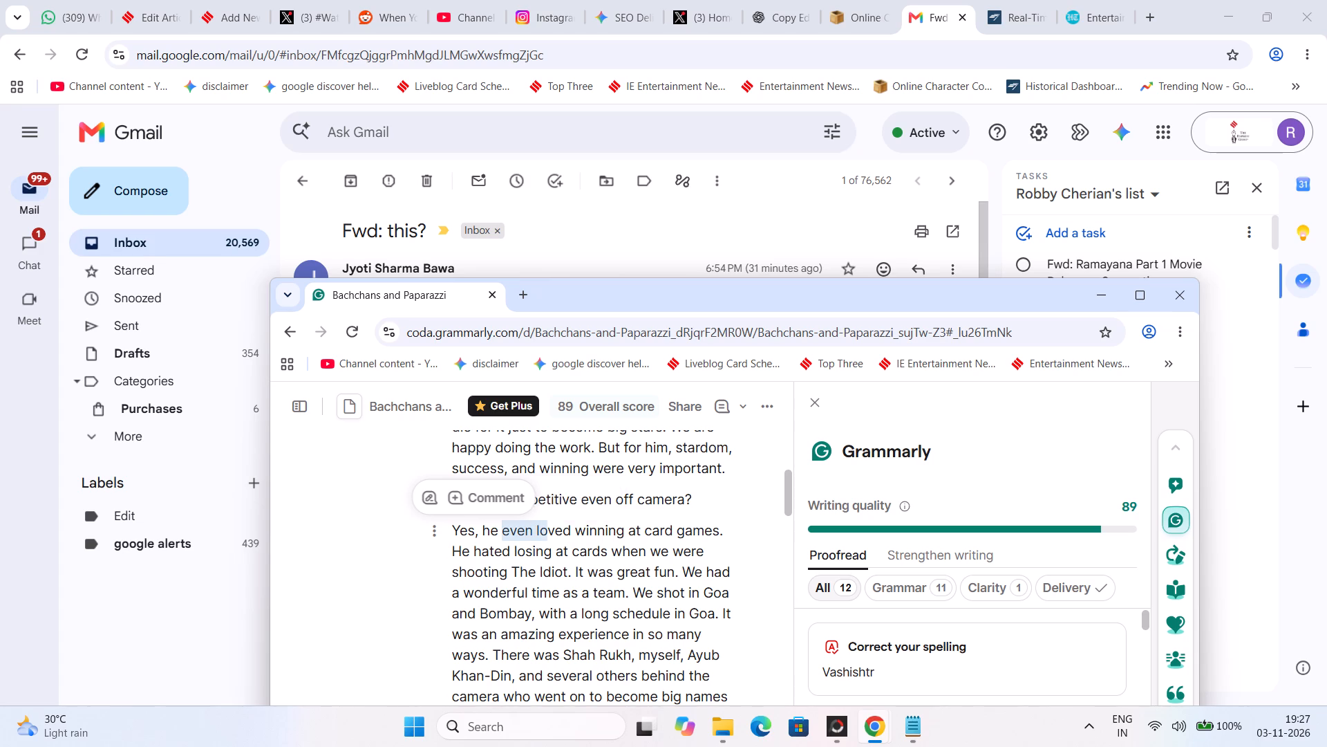
left_click_drag(620, 531, 733, 531)
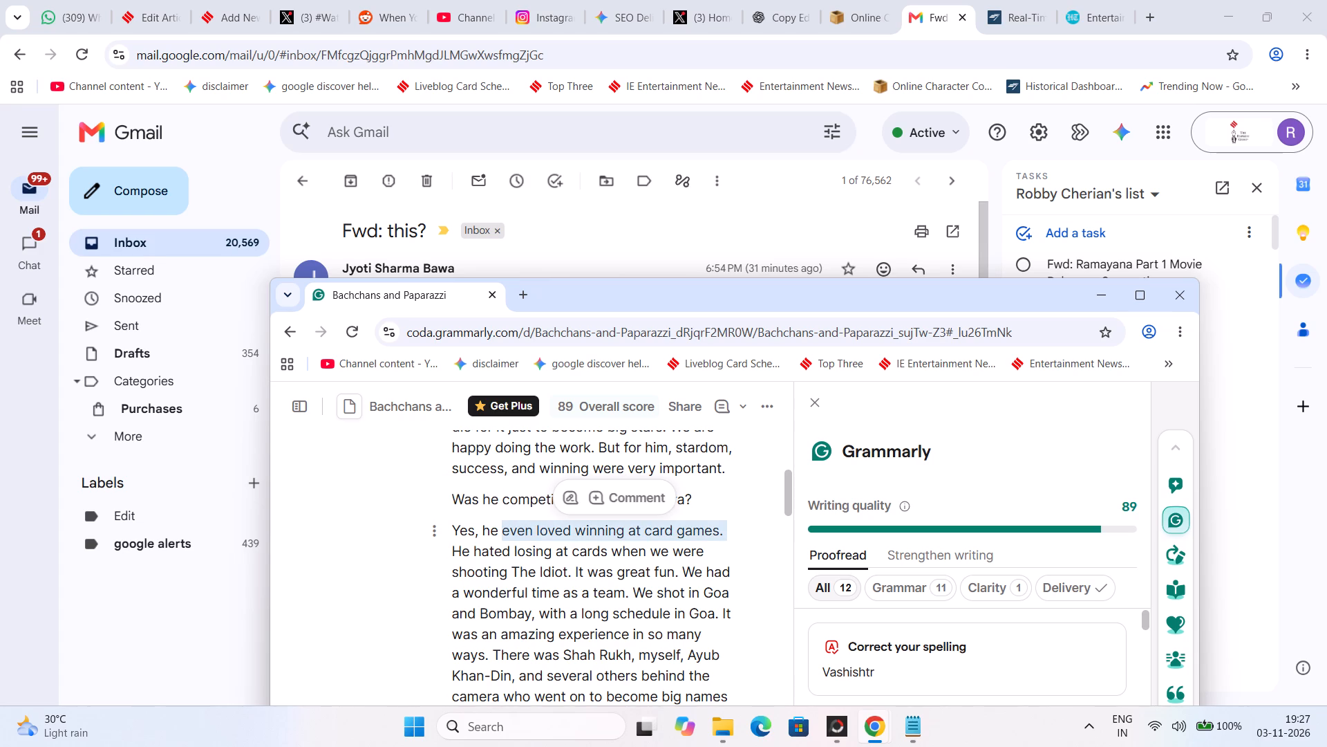
Delete the selected words and shorten the opening so the answer about being competitive off camera begins "Yes. He hated losing".
key("BackSpace")
key("BackSpace")
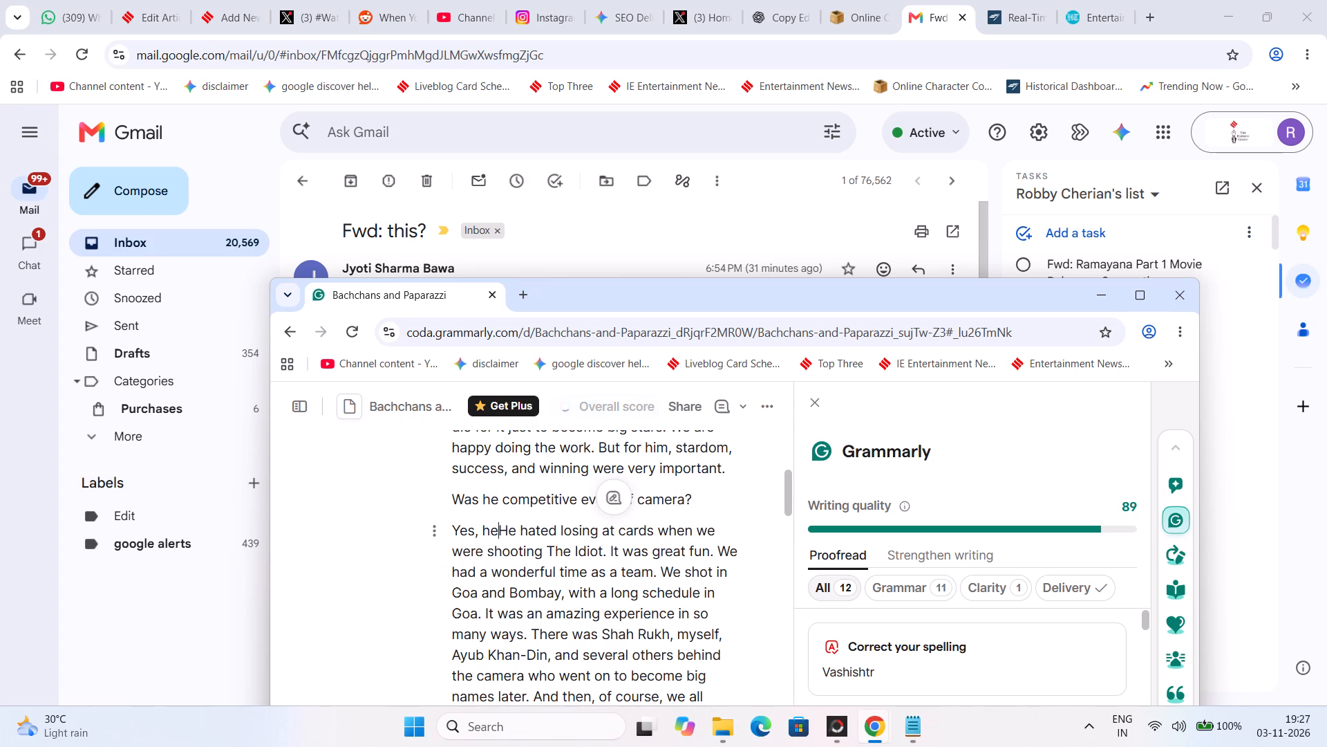
key("BackSpace")
key("BackSpace")
key("BackSpace")
key("BackSpace")
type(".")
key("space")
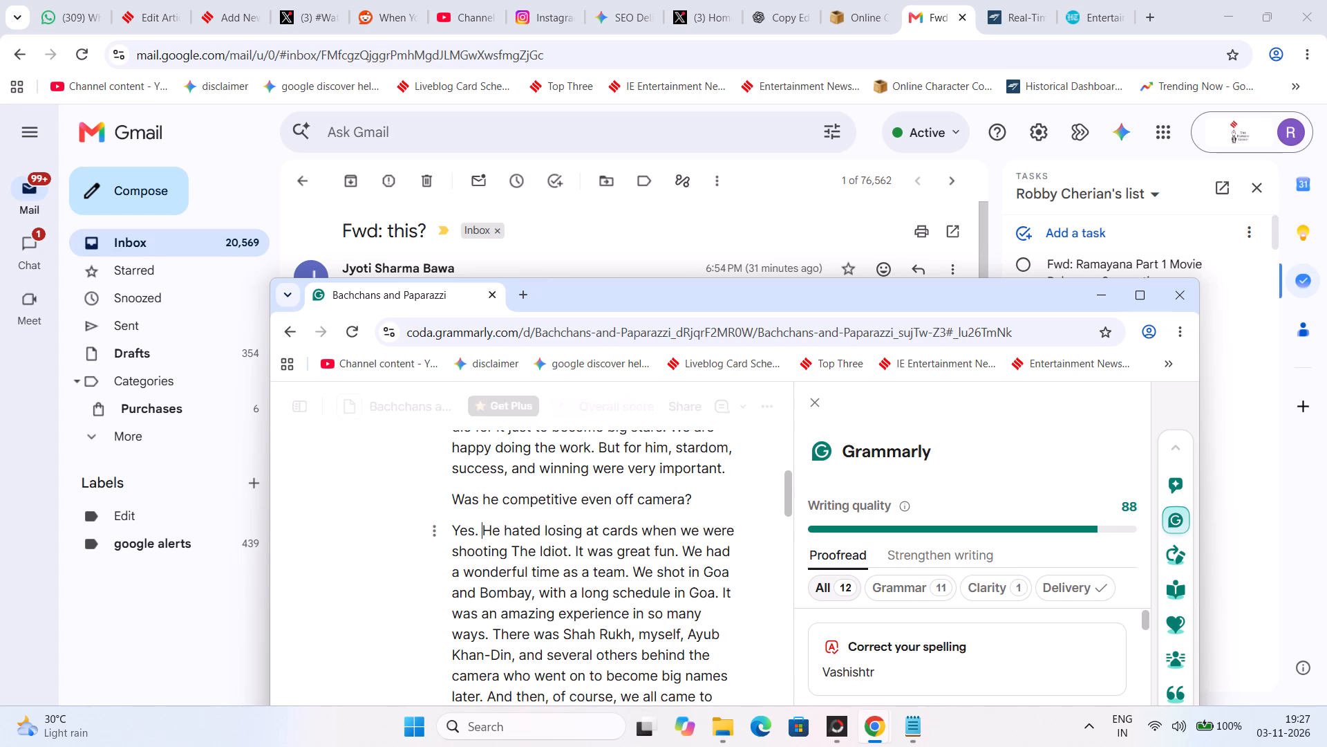
Replace the hyphen in "Ayub Khan-Din" with a space in the same answer.
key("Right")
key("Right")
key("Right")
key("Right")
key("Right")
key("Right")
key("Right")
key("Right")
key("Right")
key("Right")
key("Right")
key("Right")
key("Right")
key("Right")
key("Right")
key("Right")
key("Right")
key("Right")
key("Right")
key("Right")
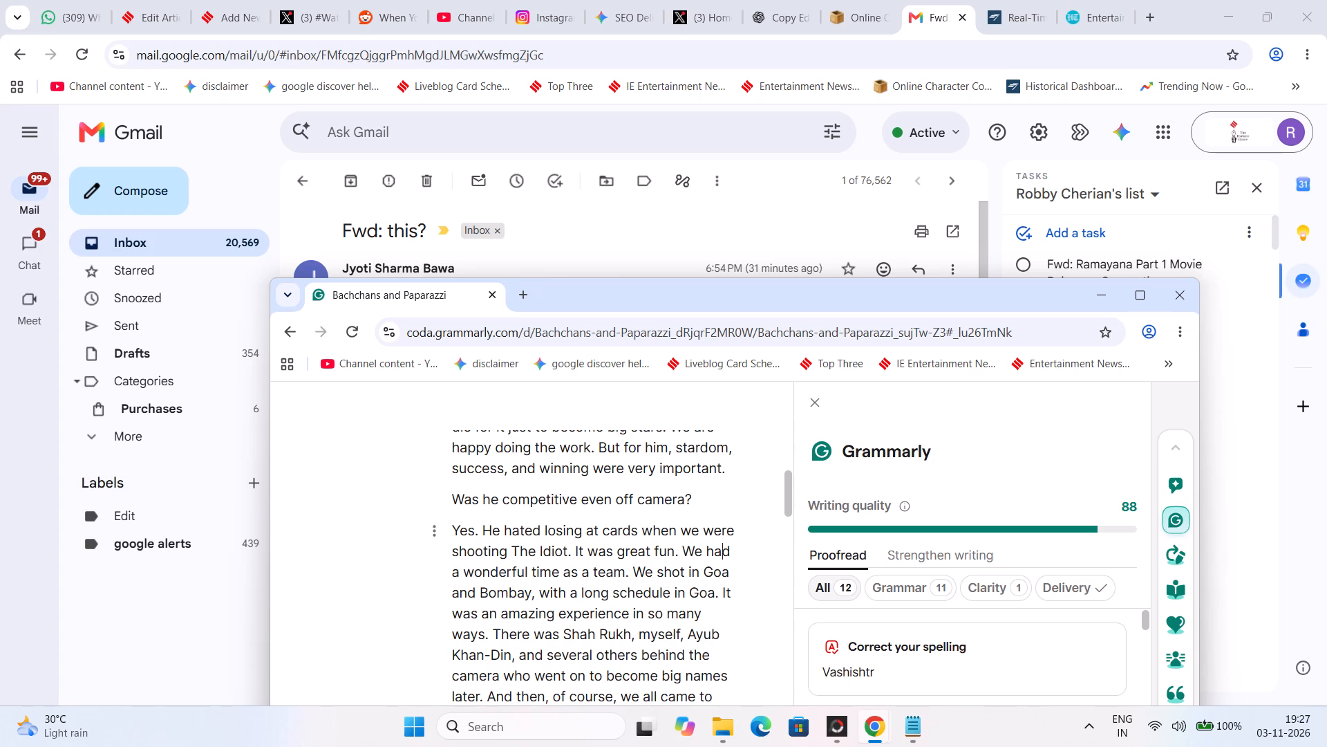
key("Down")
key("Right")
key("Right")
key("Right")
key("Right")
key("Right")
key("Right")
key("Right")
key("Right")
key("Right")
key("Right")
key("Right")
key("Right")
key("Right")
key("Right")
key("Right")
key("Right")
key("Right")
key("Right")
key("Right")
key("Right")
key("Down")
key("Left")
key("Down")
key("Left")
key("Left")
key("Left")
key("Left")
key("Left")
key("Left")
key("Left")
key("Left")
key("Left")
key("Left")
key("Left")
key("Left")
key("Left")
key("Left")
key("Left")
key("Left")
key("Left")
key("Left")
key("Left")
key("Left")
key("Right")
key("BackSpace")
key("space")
Read through the rest of the interview draft, from the Dil Se answers to the question about keeping in touch with SRK.
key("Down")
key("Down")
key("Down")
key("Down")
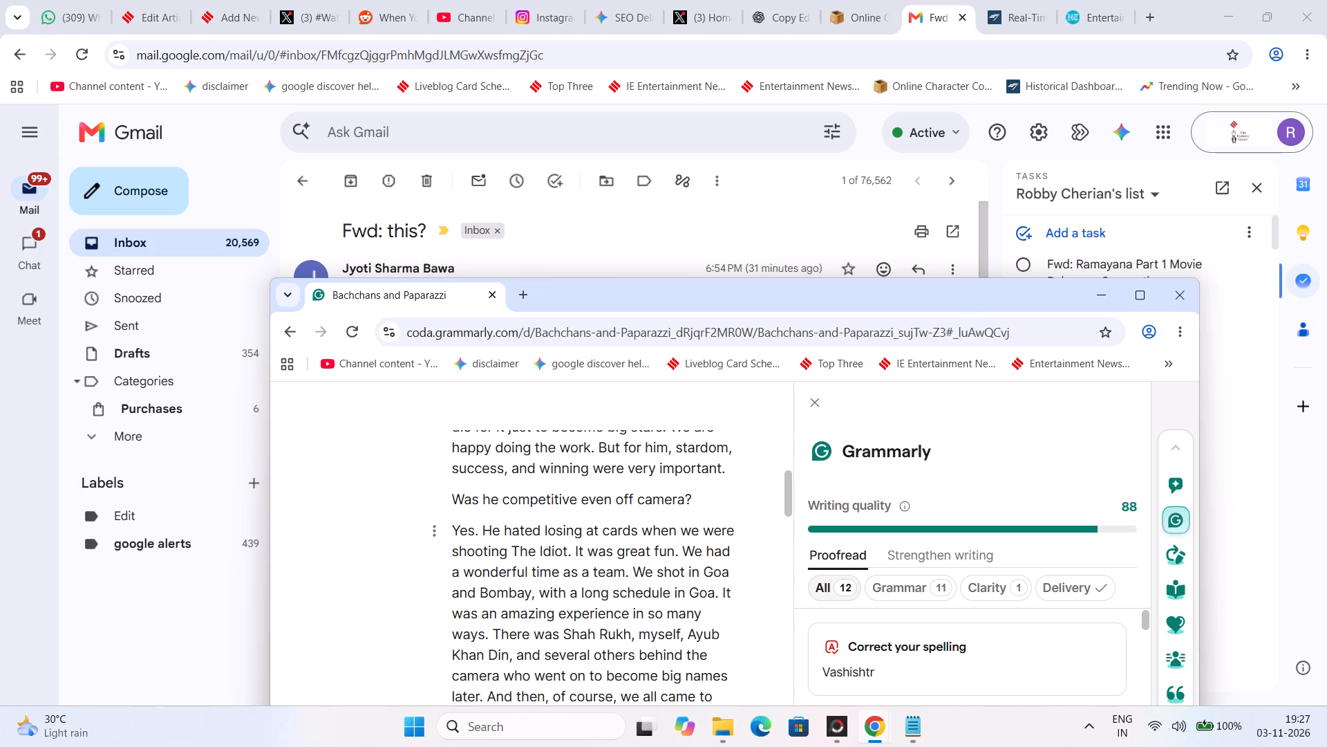
scroll(768, 582, "down", 2)
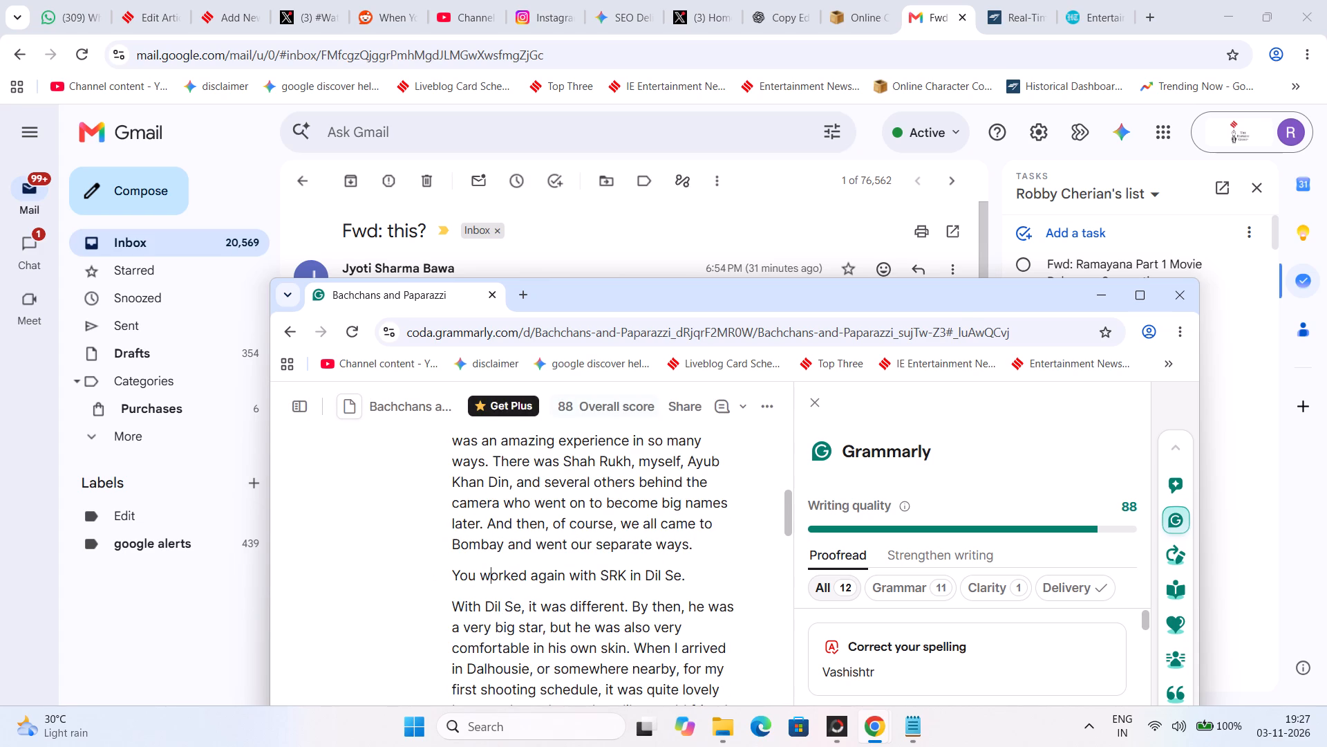
scroll(639, 553, "down", 1)
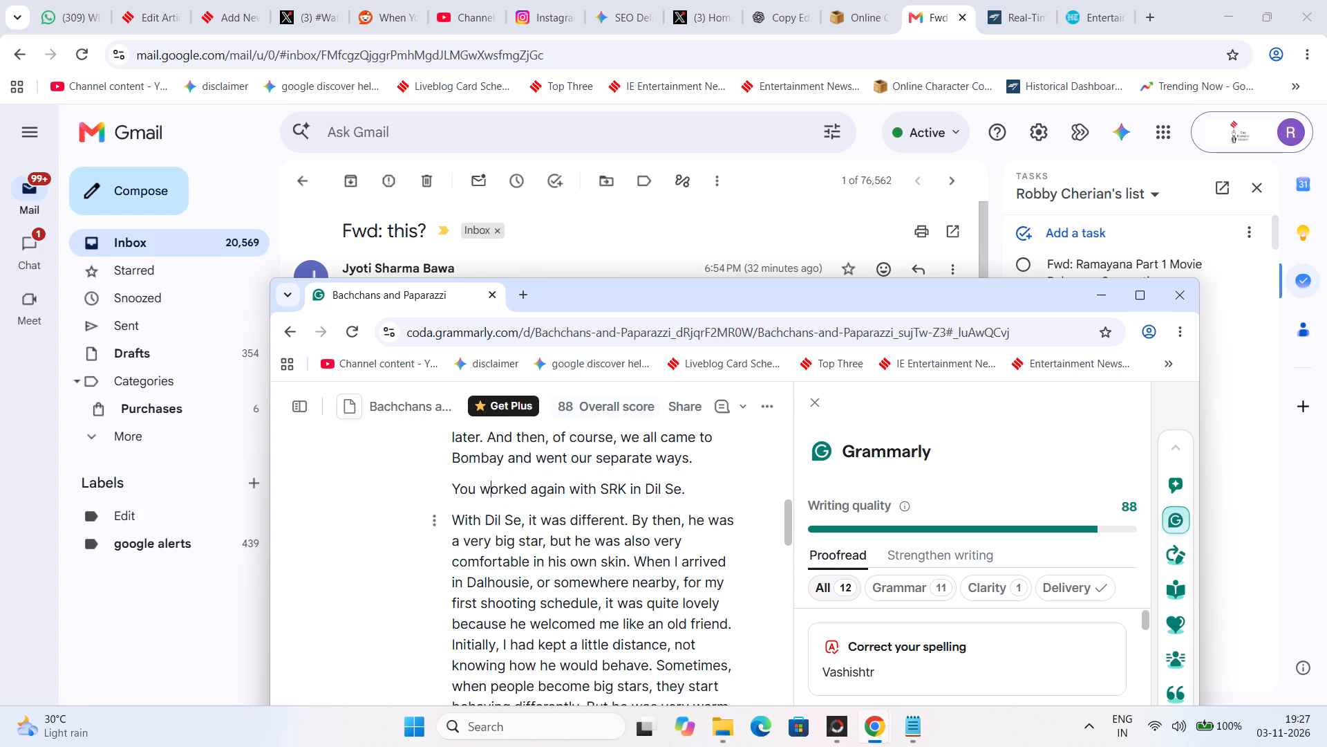
scroll(639, 553, "down", 2)
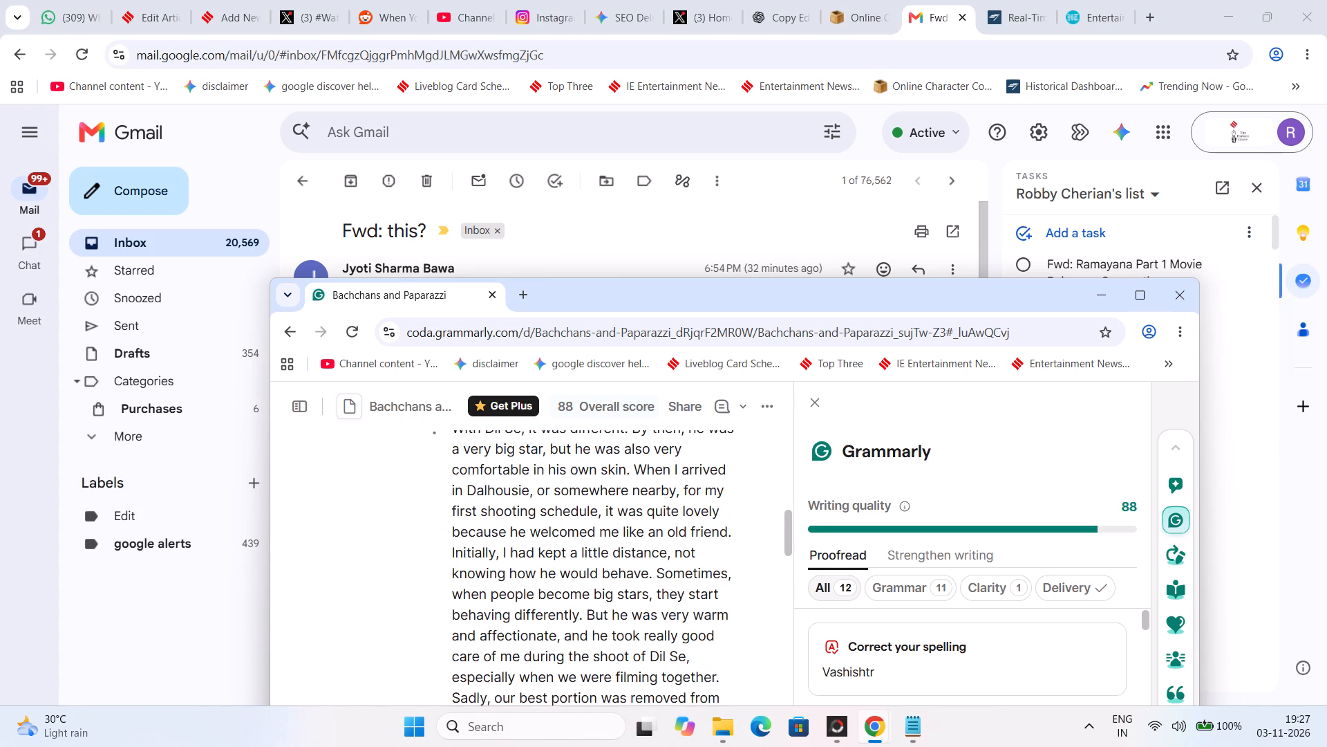
scroll(639, 549, "up", 1)
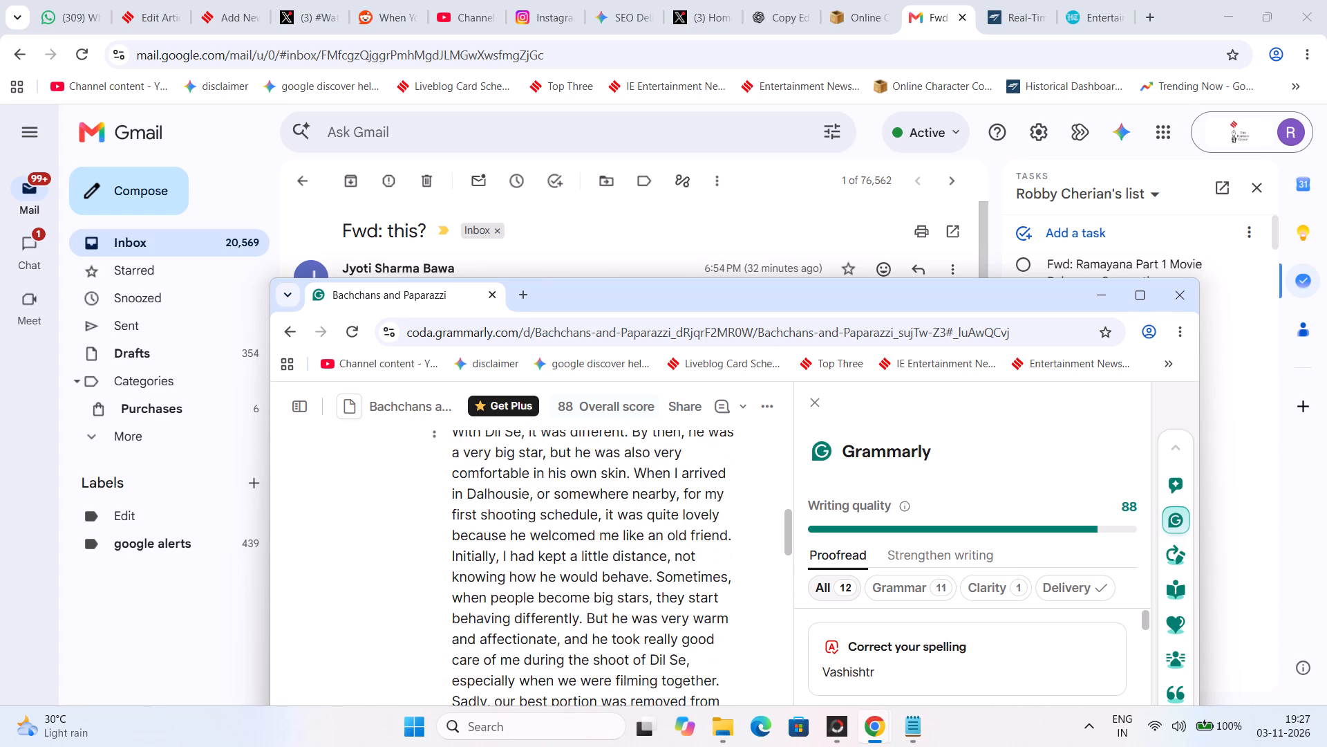
scroll(615, 571, "down", 19)
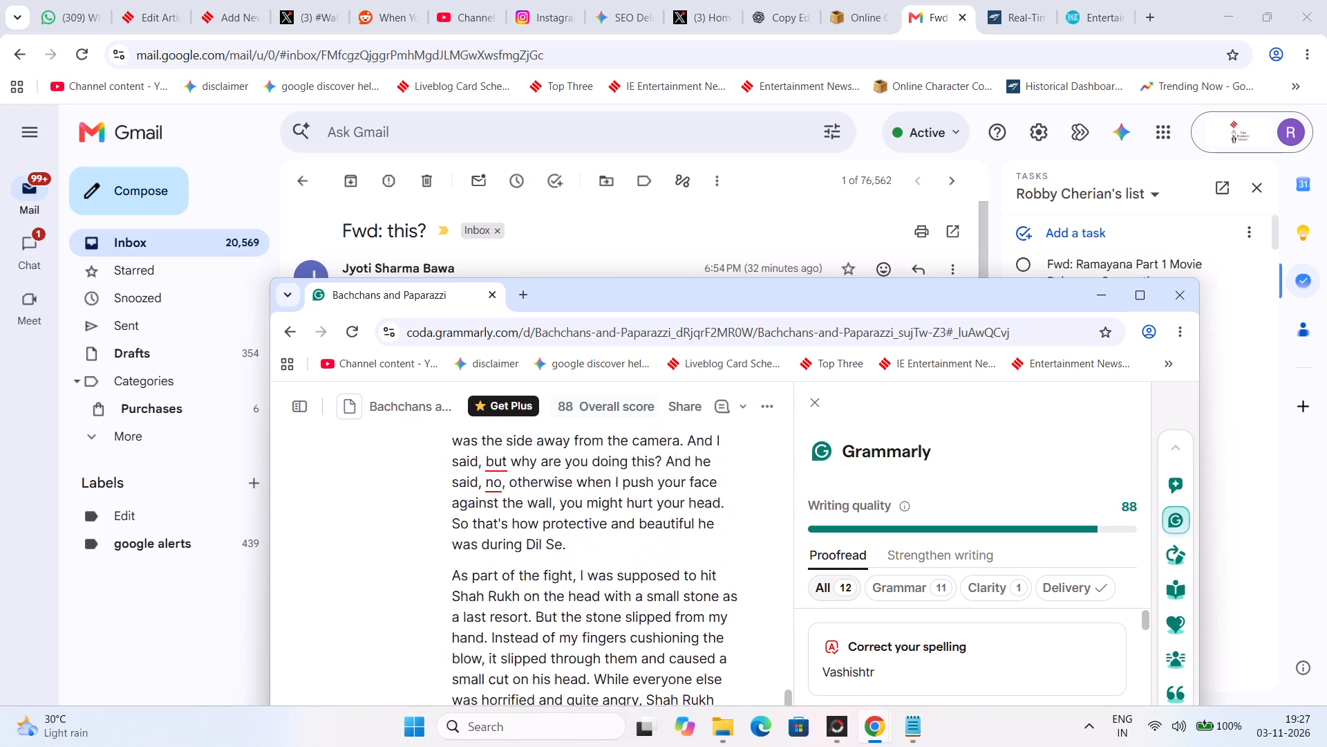
scroll(615, 574, "down", 18)
scroll(615, 574, "down", 3)
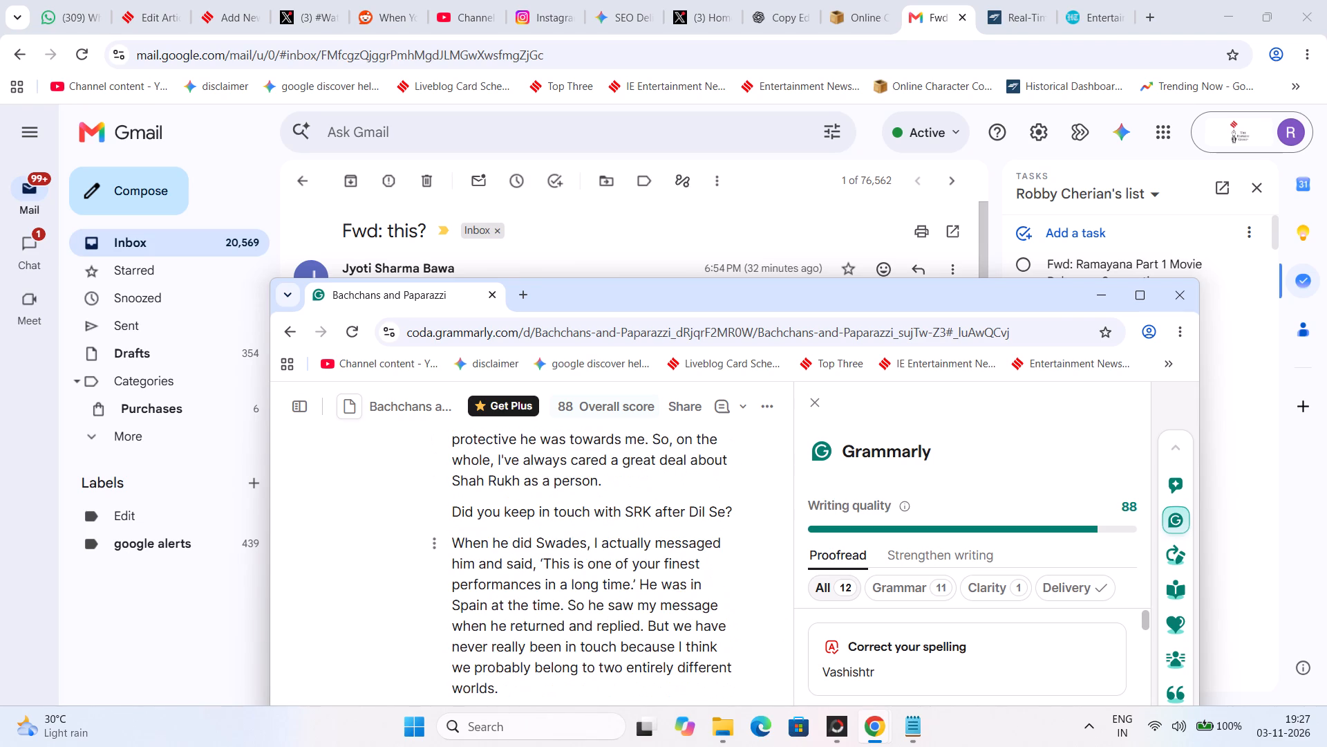
Cut the entire draft text and paste it into the empty body of the new Indian Express article in WordPress.
left_click(535, 670)
key("ctrl+a")
key("ctrl+x")
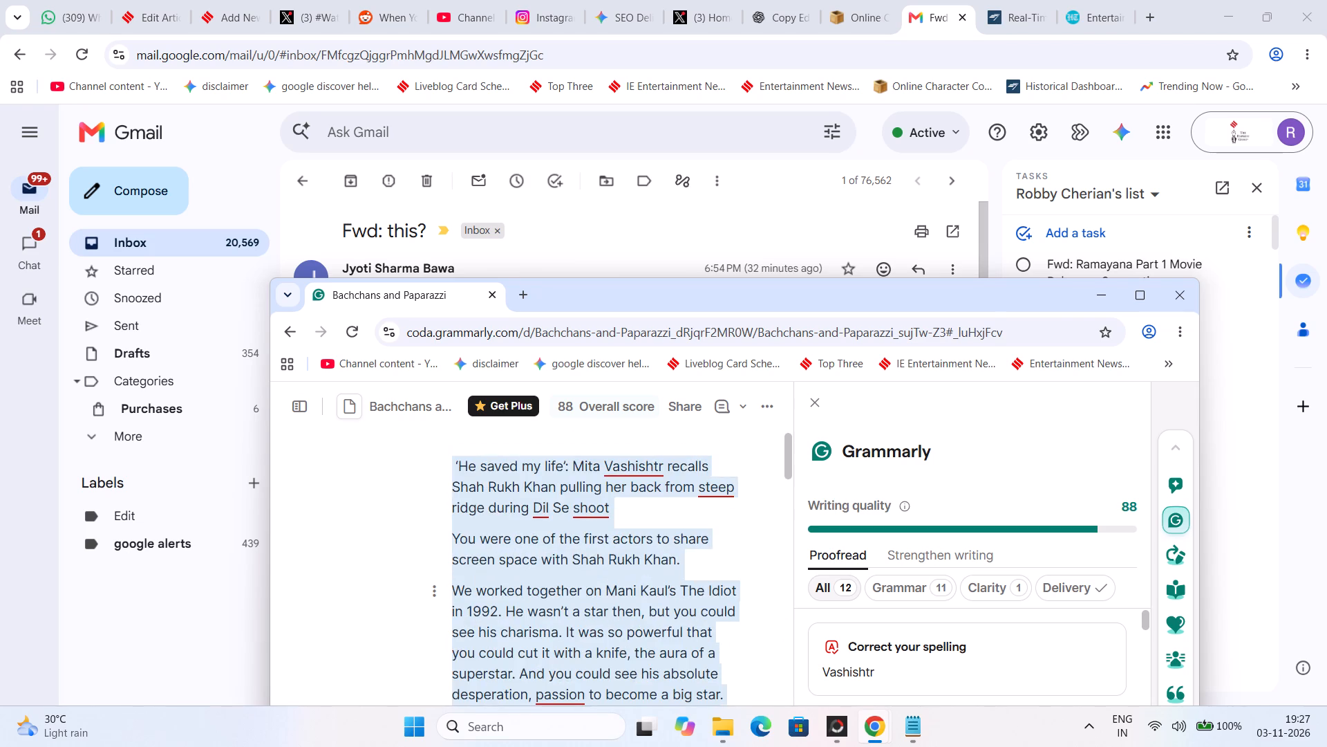
left_click(242, 0)
left_click(263, 409)
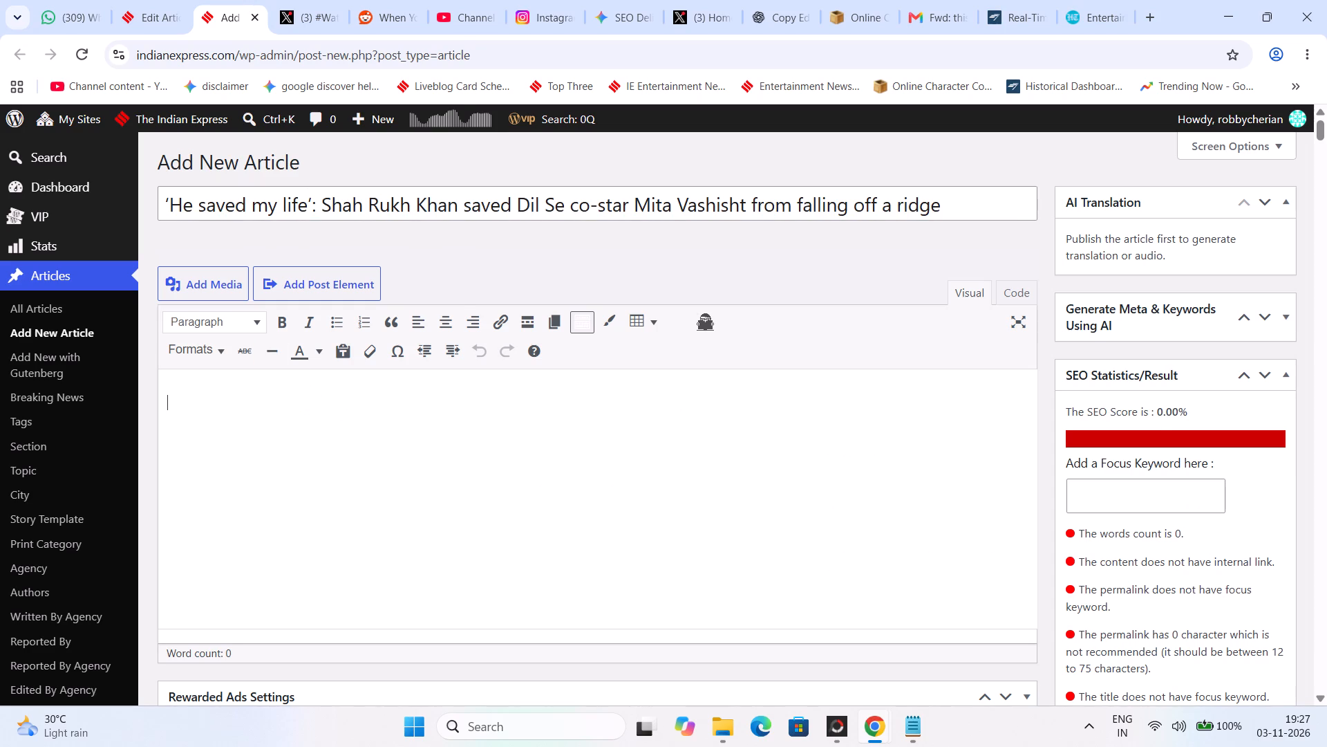
right_click(255, 396)
left_click(333, 233)
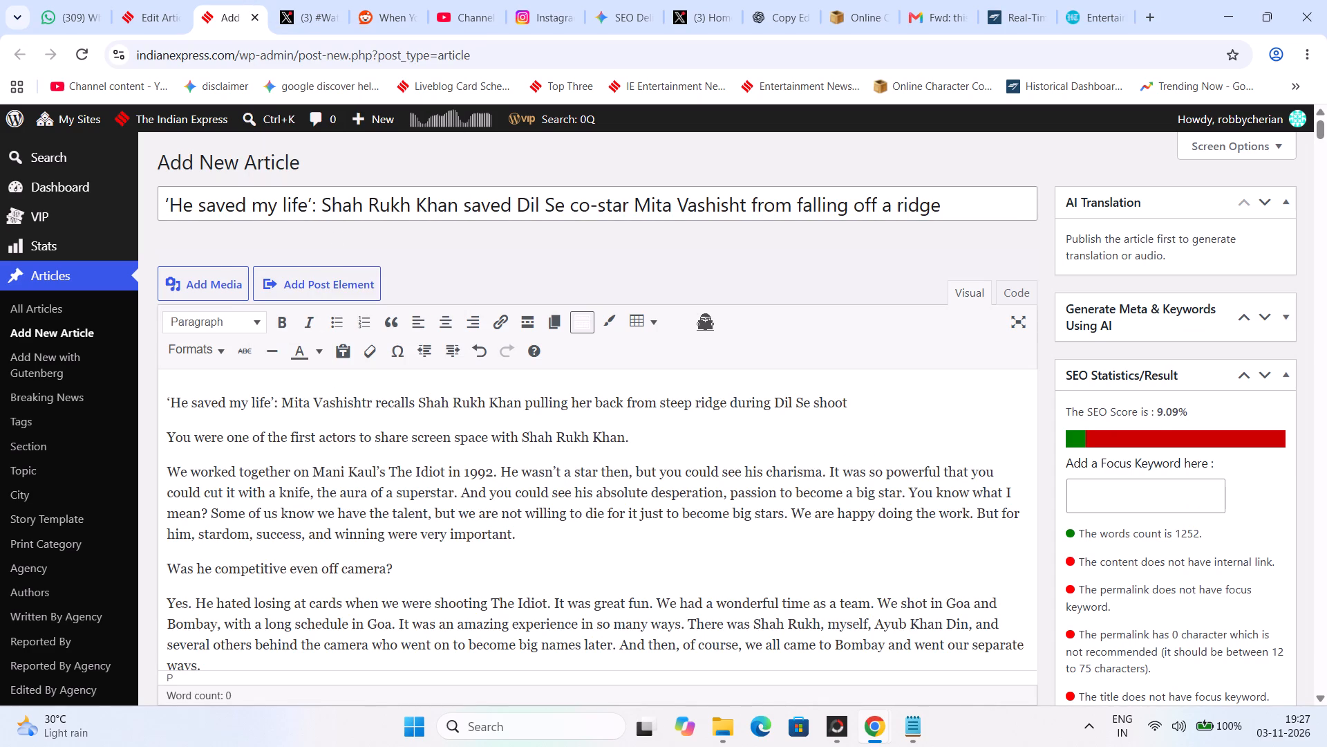
Delete the pasted headline line beginning "'He saved my life': Mita Vashishtr recalls" from the top of the article body.
triple_click(308, 386)
key("Delete")
key("Delete")
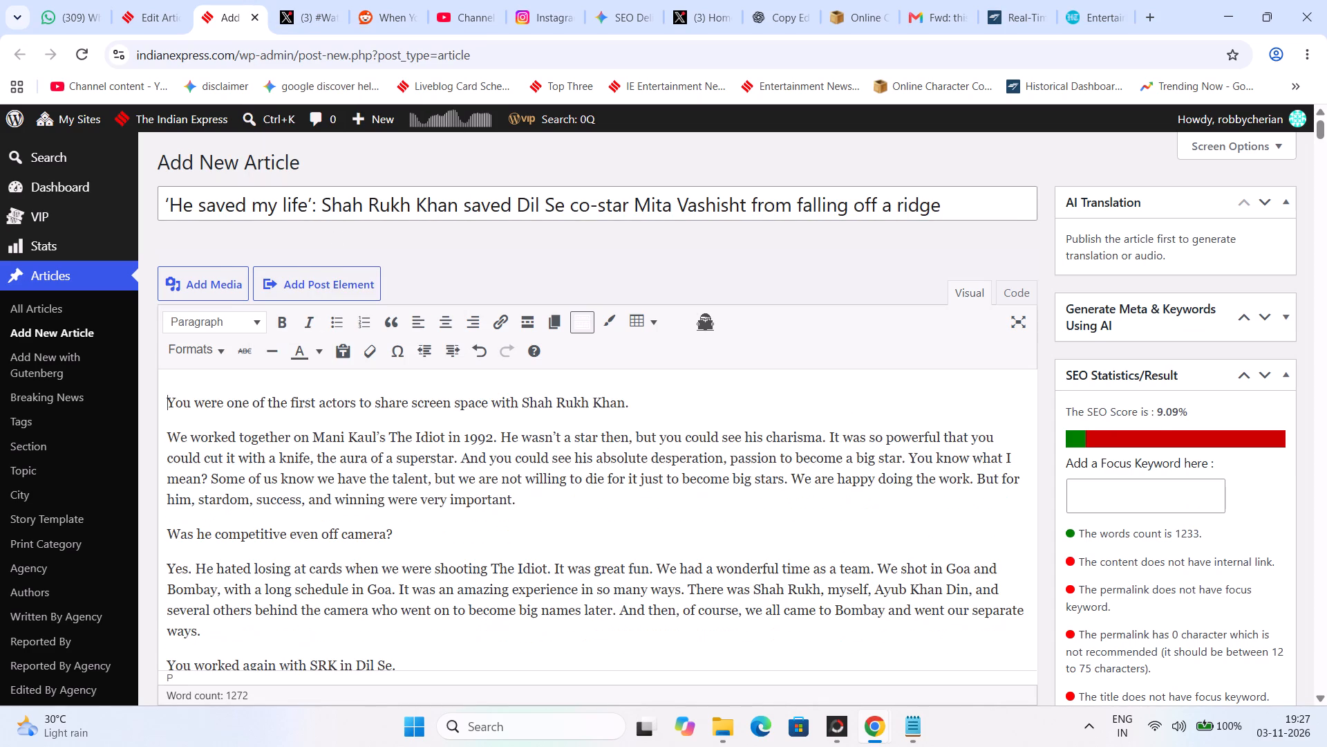
Bold the interviewer lines "You were one of the first actors to share screen space with Shah Rukh Khan." and "Was he competitive even off camera?".
triple_click(247, 394)
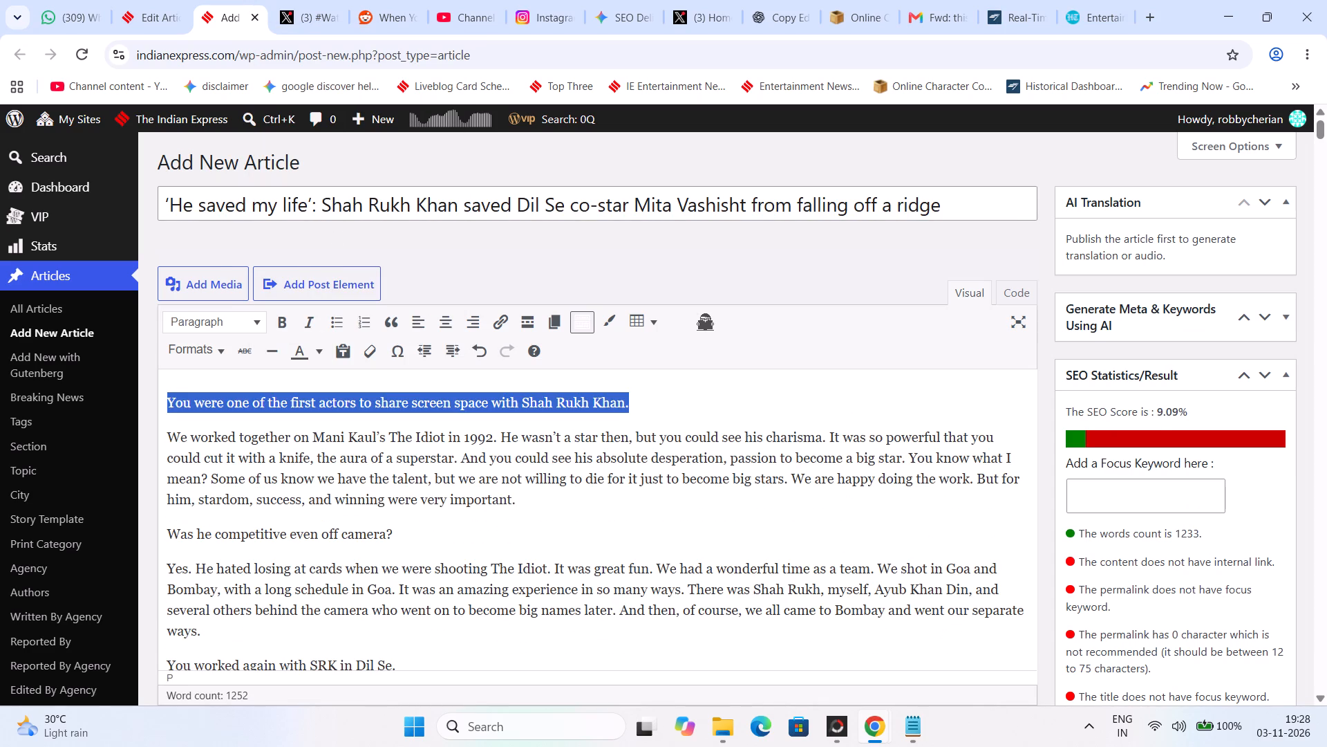
left_click(276, 329)
triple_click(286, 528)
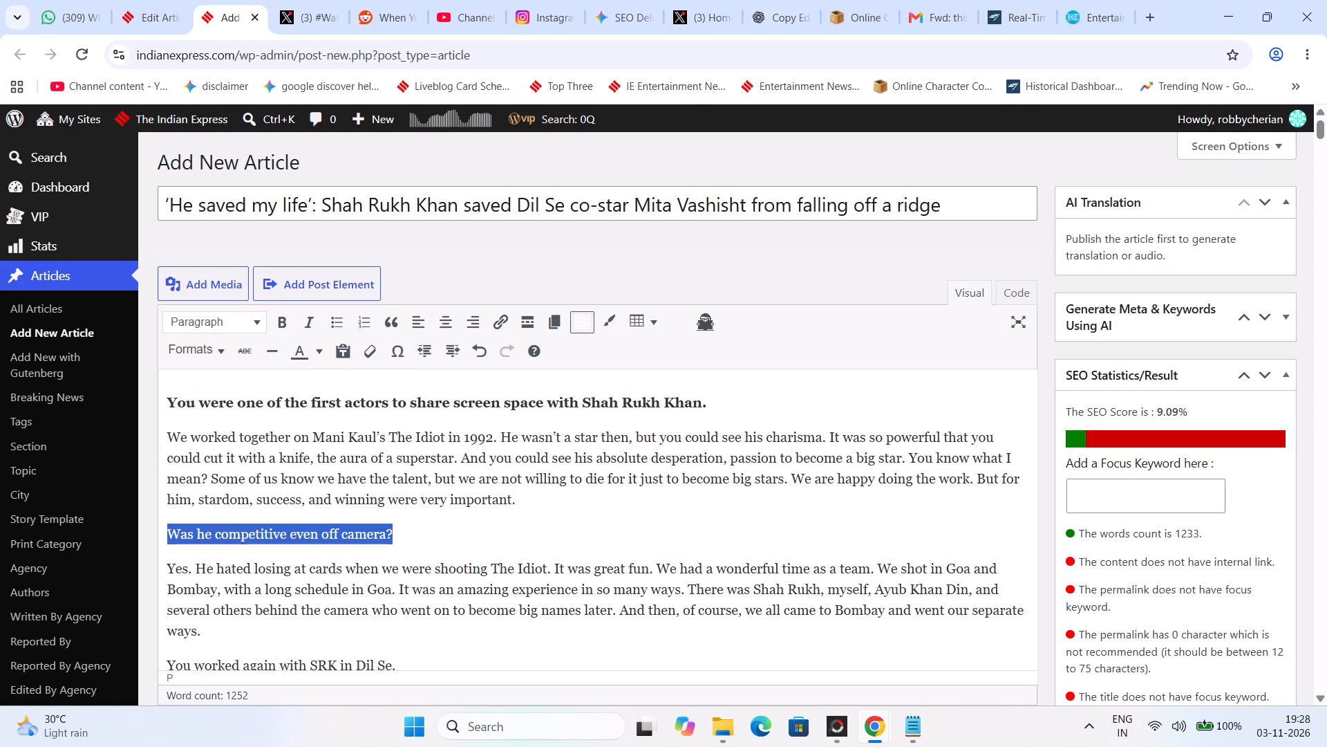
left_click(277, 325)
Select the interviewer line "You worked again with SRK in Dil Se." in the article body.
scroll(274, 340, "down", 3)
triple_click(264, 395)
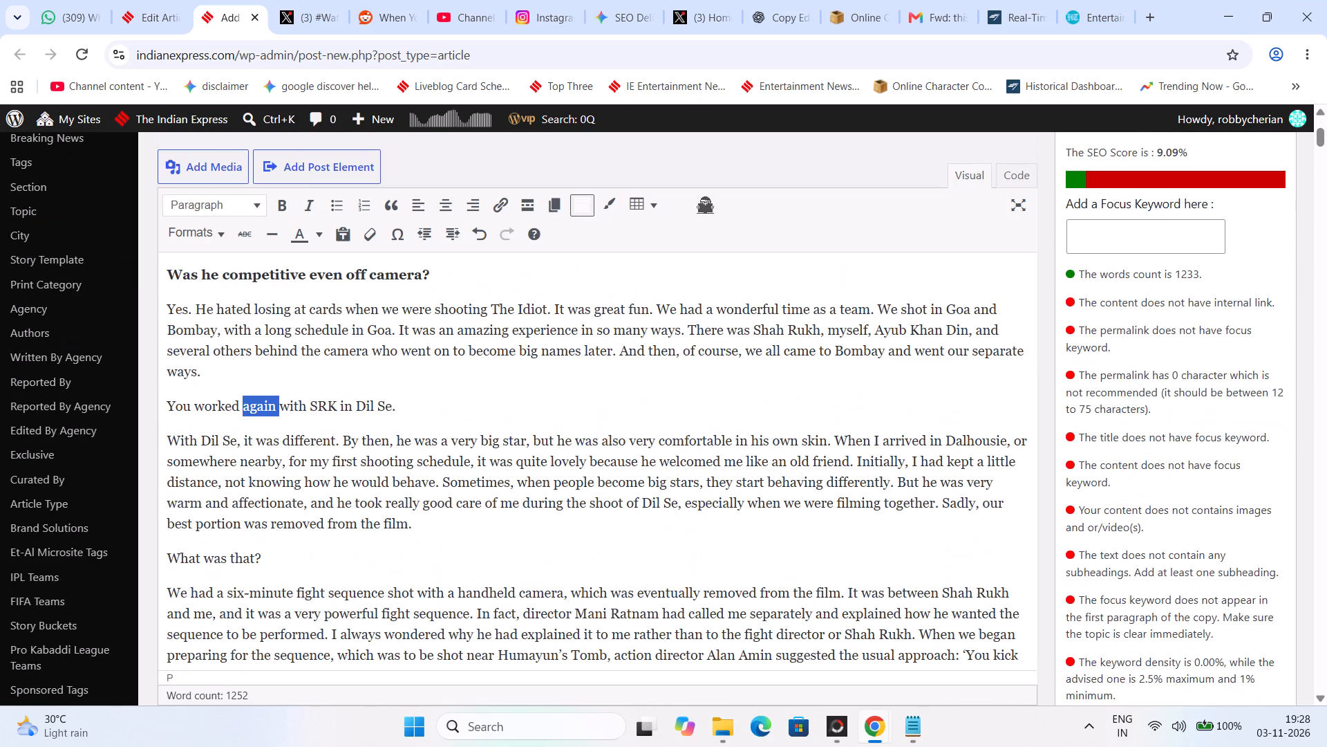
Bold the question "You worked again with SRK in Dil Se." in the WordPress article and replace SRK with Shah Rukh Khan.
left_click(279, 202)
left_click(322, 409)
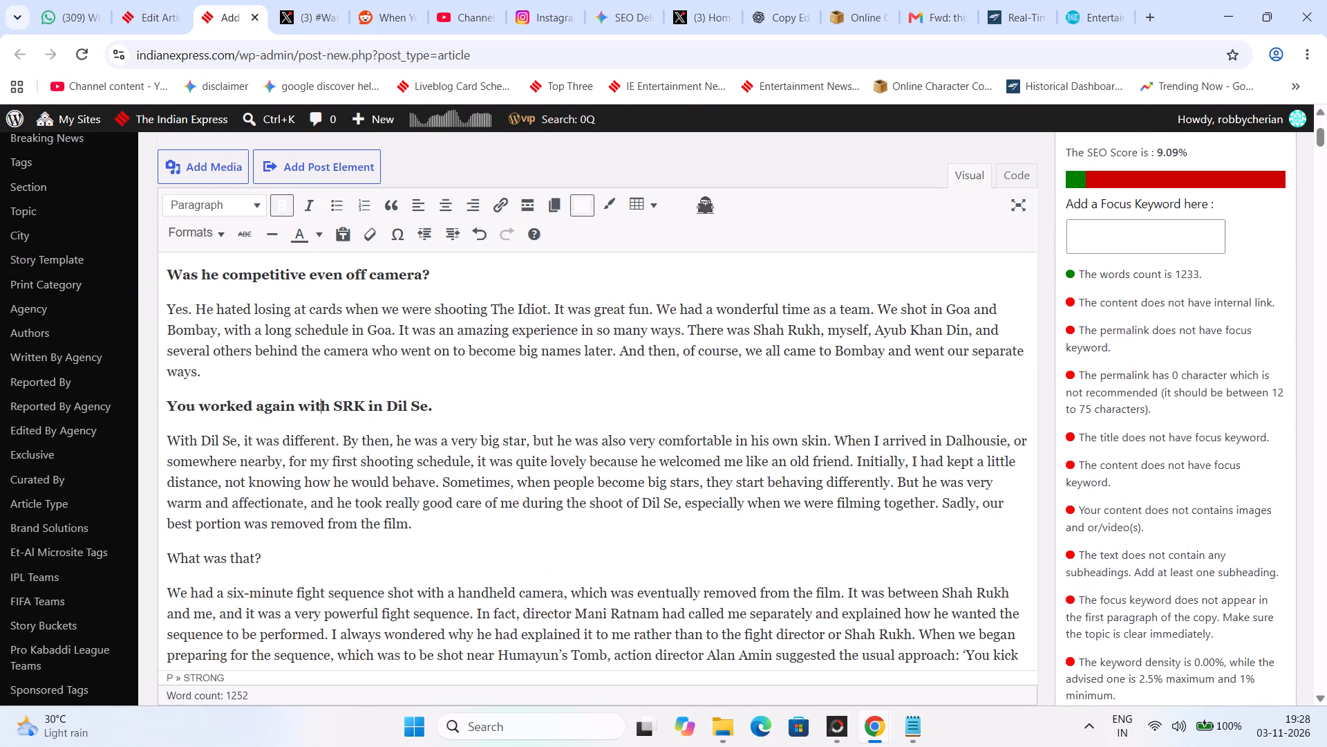
left_click_drag(346, 407, 360, 409)
type("ru")
key("BackSpace")
key("BackSpace")
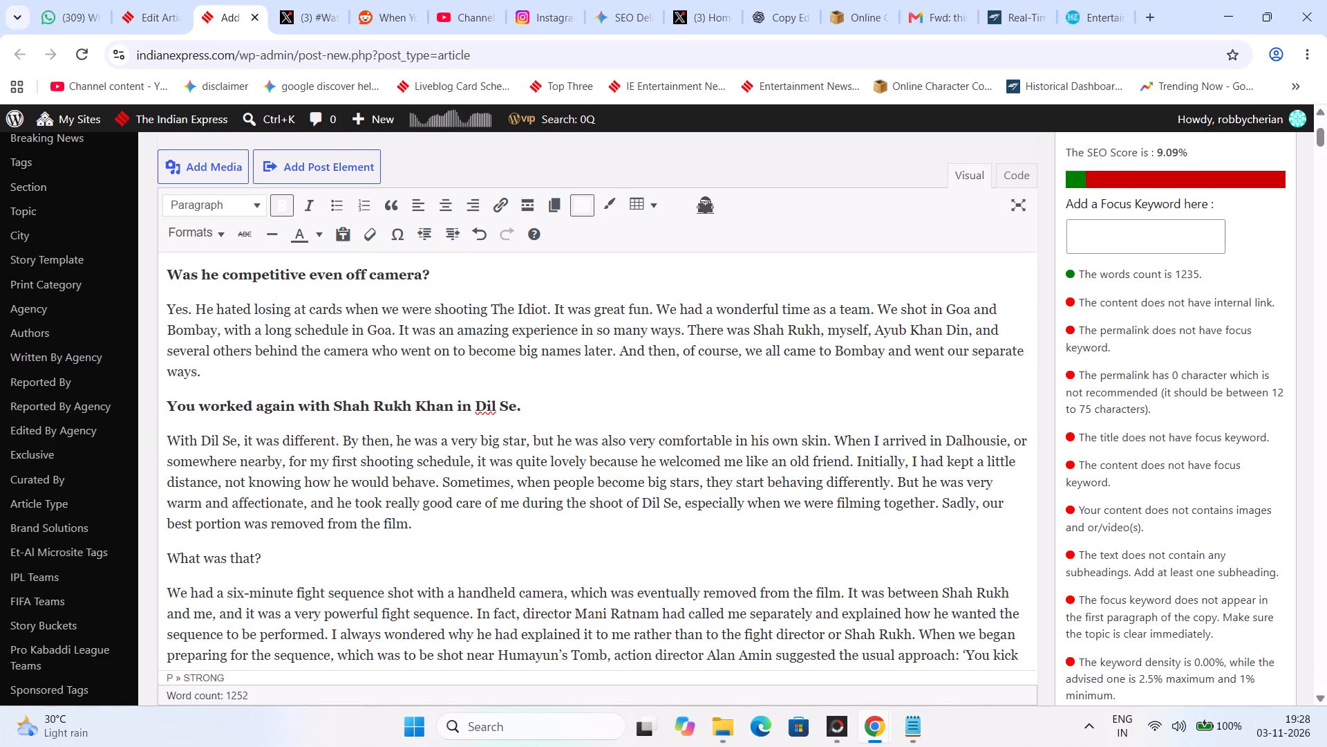
Bold the questions "What was that?", "That must have been tough?", "Until?" and "And then, of course, that AK-47 scene?".
scroll(361, 414, "down", 2)
triple_click(254, 388)
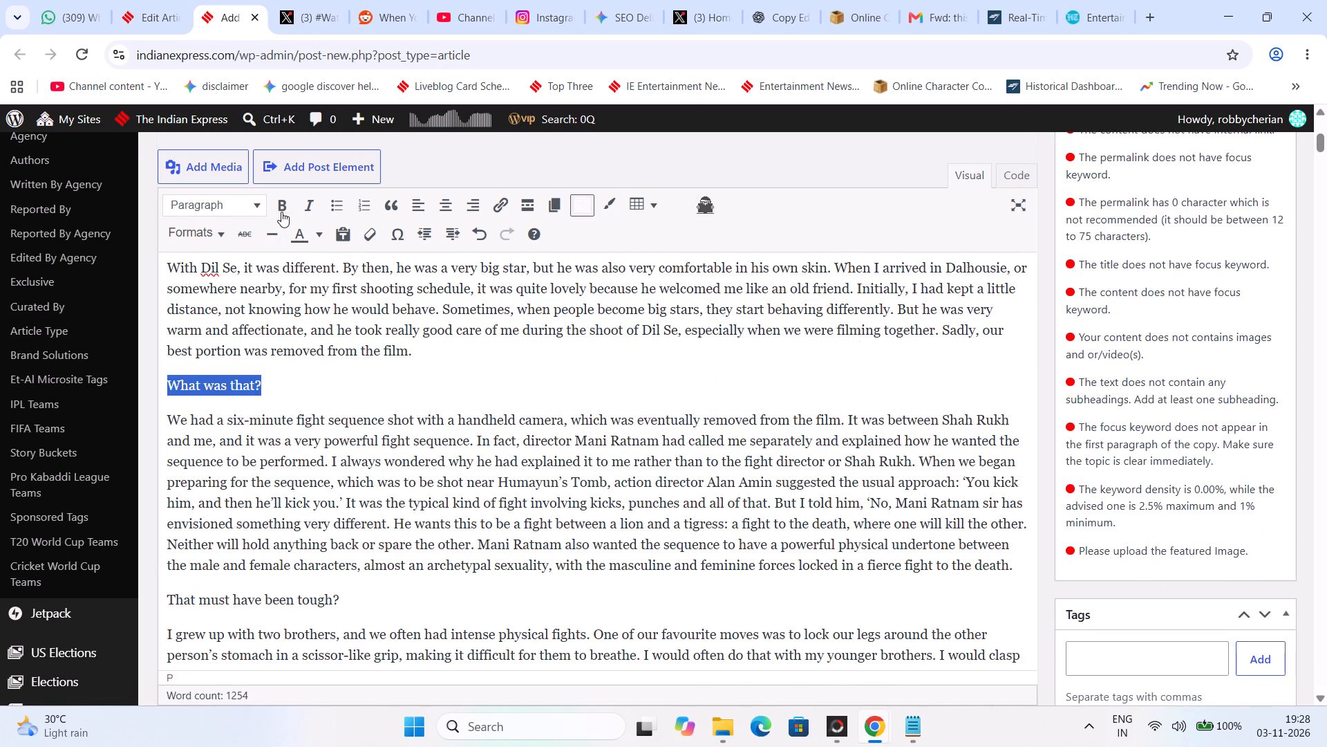
left_click(281, 212)
scroll(356, 439, "down", 1)
triple_click(301, 501)
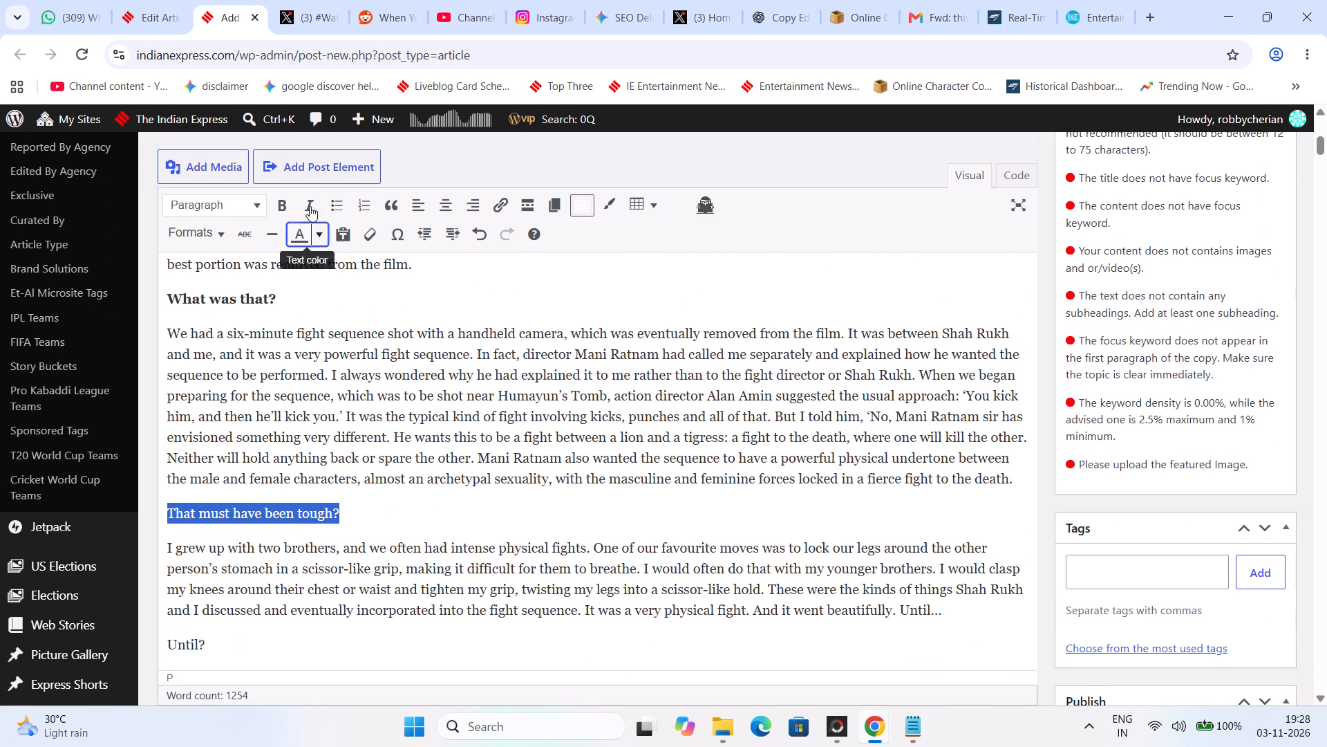
left_click(292, 199)
scroll(310, 386, "down", 3)
triple_click(256, 377)
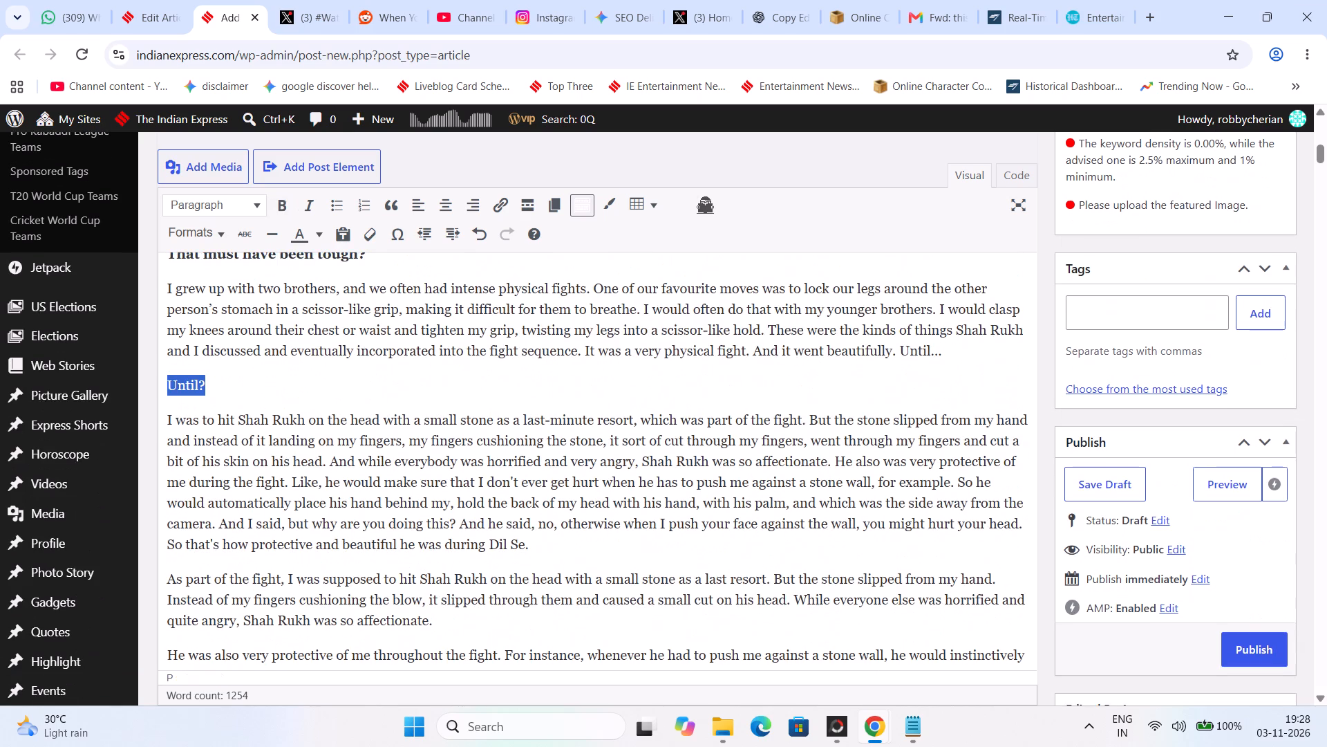
left_click(279, 205)
scroll(350, 416, "down", 3)
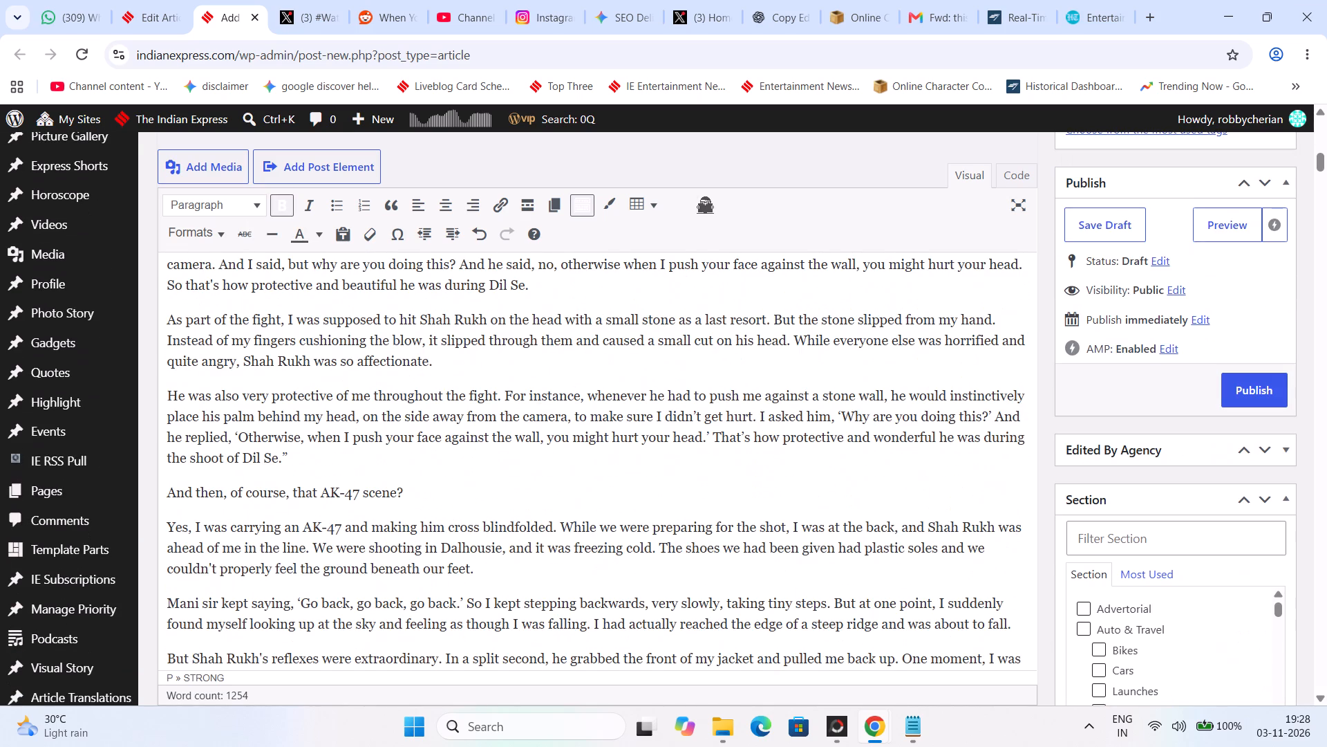
triple_click(257, 491)
left_click(285, 205)
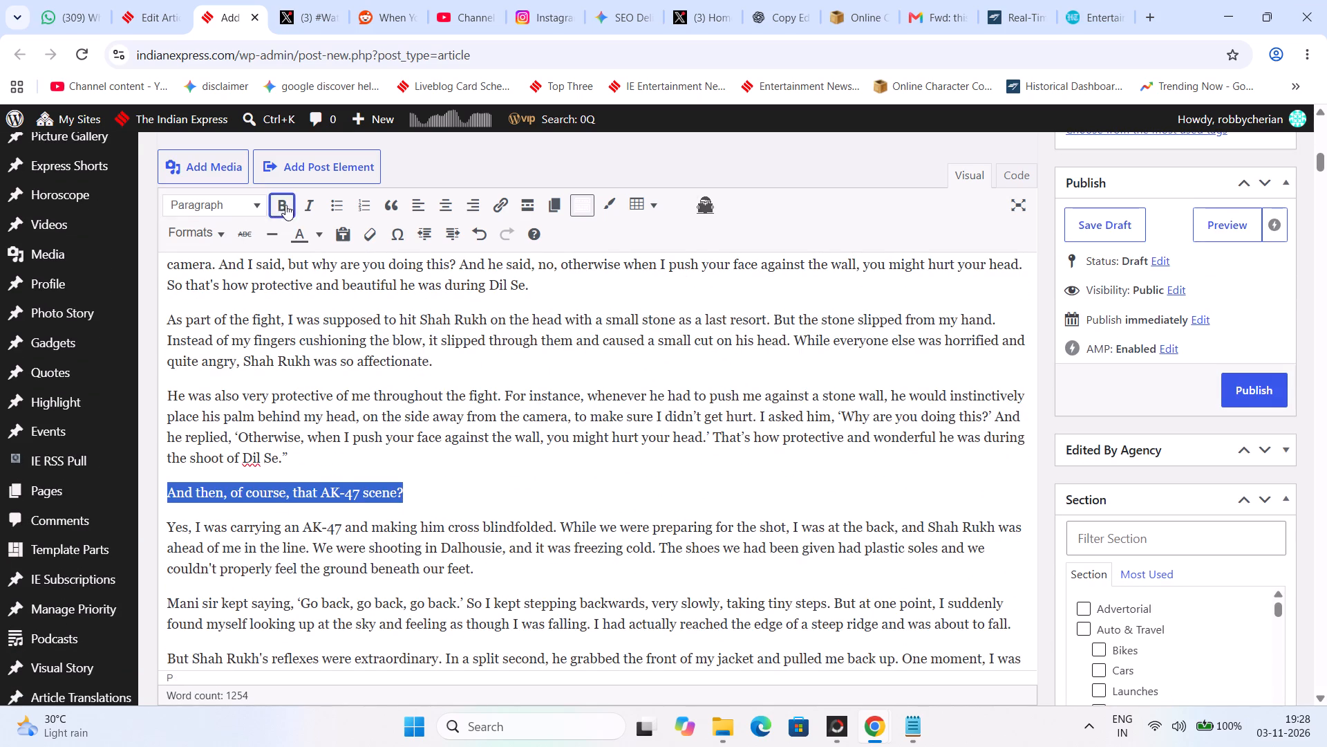
Bold the question "Did you keep in touch with SRK after Dil Se?" and replace SRK with Shah Rukh Khan.
scroll(344, 337, "down", 3)
triple_click(288, 533)
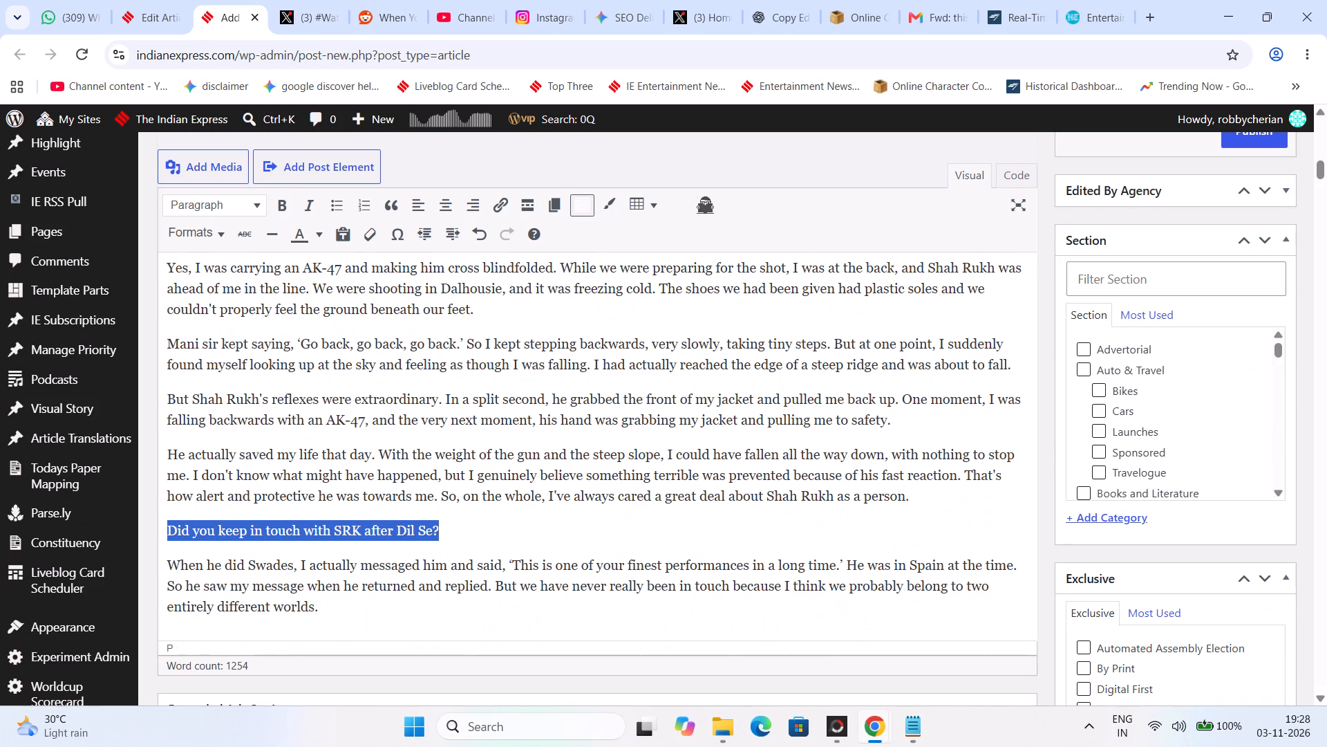
left_click(279, 196)
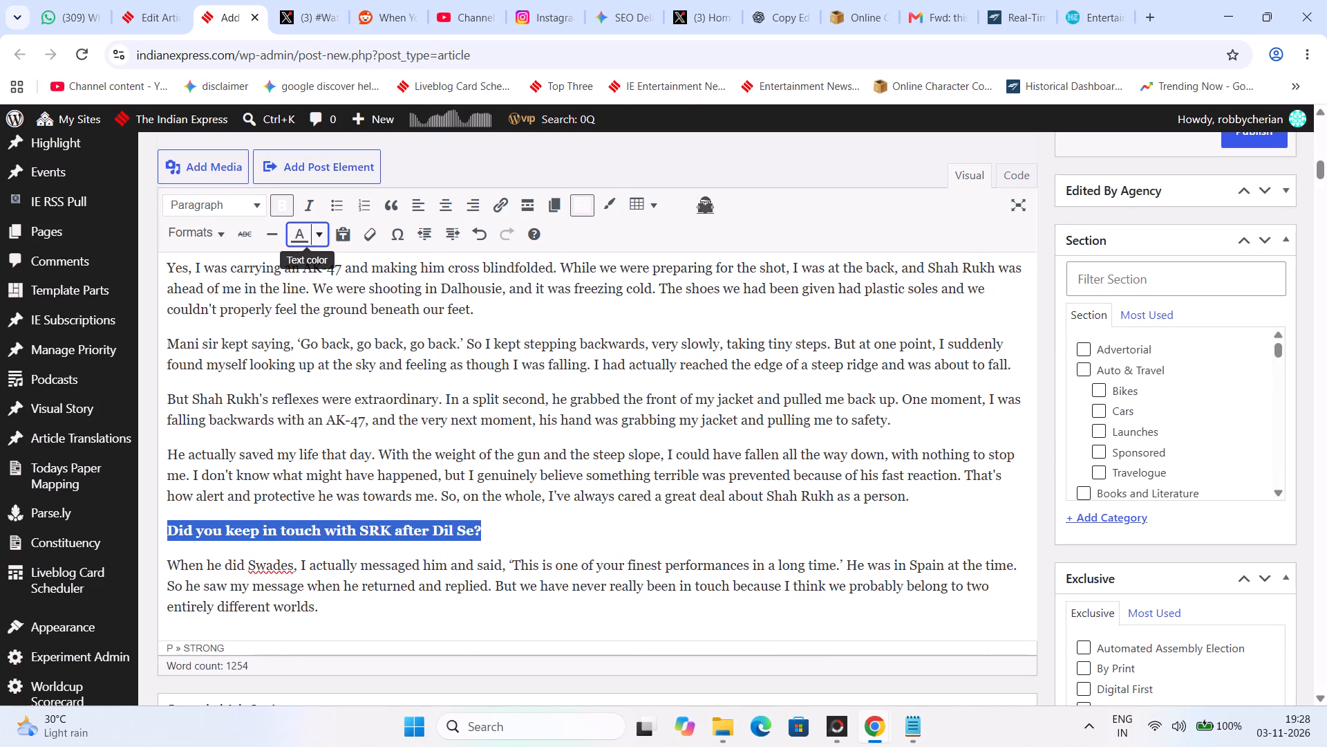
left_click(387, 545)
left_click_drag(388, 533, 373, 534)
key("h")
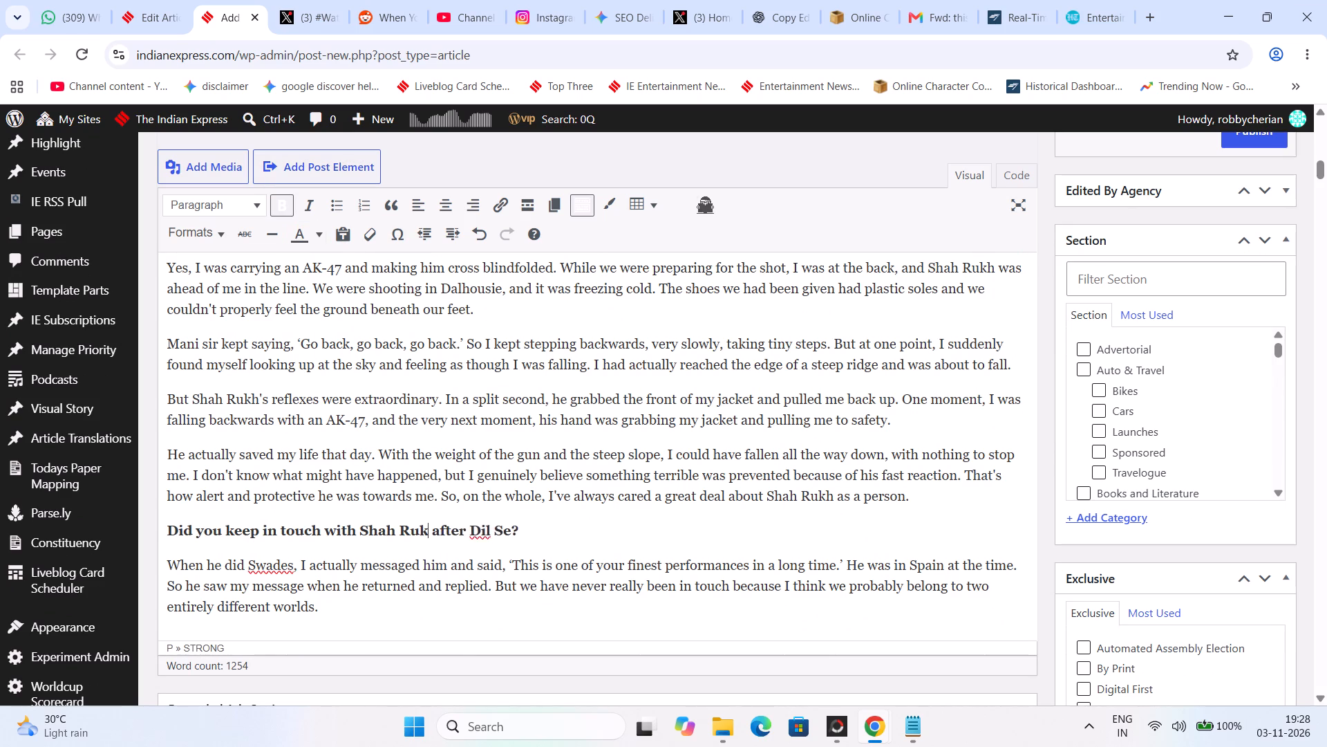
Copy Shah Rukh Khan from the article title and set it as the SEO focus keyword.
scroll(382, 519, "up", 3)
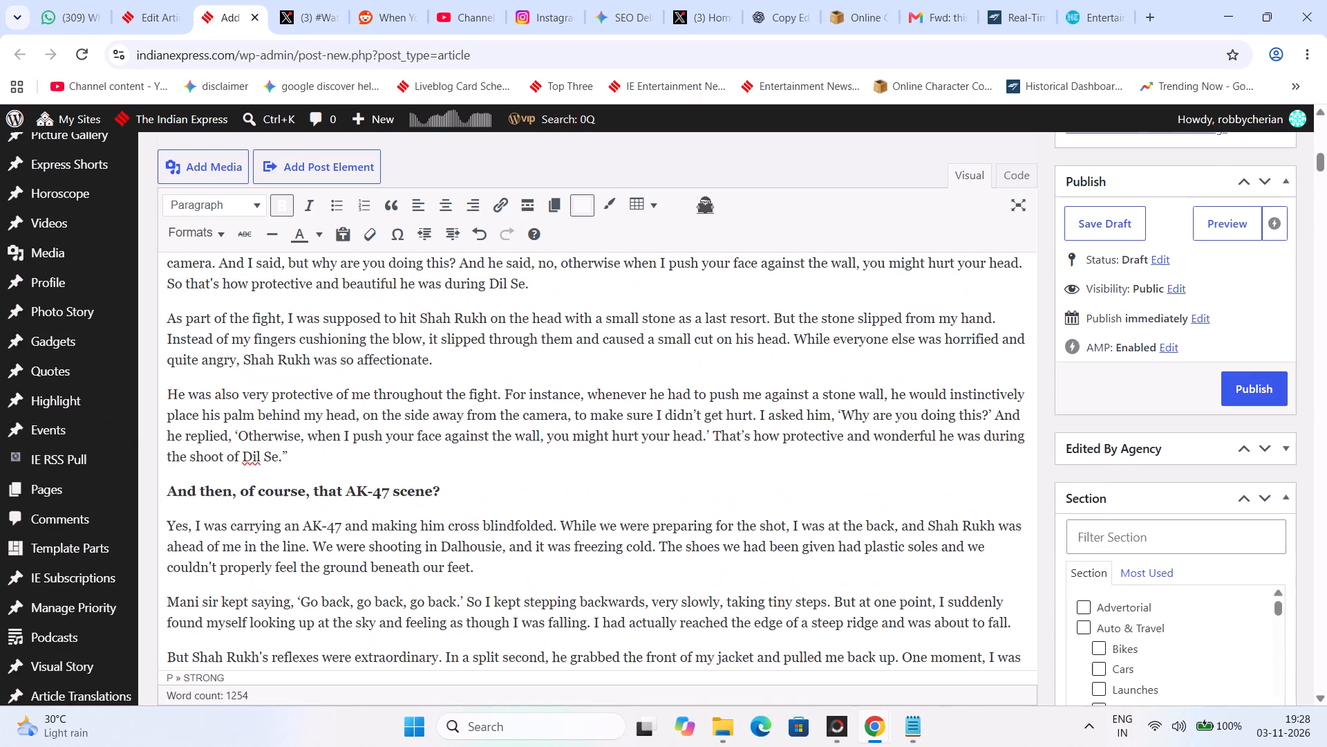
scroll(382, 519, "up", 4)
scroll(267, 476, "up", 2)
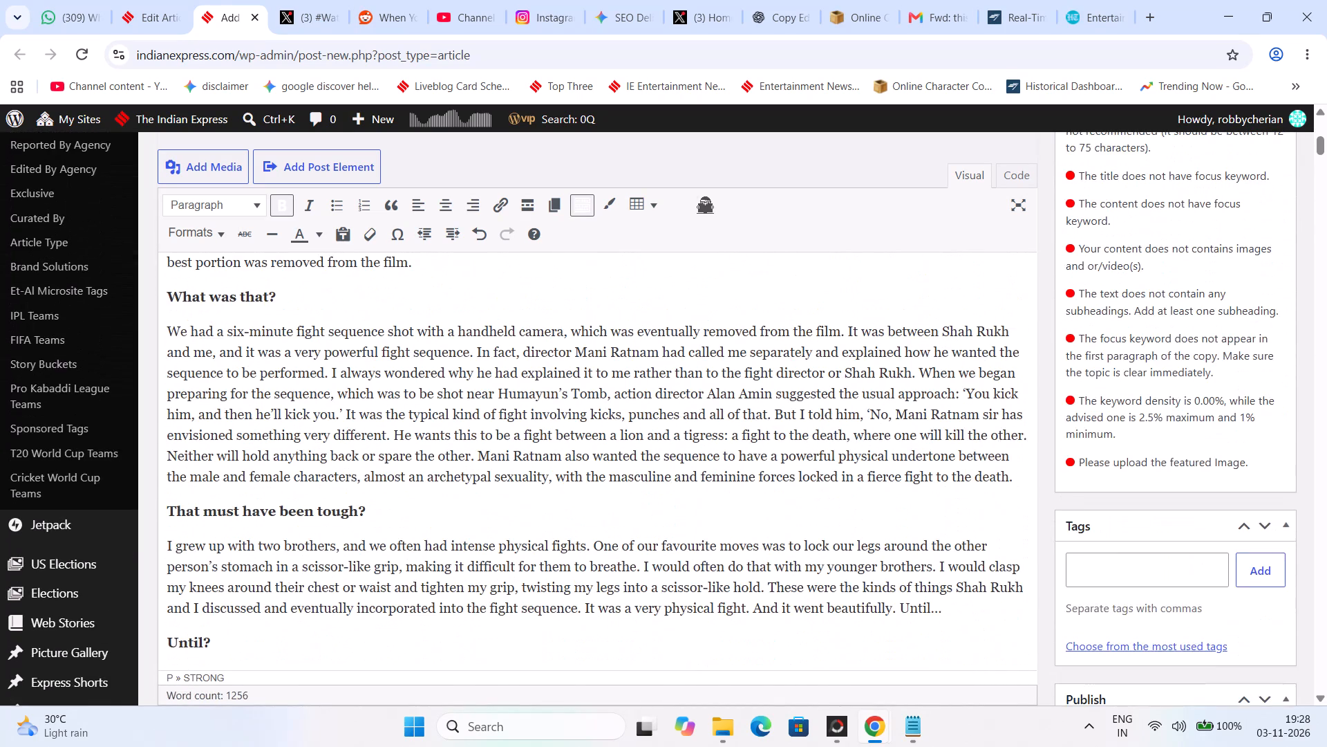
scroll(263, 469, "up", 3)
scroll(355, 447, "up", 1)
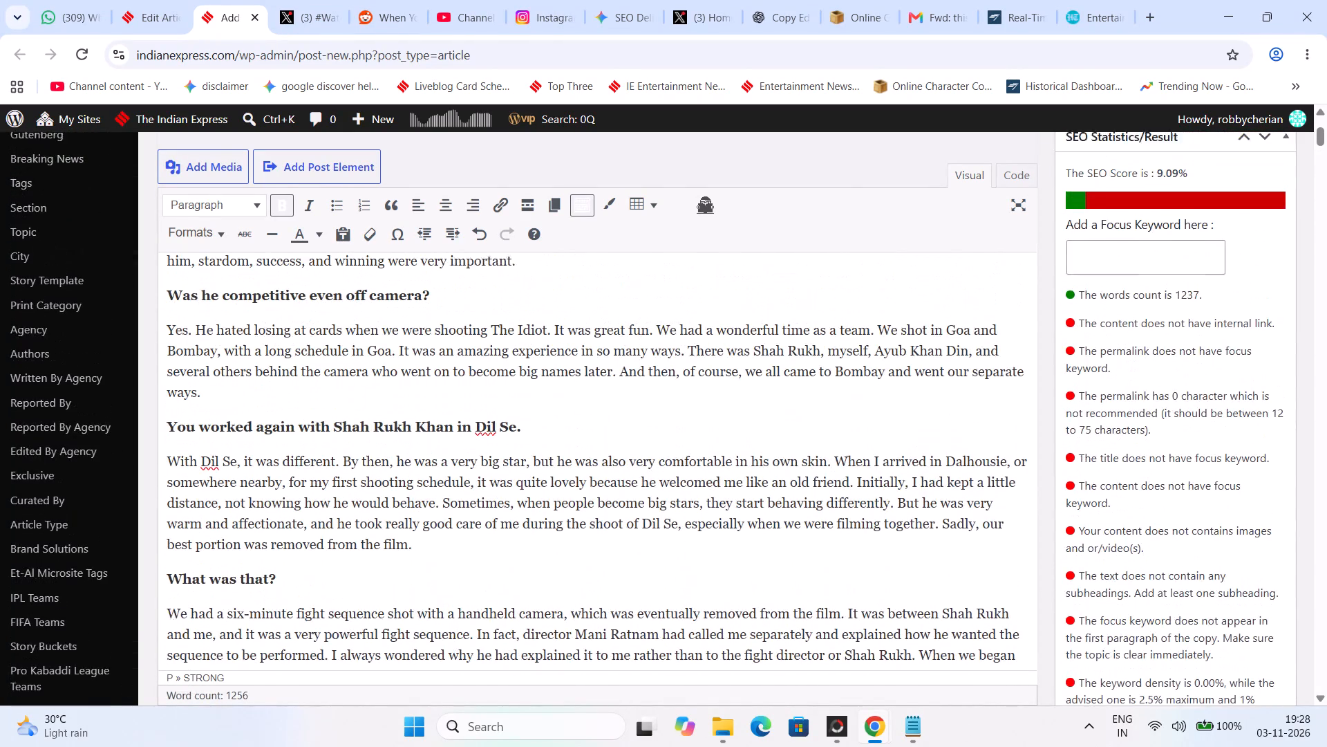
scroll(342, 447, "up", 5)
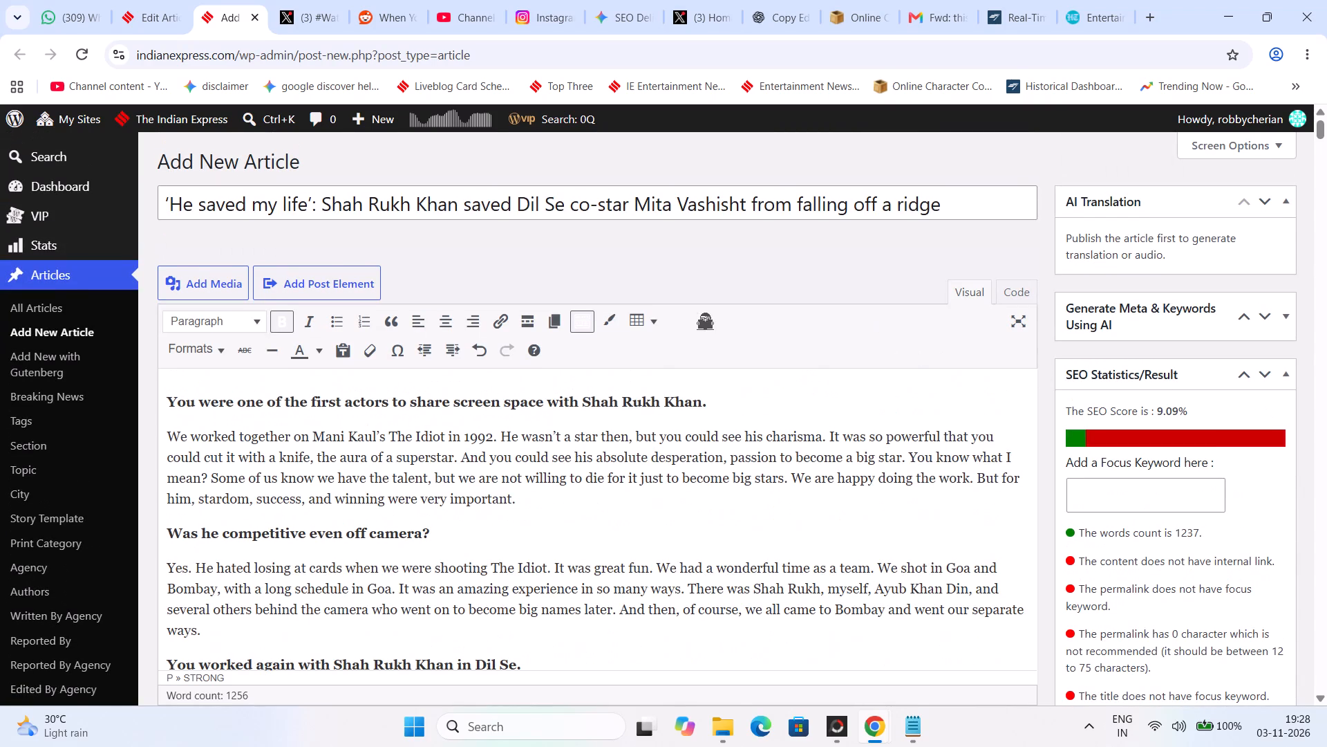
left_click_drag(454, 207, 325, 207)
key("ctrl+c")
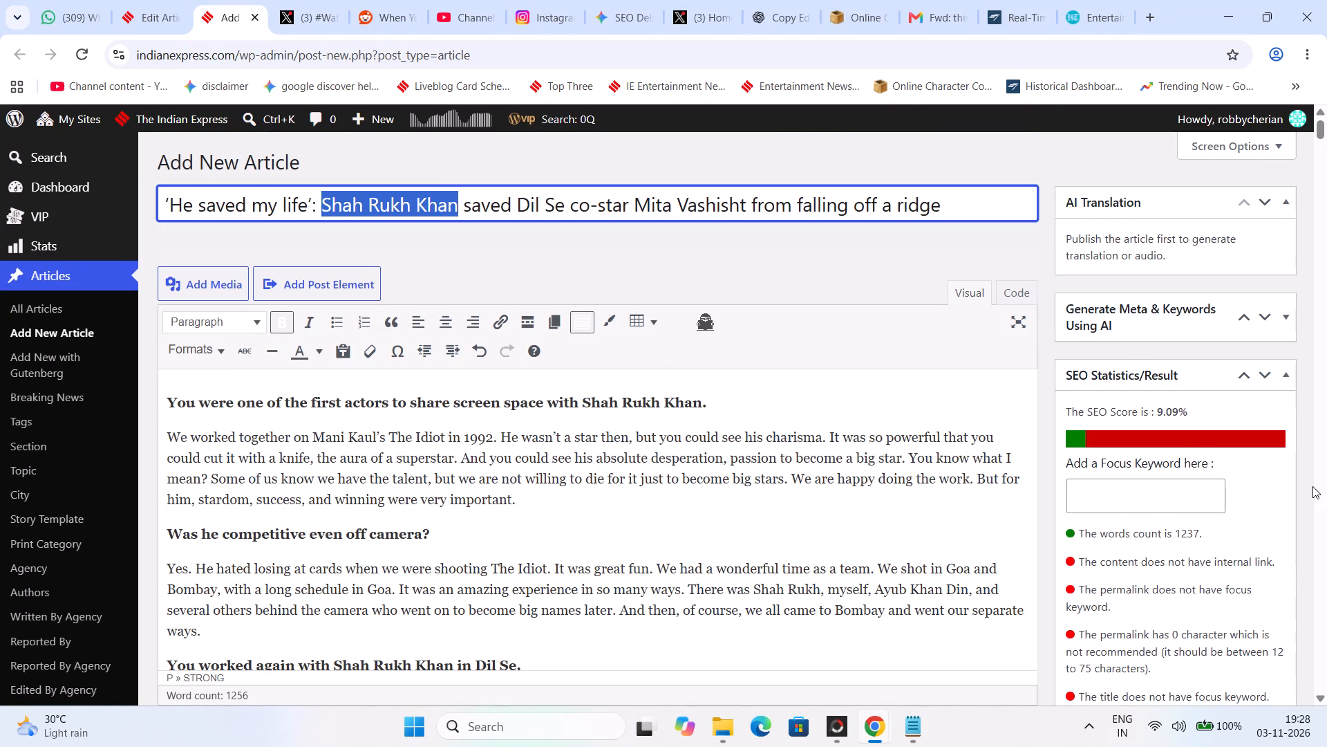
left_click(1150, 492)
key("ctrl+v")
Add Shah Rukh Khan as a tag on the article.
left_click(1326, 488)
left_click(1151, 522)
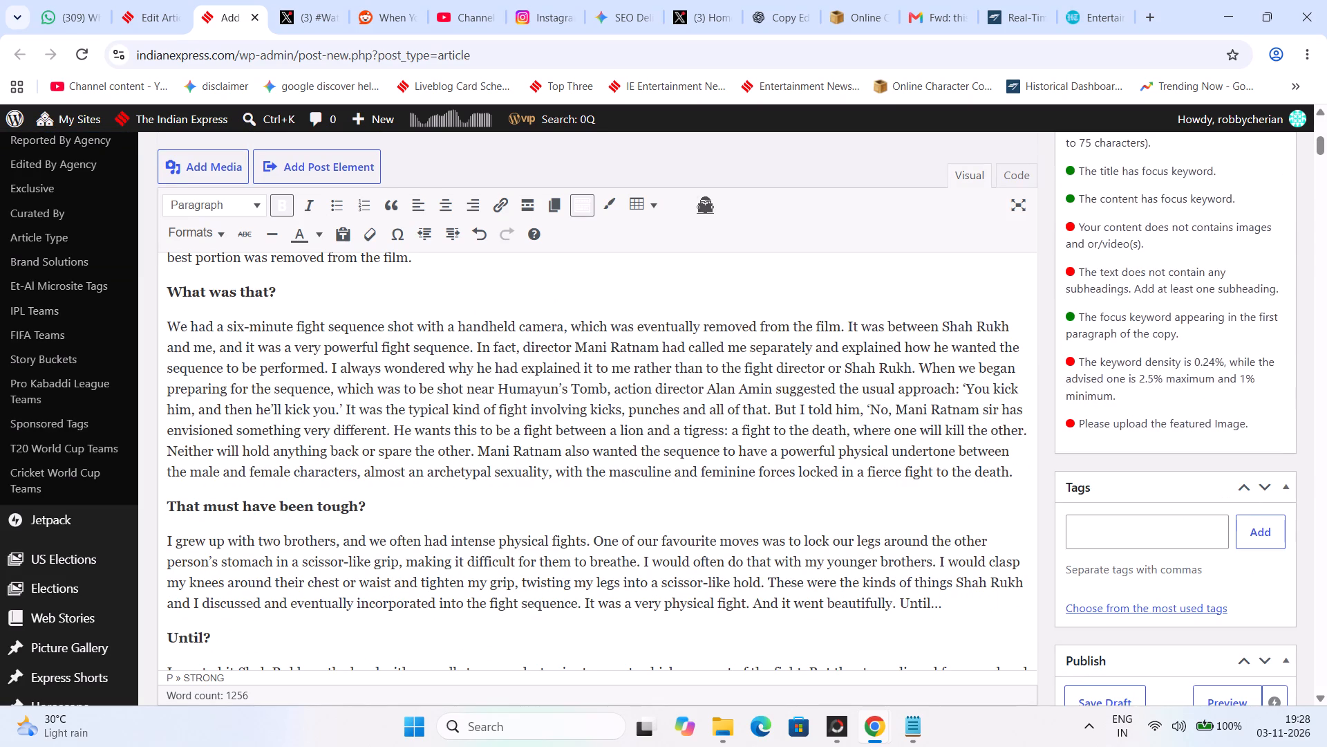
Add the copied name Shah Rukh Khan as a tag on the article.
key("ctrl+v")
left_click(1289, 529)
left_click(1245, 529)
Filter the article's sections for boll and assign the Bollywood section under Entertainment.
left_click(1326, 527)
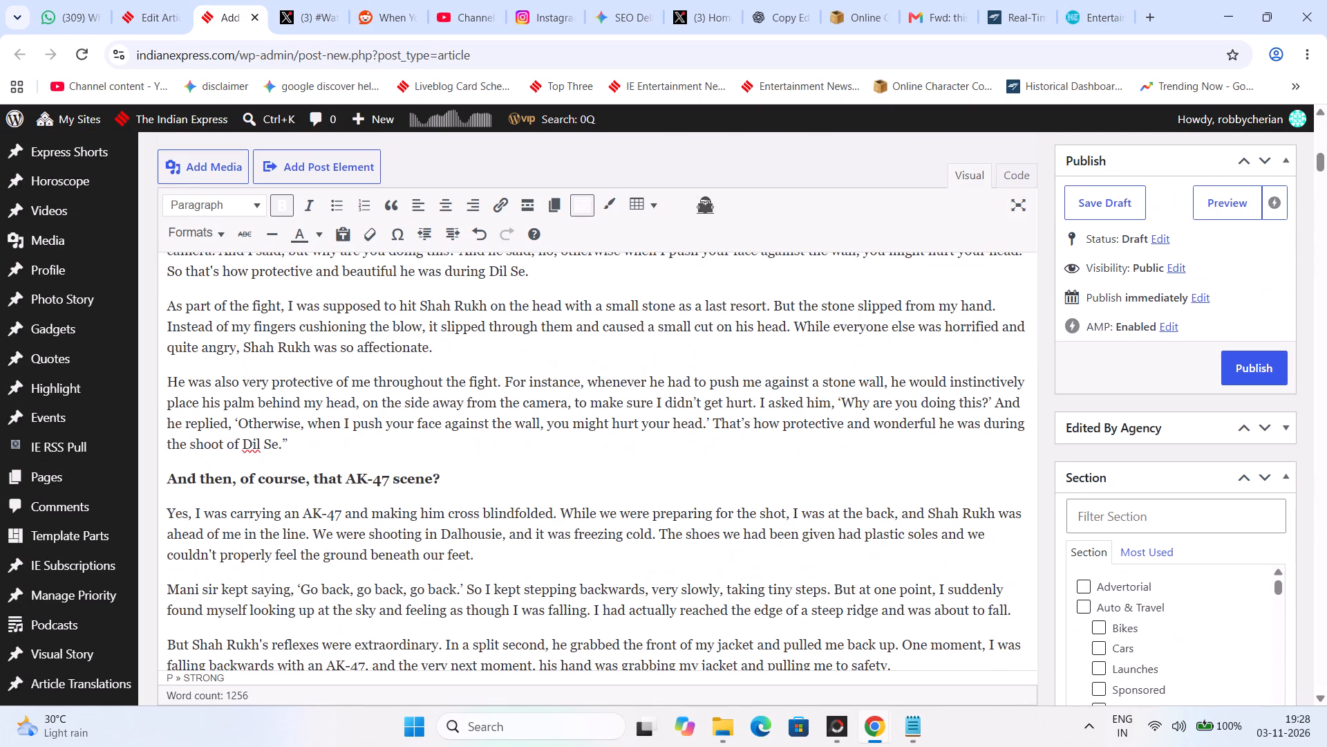
left_click(1173, 520)
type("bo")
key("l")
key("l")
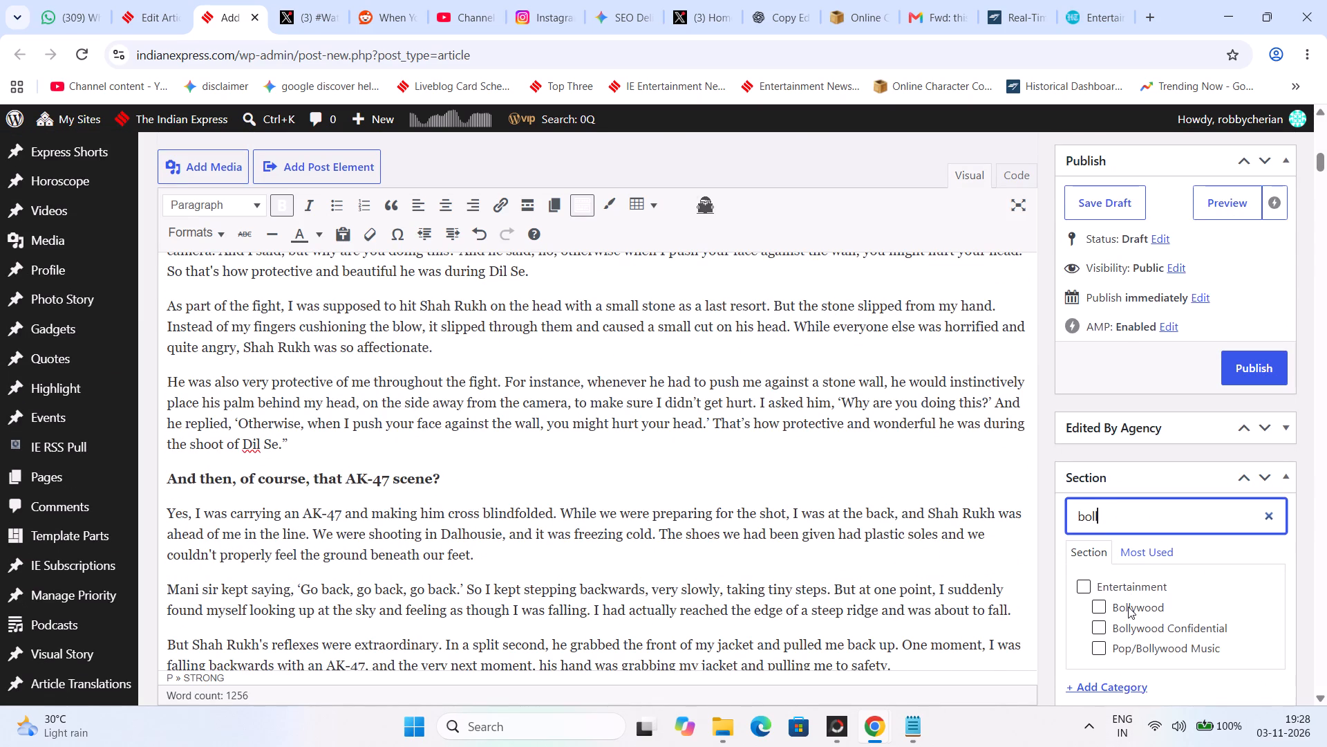
left_click(1128, 606)
Mark the article as Web Exclusive in the Exclusive categories.
left_click(1326, 604)
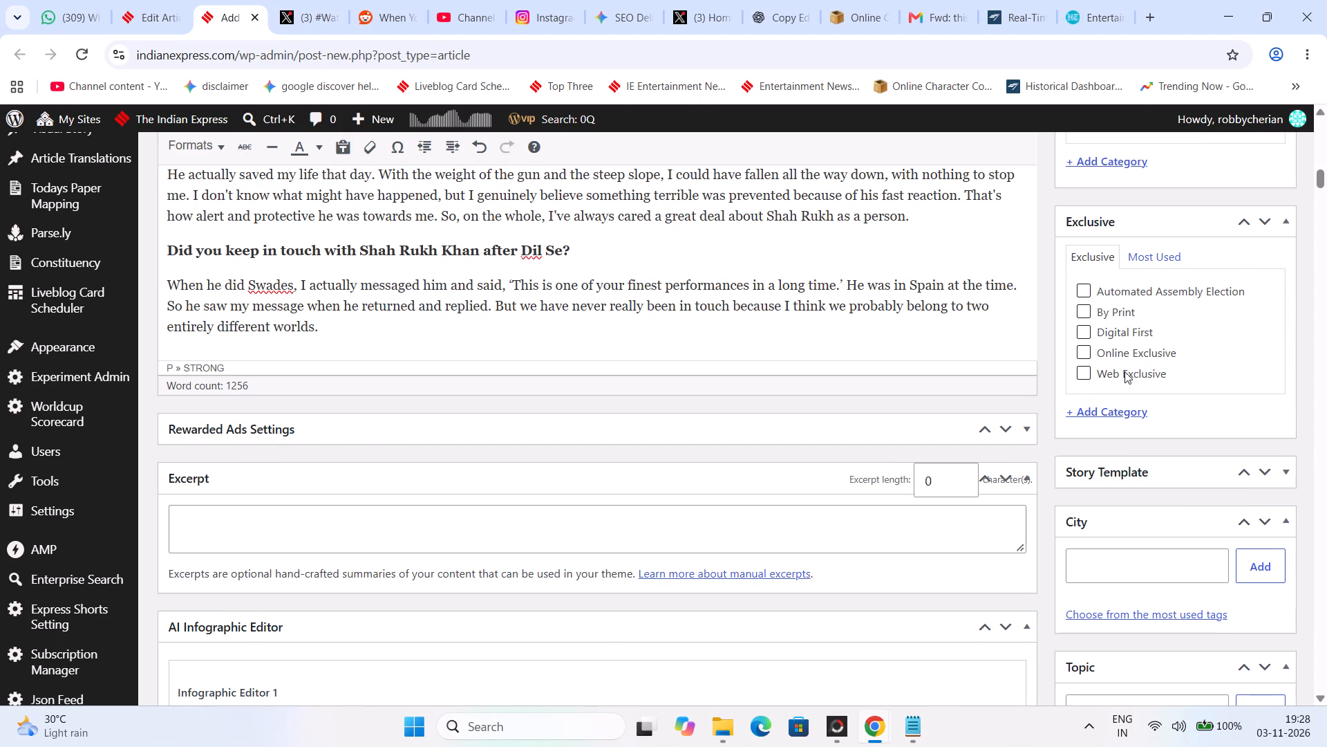
left_click(1124, 371)
scroll(1124, 381, "down", 9)
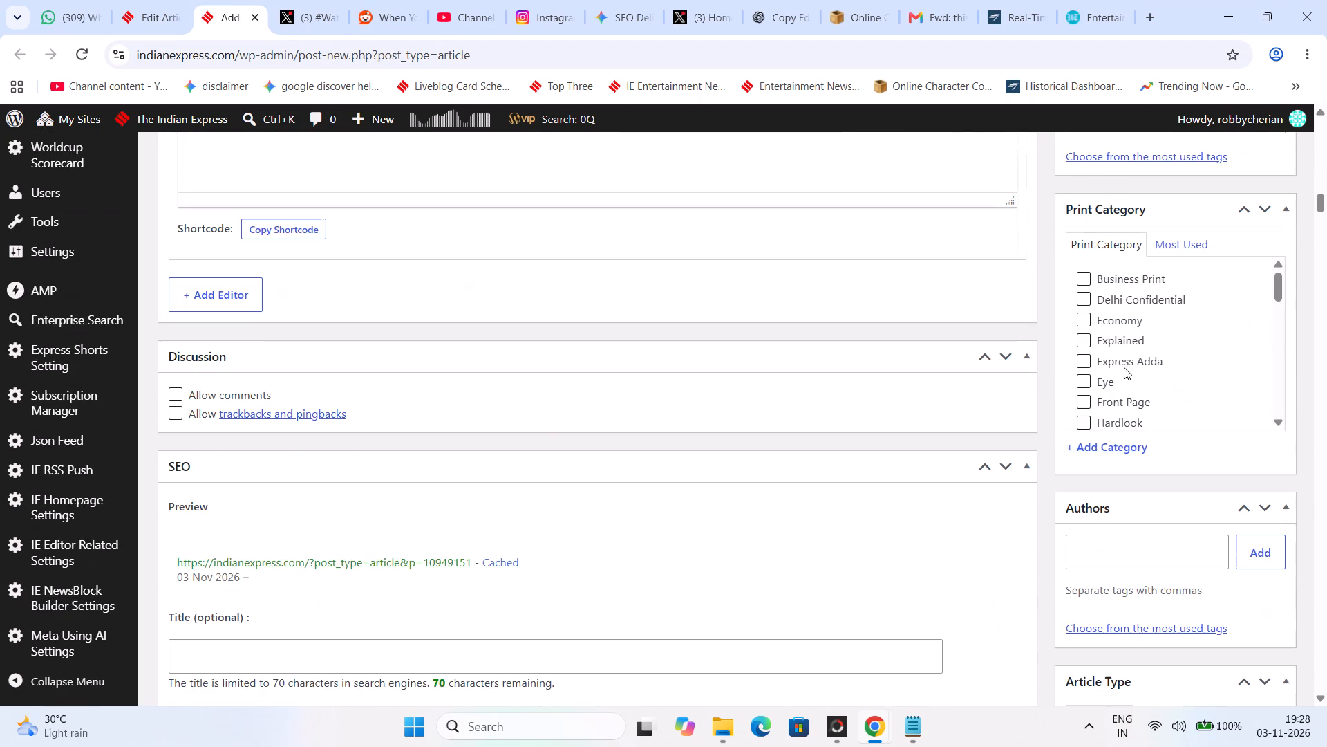
left_click(1113, 534)
left_click(952, 0)
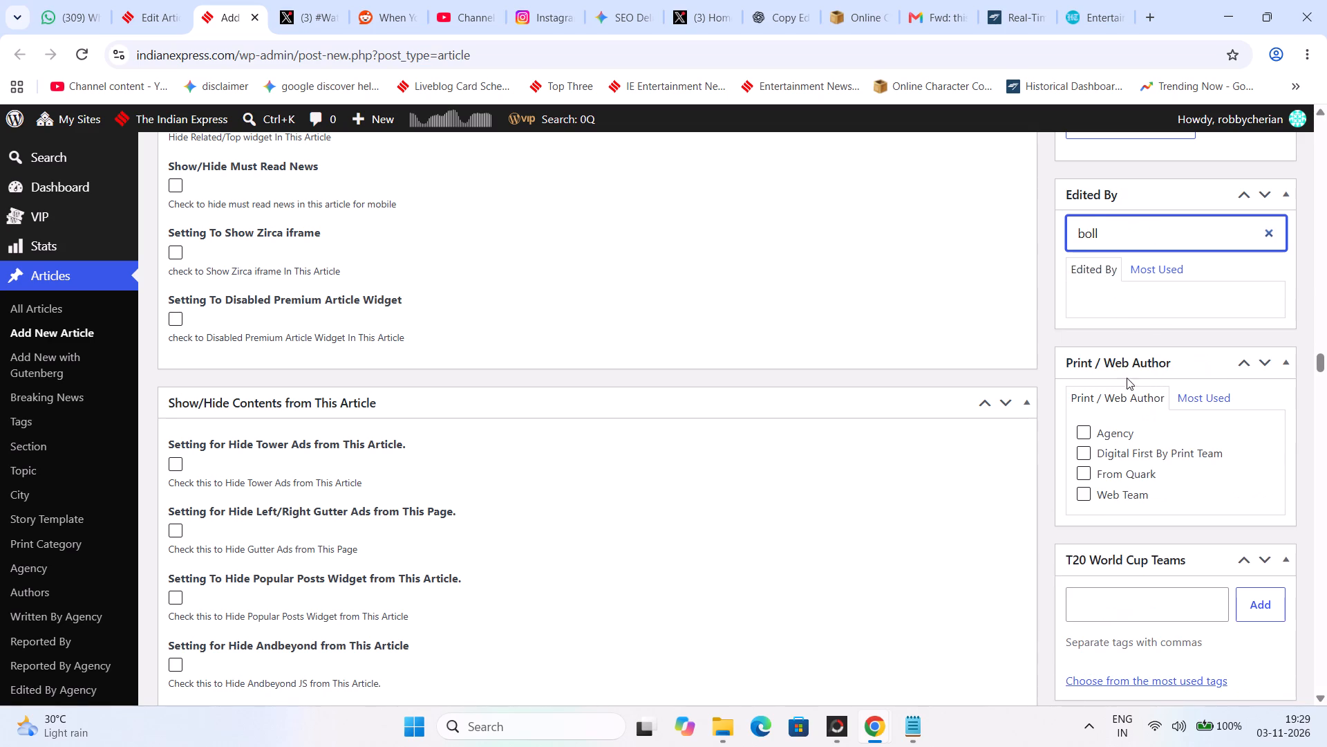
triple_click(1104, 237)
triple_click(1102, 237)
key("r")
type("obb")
left_click(1160, 301)
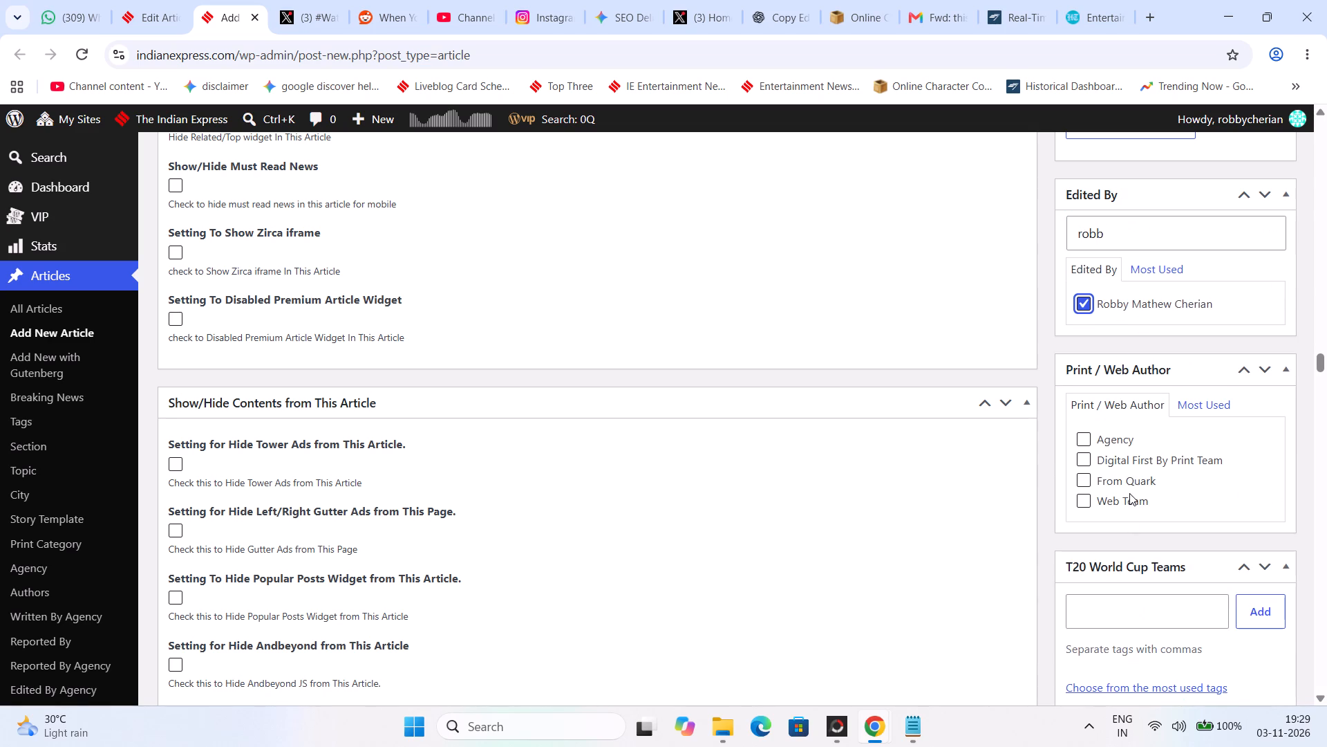
Set the article's Print / Web Author to Web Team.
left_click(1129, 493)
Return to the article's Tags and Publish settings.
left_click_drag(1326, 360, 1326, 145)
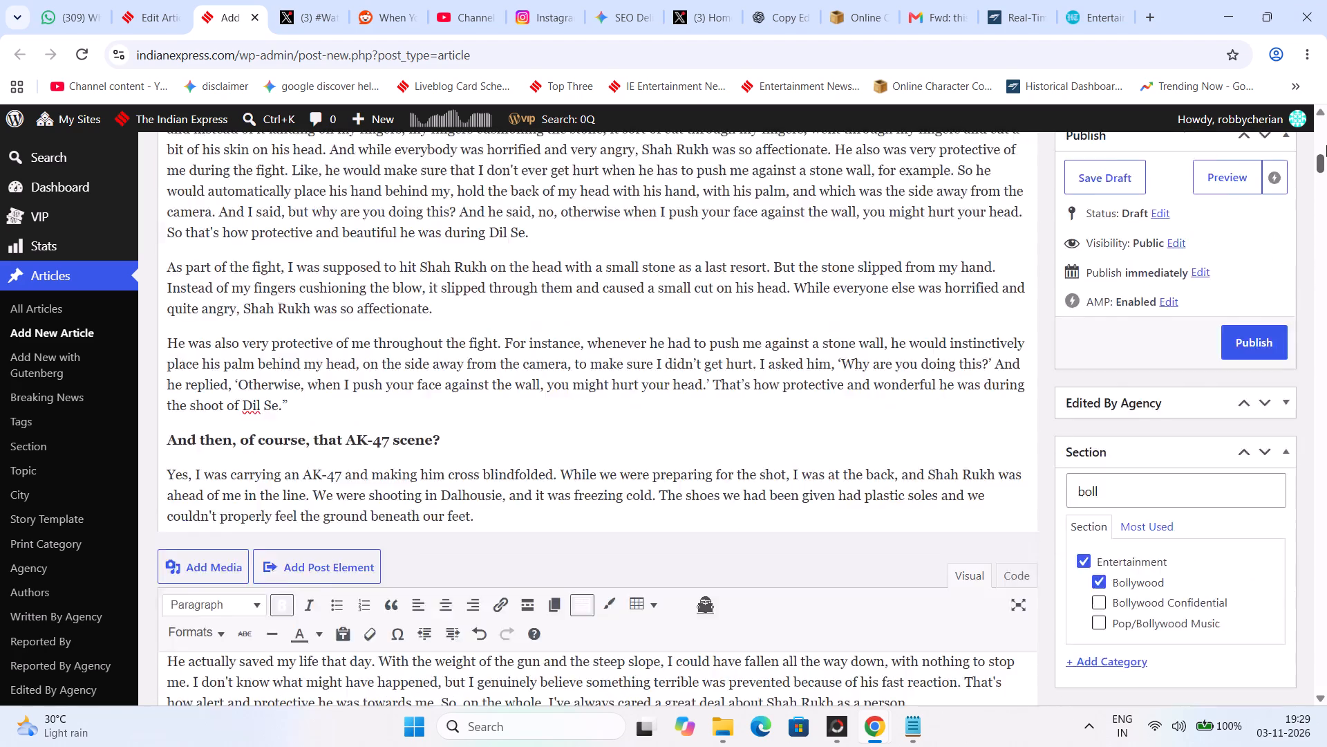
left_click_drag(1326, 145, 1326, 126)
scroll(1117, 381, "down", 9)
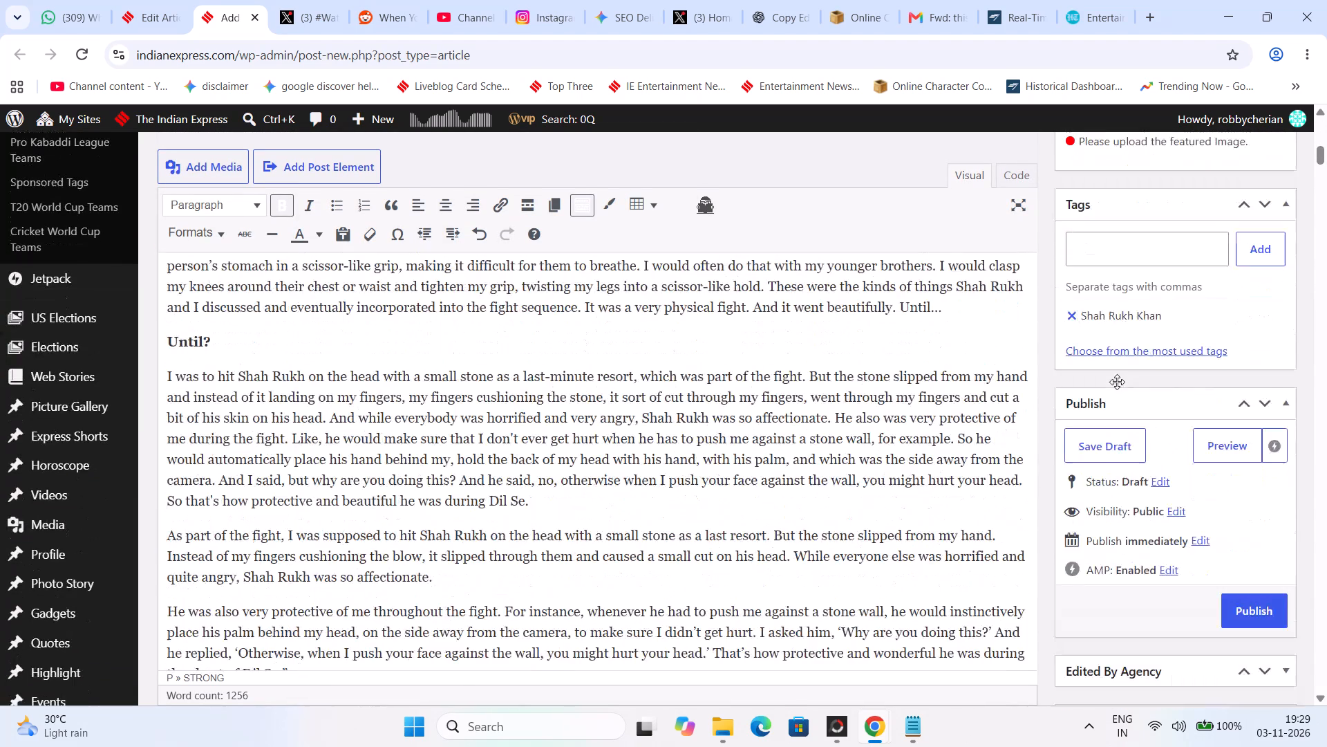
Save the article as a draft.
left_click(1081, 448)
Replace the permalink slug with the title text "Shah Rukh Khan saved Dil Se co-star Mita Vashisht from falling off a ridge".
scroll(377, 394, "up", 8)
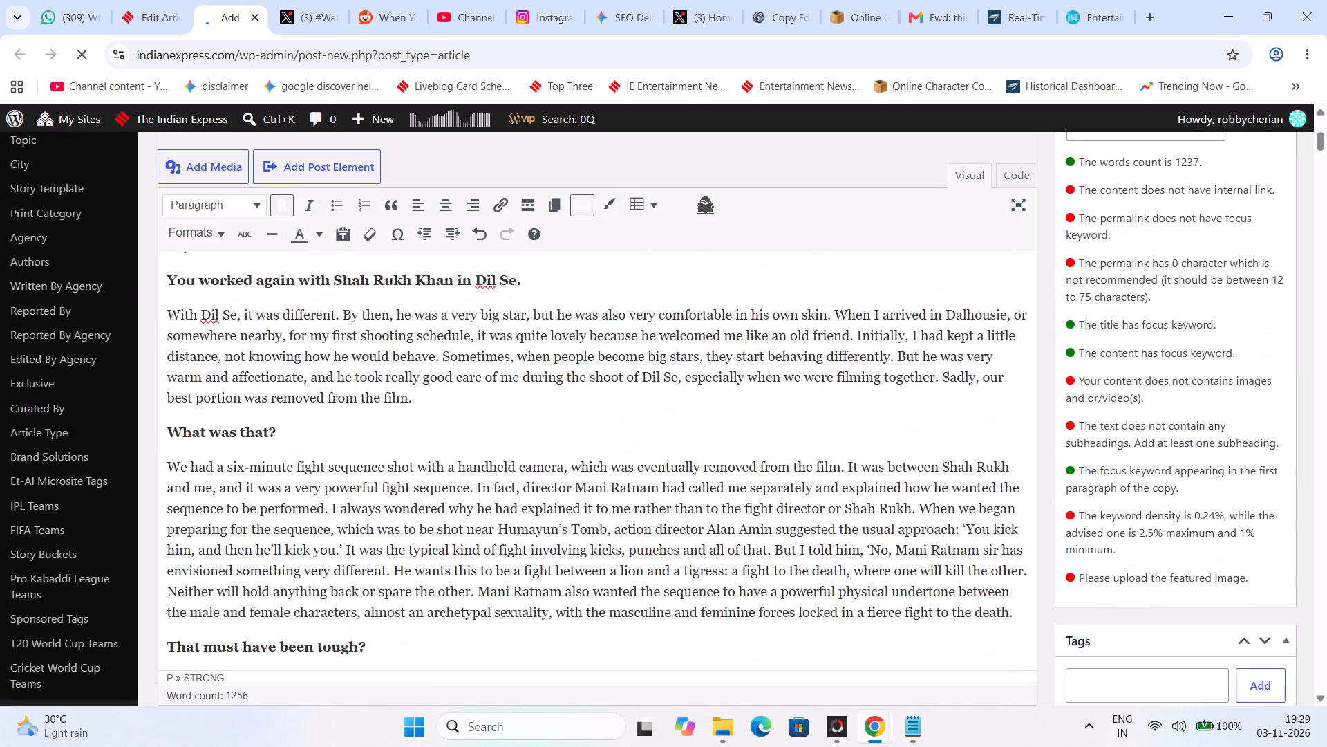
scroll(380, 394, "up", 6)
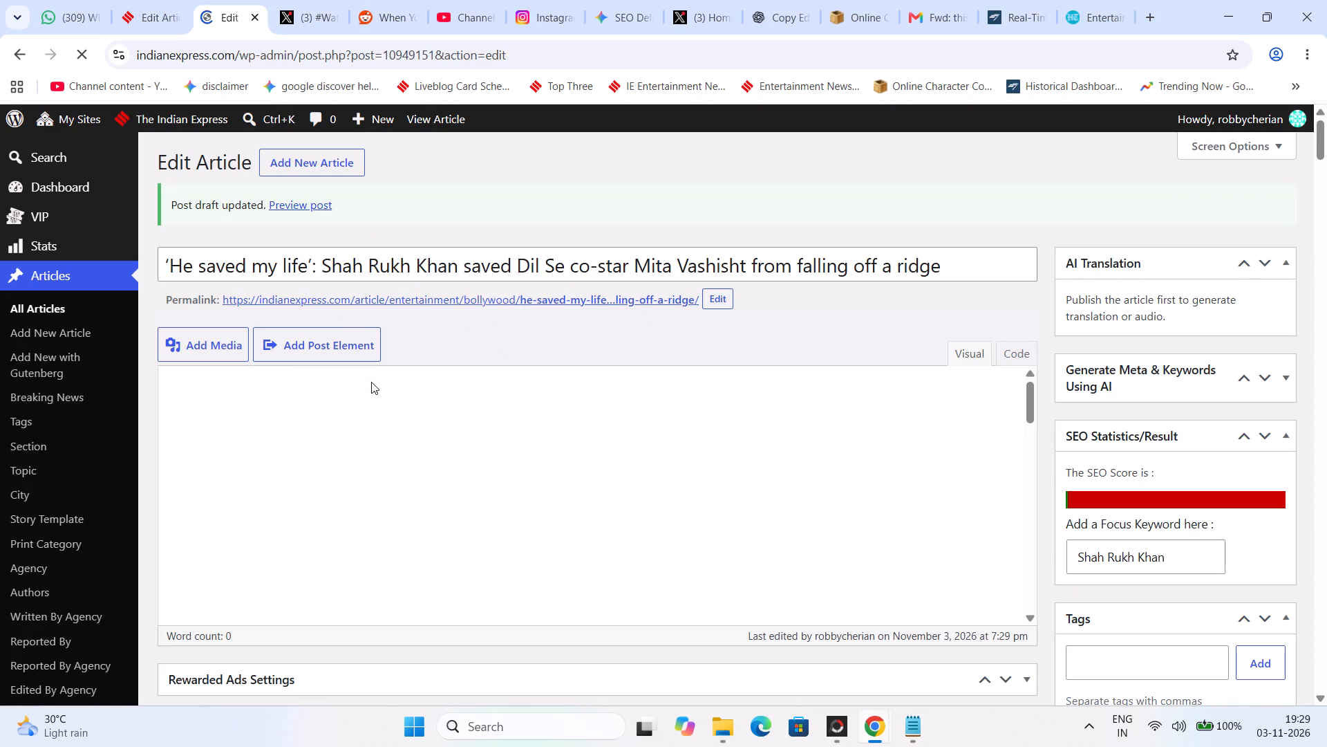
left_click_drag(324, 264, 1131, 260)
key("ctrl+c")
left_click(731, 297)
triple_click(648, 297)
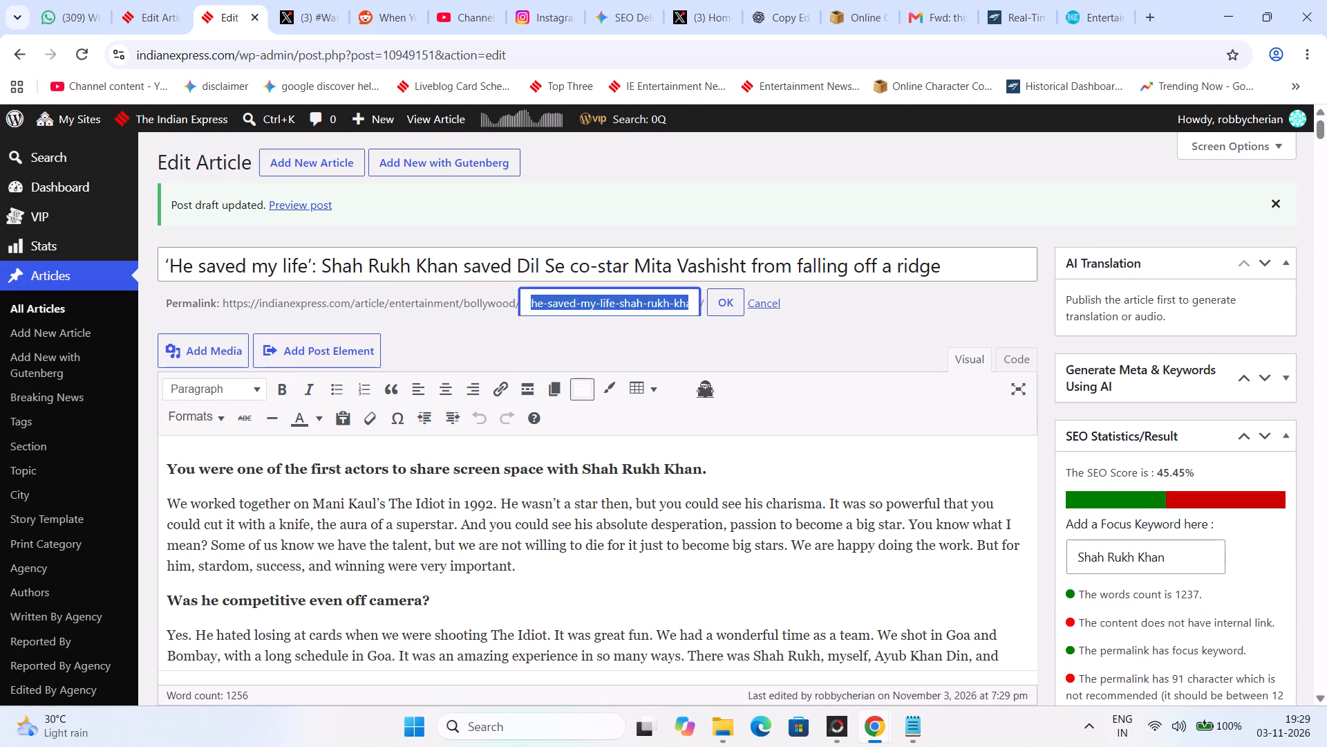
key("ctrl+v")
left_click(715, 297)
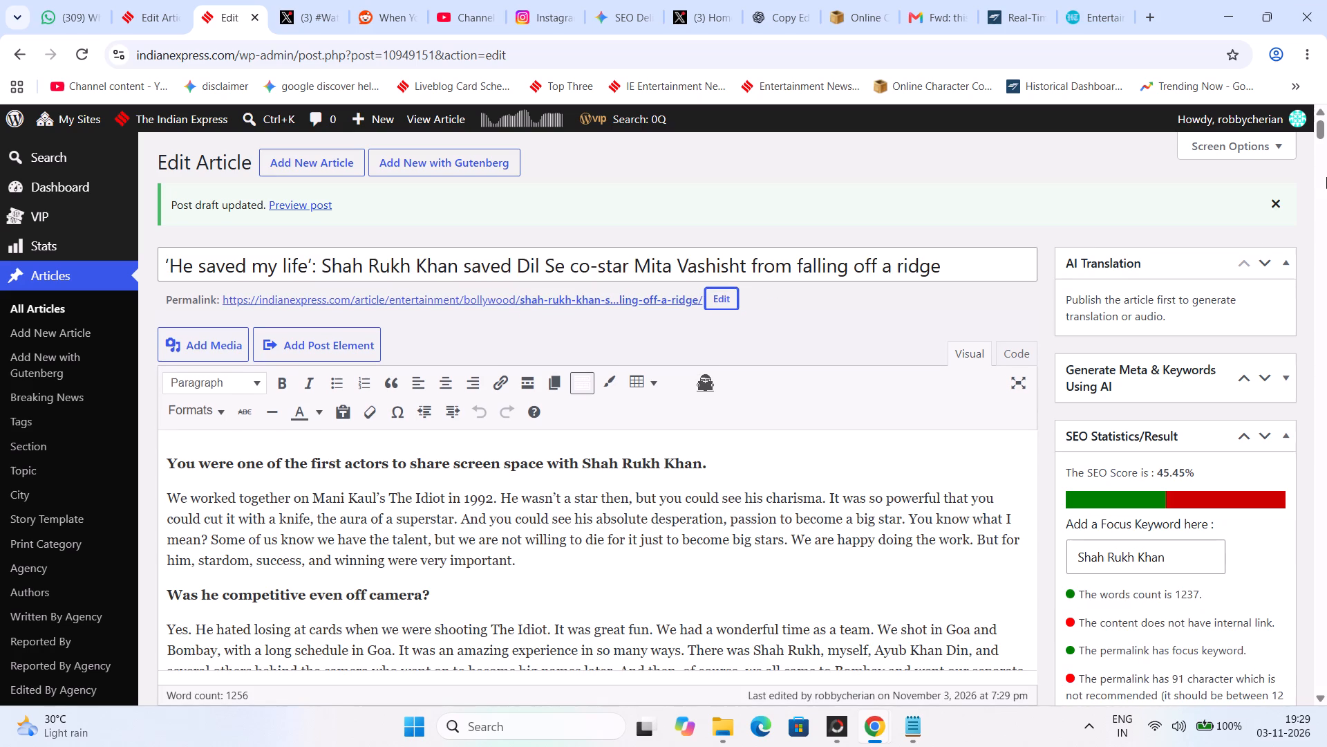
Enter "Shah Rukh Khan saved Dil Se co-star Mita Vashisht from falling off a ridge" as the alternate heading.
left_click_drag(1319, 131, 1326, 746)
left_click(245, 169)
key("ctrl+v")
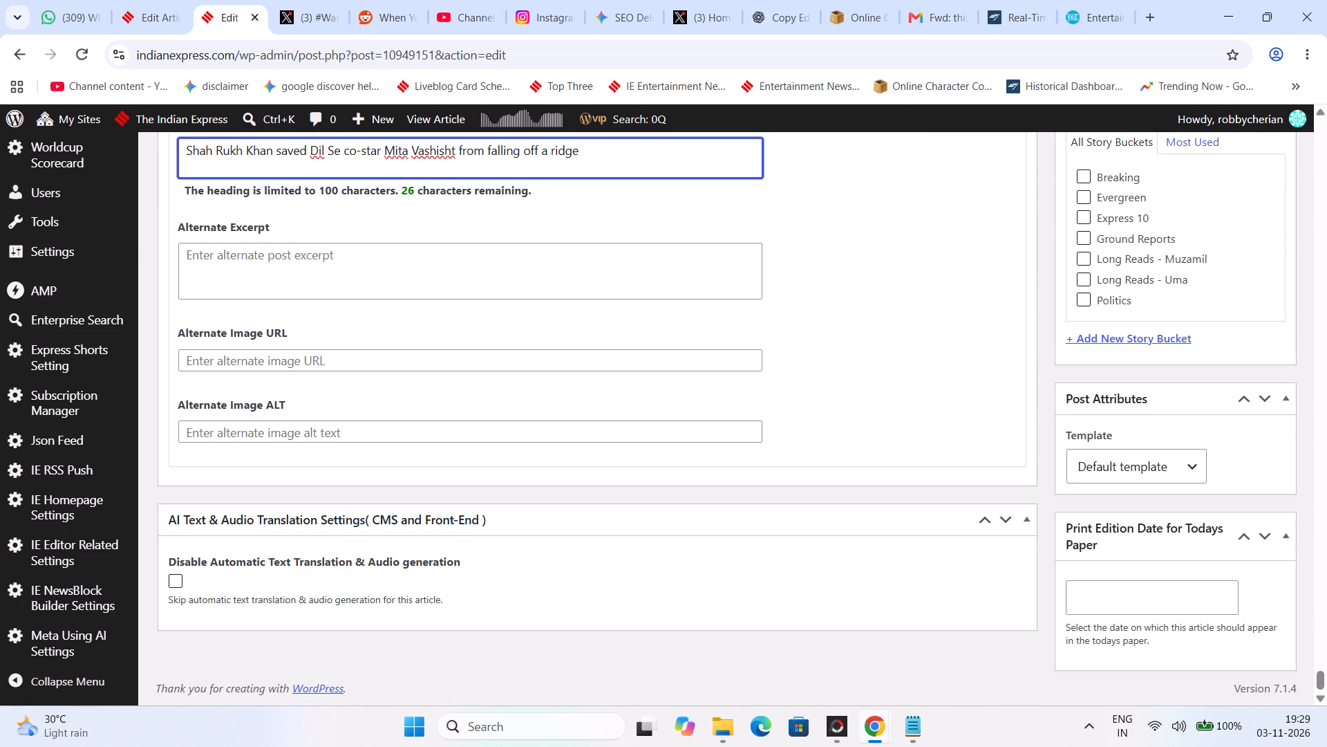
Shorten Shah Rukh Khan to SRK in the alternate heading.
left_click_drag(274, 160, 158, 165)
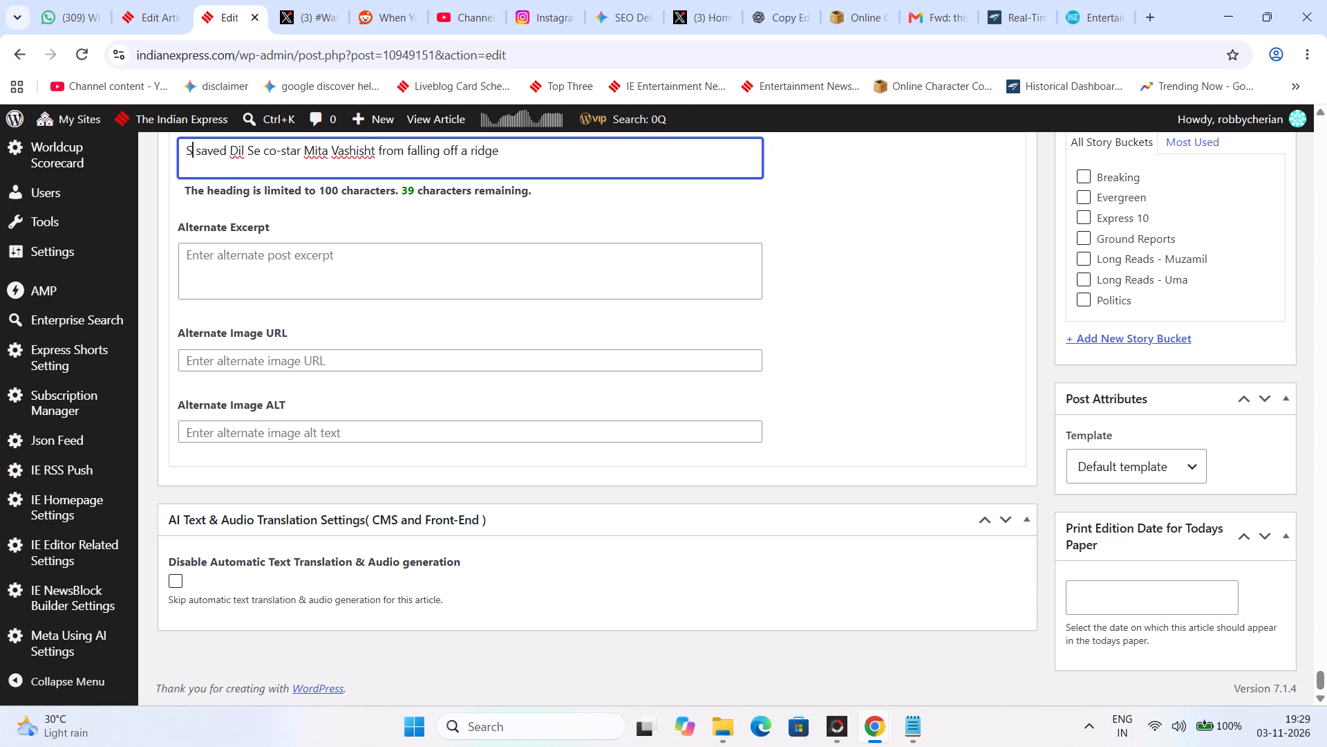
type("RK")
Remove the name Mita Vashisht from the alternate heading so it reads "co-star from falling off a ridge".
key("Right")
key("Right")
key("Right")
key("Right")
key("Right")
key("Right")
key("Right")
key("Right")
key("Right")
key("Right")
key("Right")
key("Right")
key("Right")
key("Right")
key("Right")
key("Right")
key("Right")
key("Right")
key("Right")
key("Right")
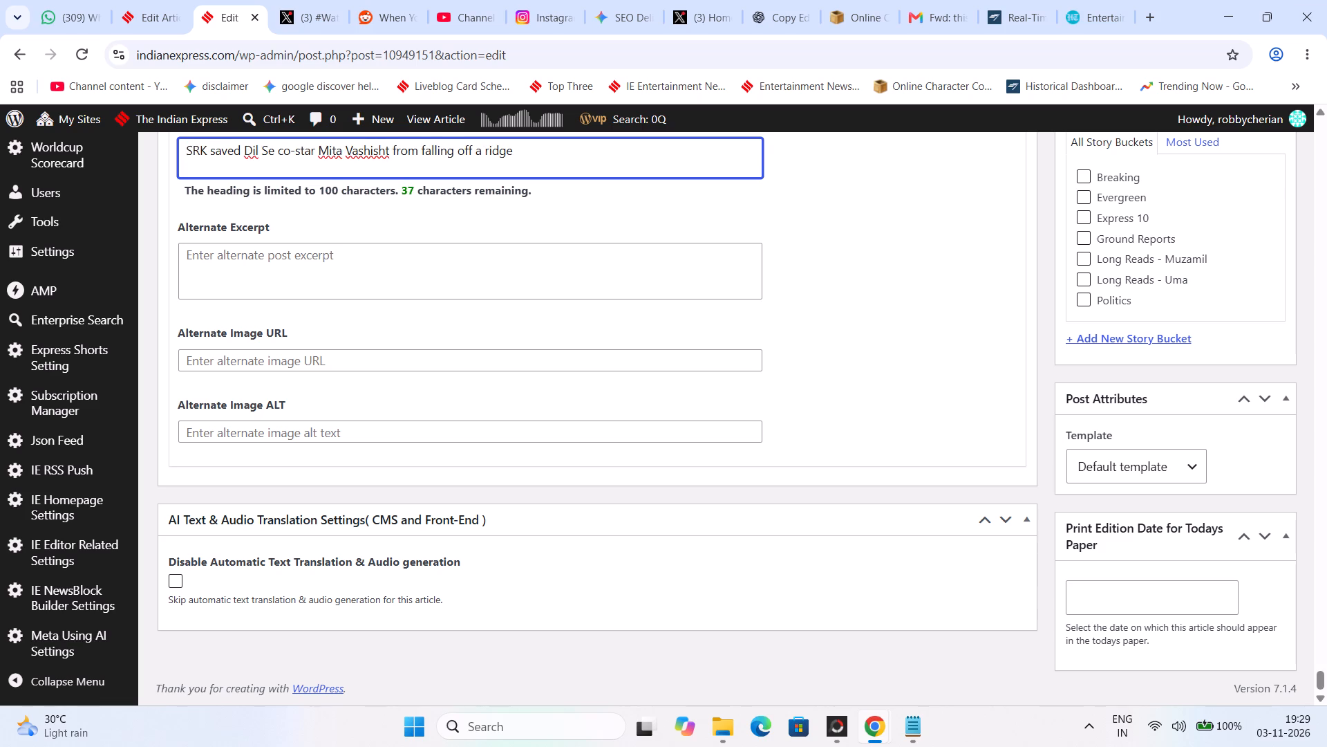
key("Left")
key("BackSpace")
key("BackSpace")
key("BackSpace")
key("BackSpace")
key("BackSpace")
key("BackSpace")
key("BackSpace")
key("BackSpace")
key("BackSpace")
key("BackSpace")
key("BackSpace")
key("BackSpace")
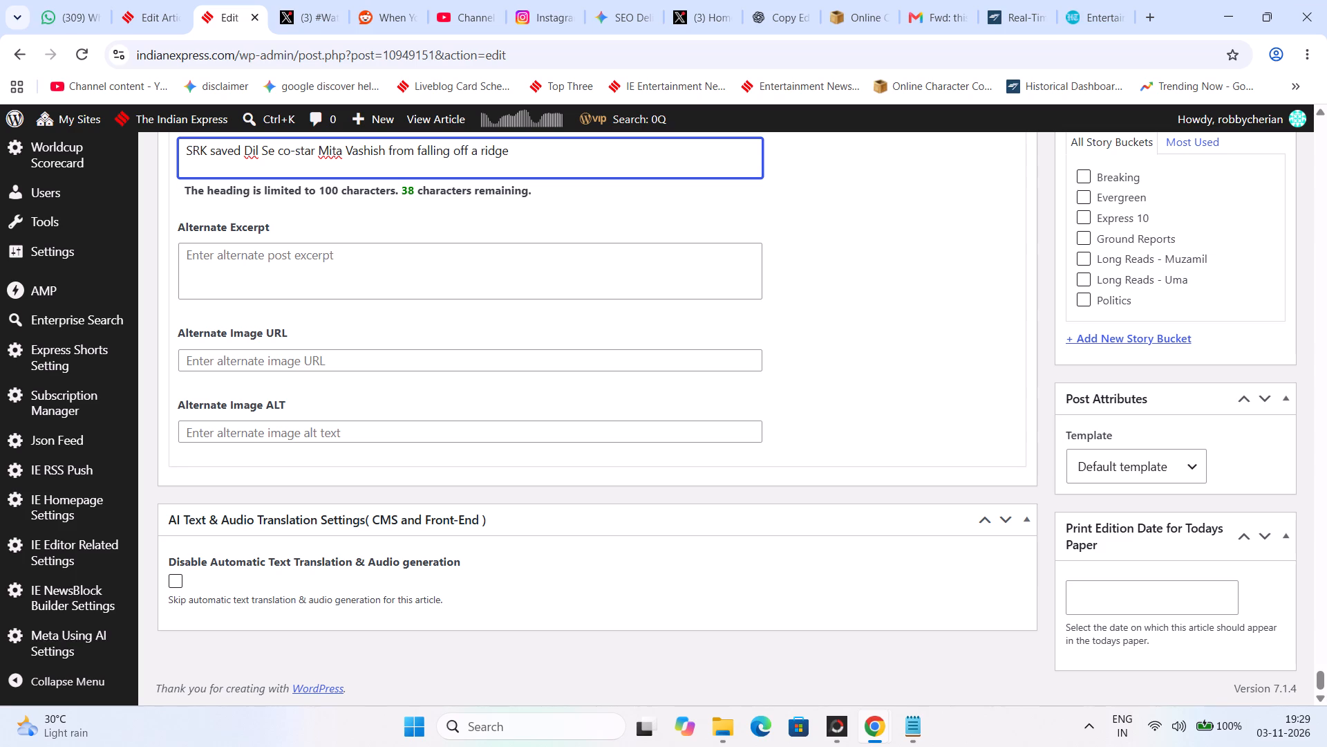
key("BackSpace")
key("BackSpace")
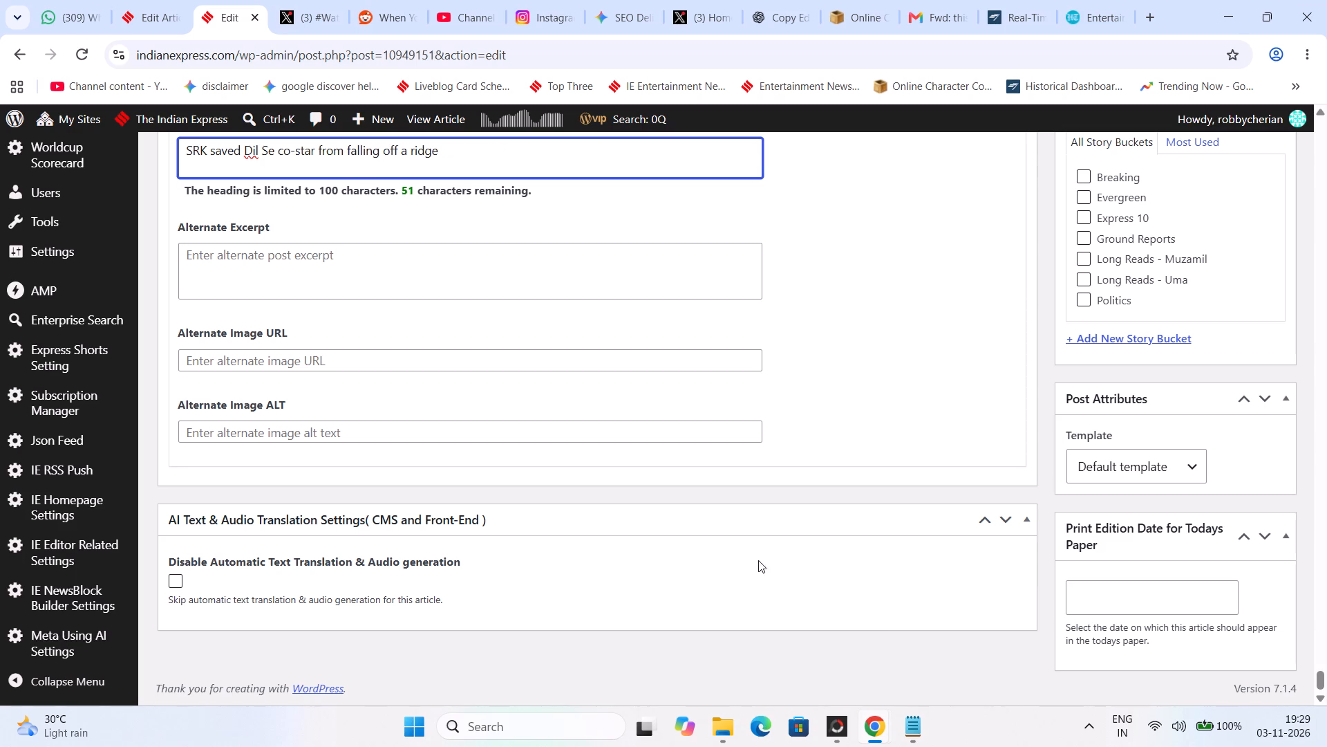
Put the full name Shah Rukh Khan back in place of SRK in the alternate heading.
left_click(1326, 234)
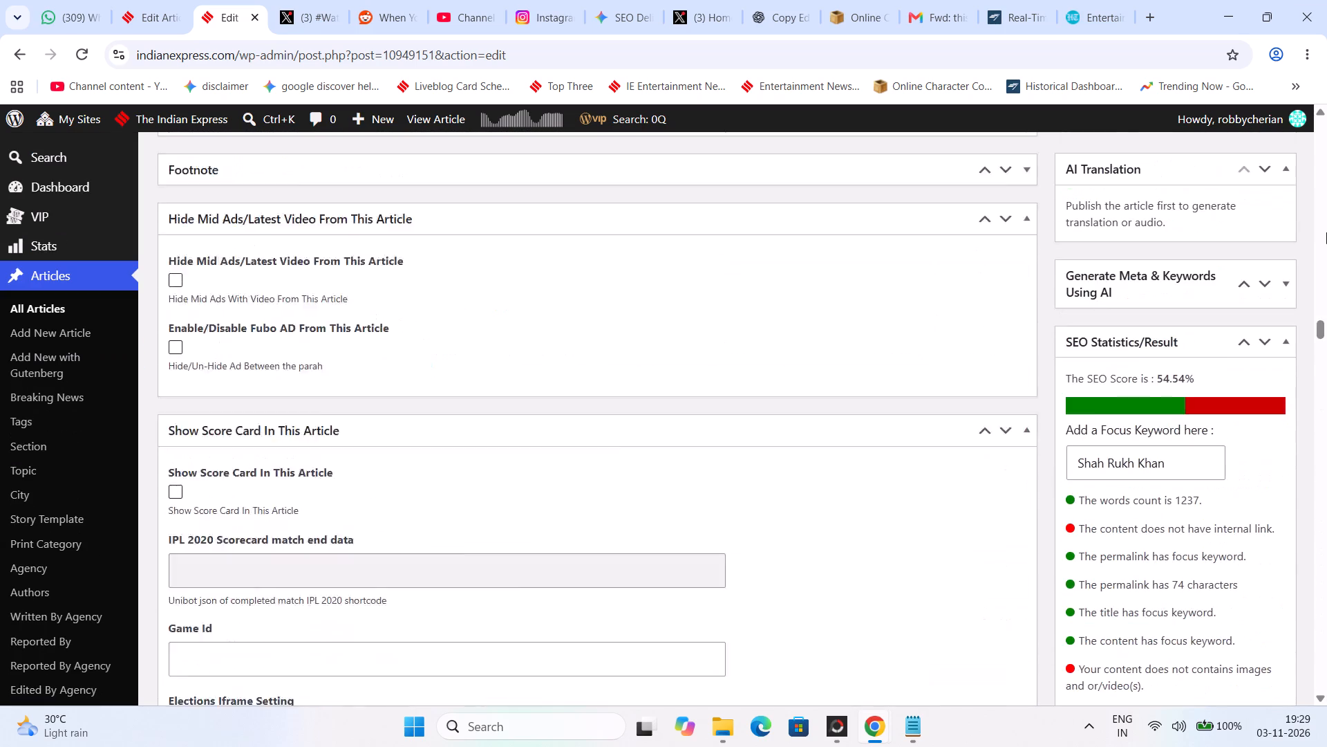
left_click_drag(1324, 239, 1326, 746)
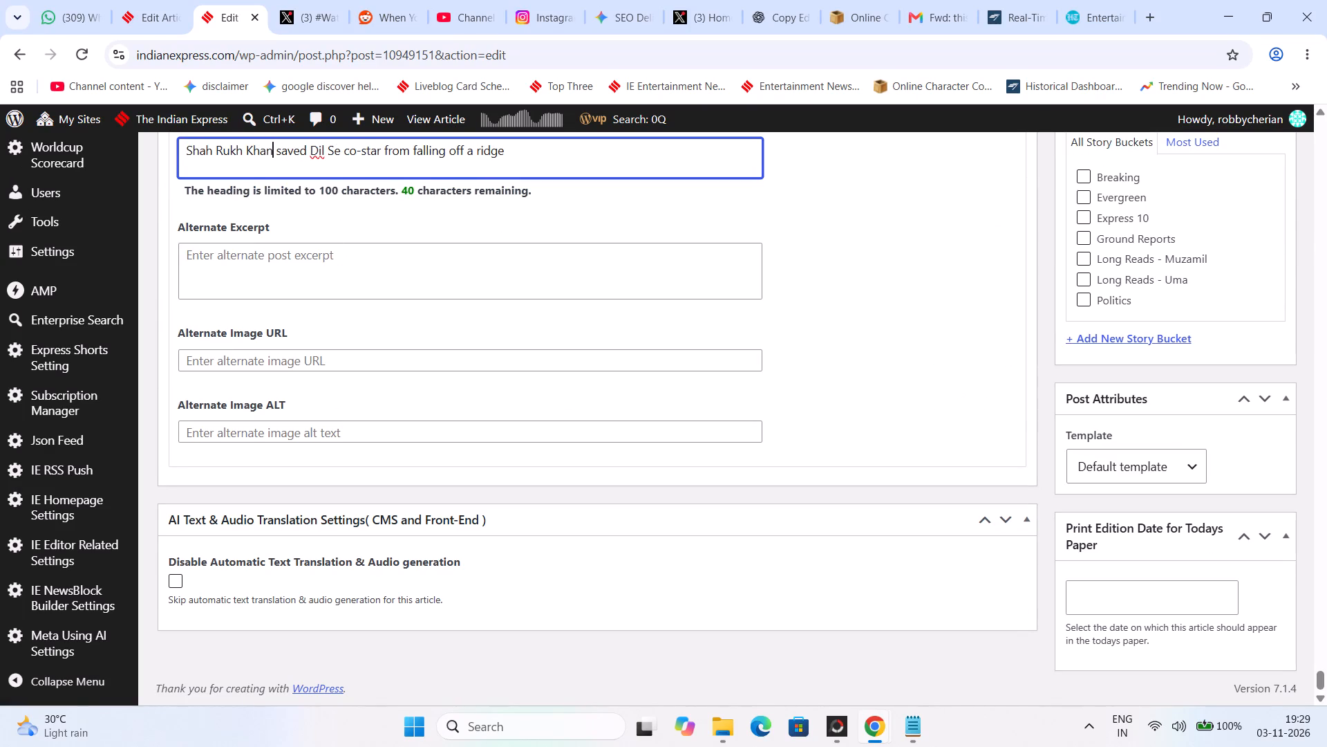
Save the article draft with the updated alternate heading.
left_click(1326, 136)
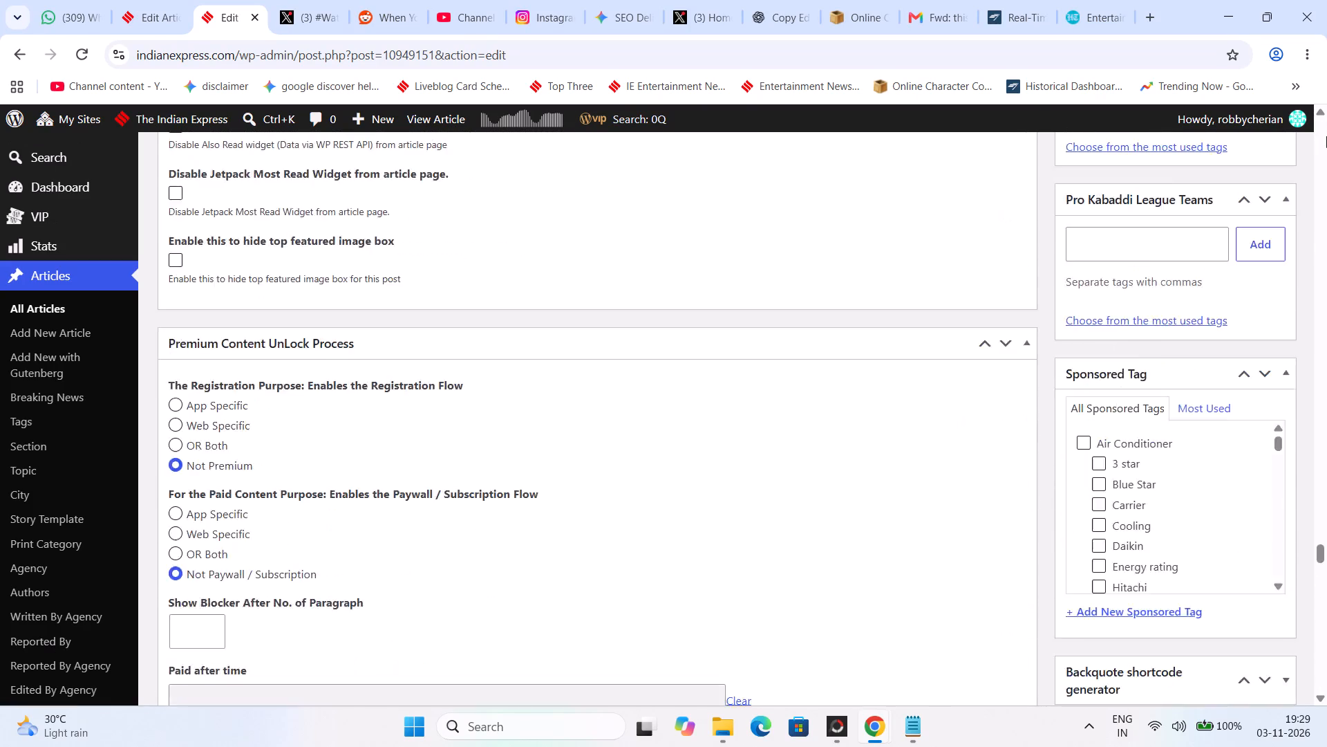
left_click_drag(1326, 136, 1315, 91)
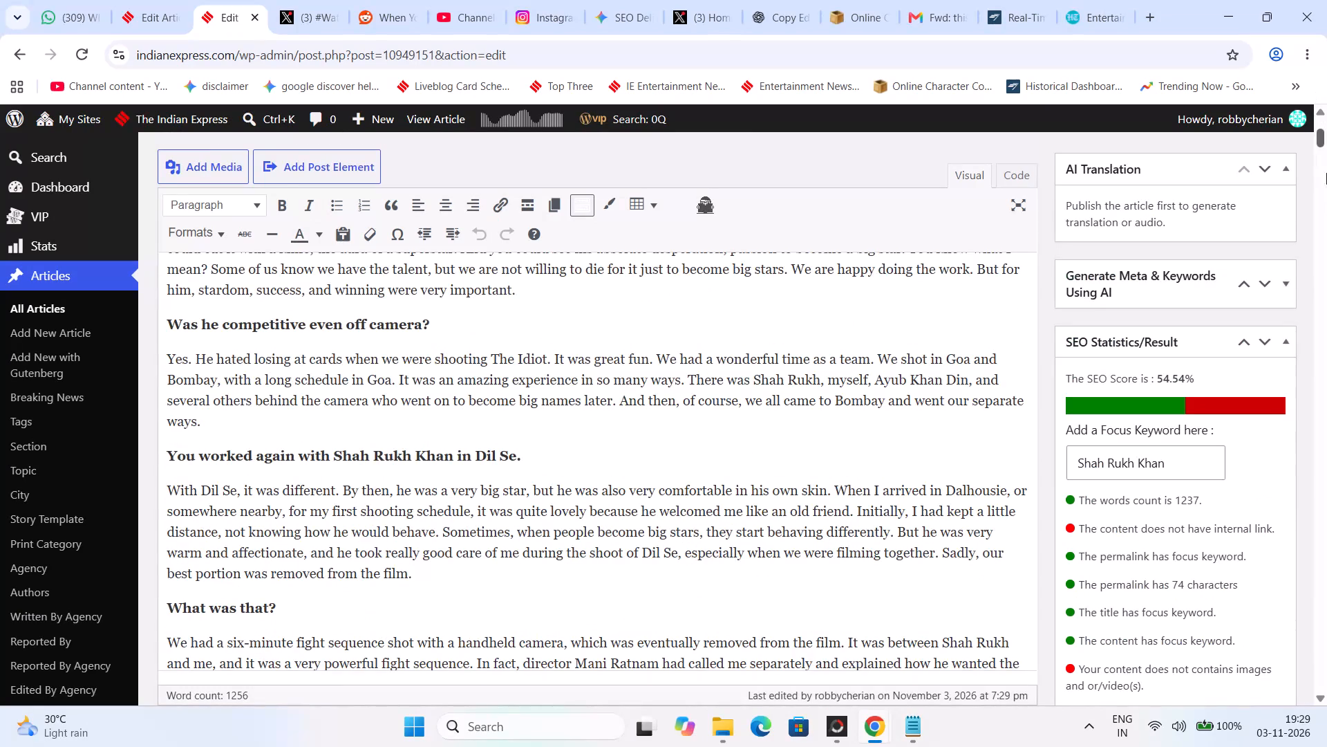
scroll(1326, 242, "up", 10)
scroll(1326, 243, "down", 7)
scroll(1250, 348, "down", 2)
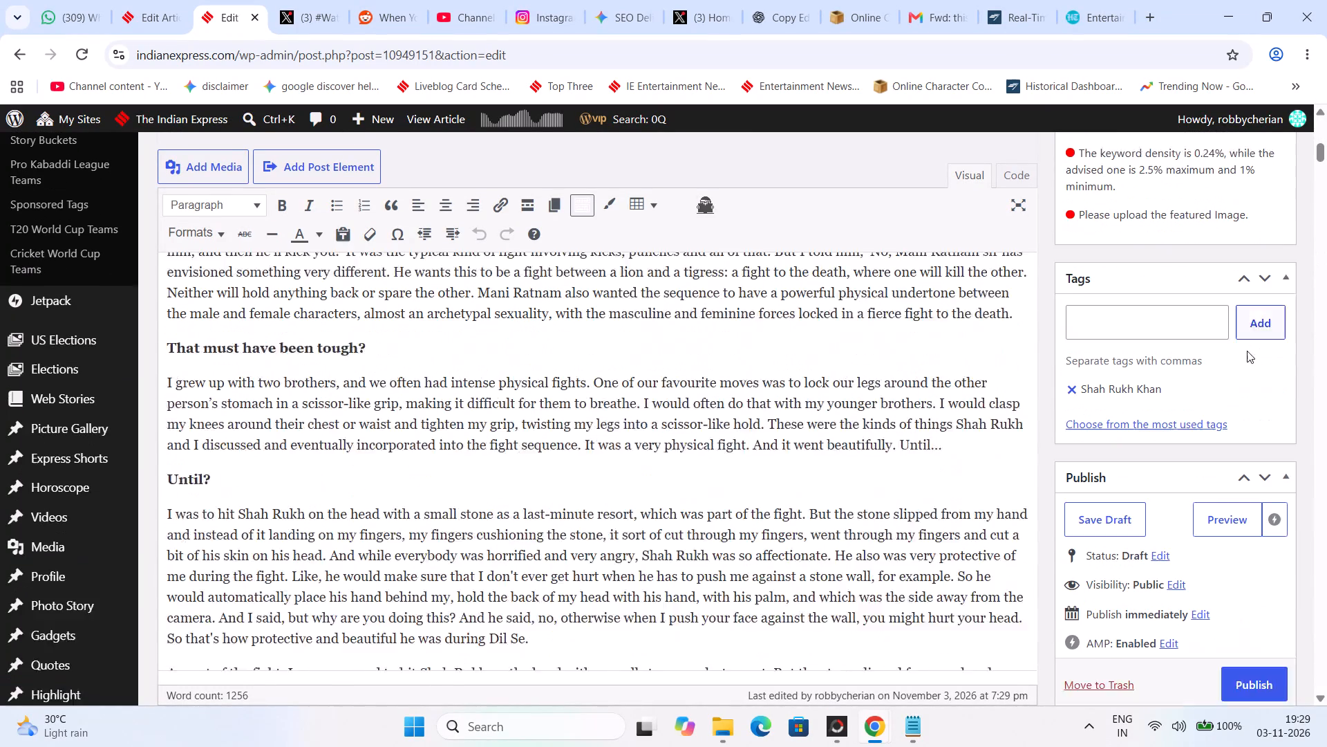
left_click(1112, 477)
Replace the question mark with a full stop in the bold line "That must have been tough".
scroll(683, 385, "up", 13)
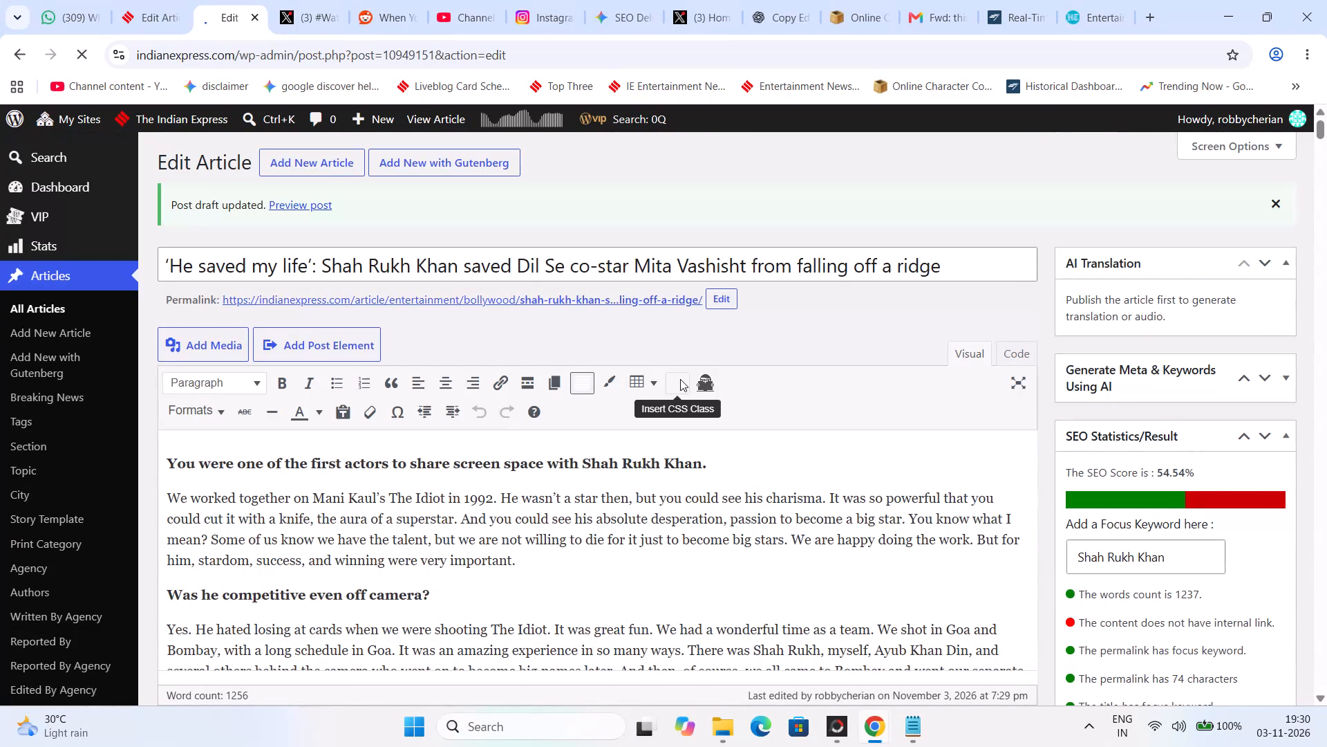
scroll(679, 378, "down", 7)
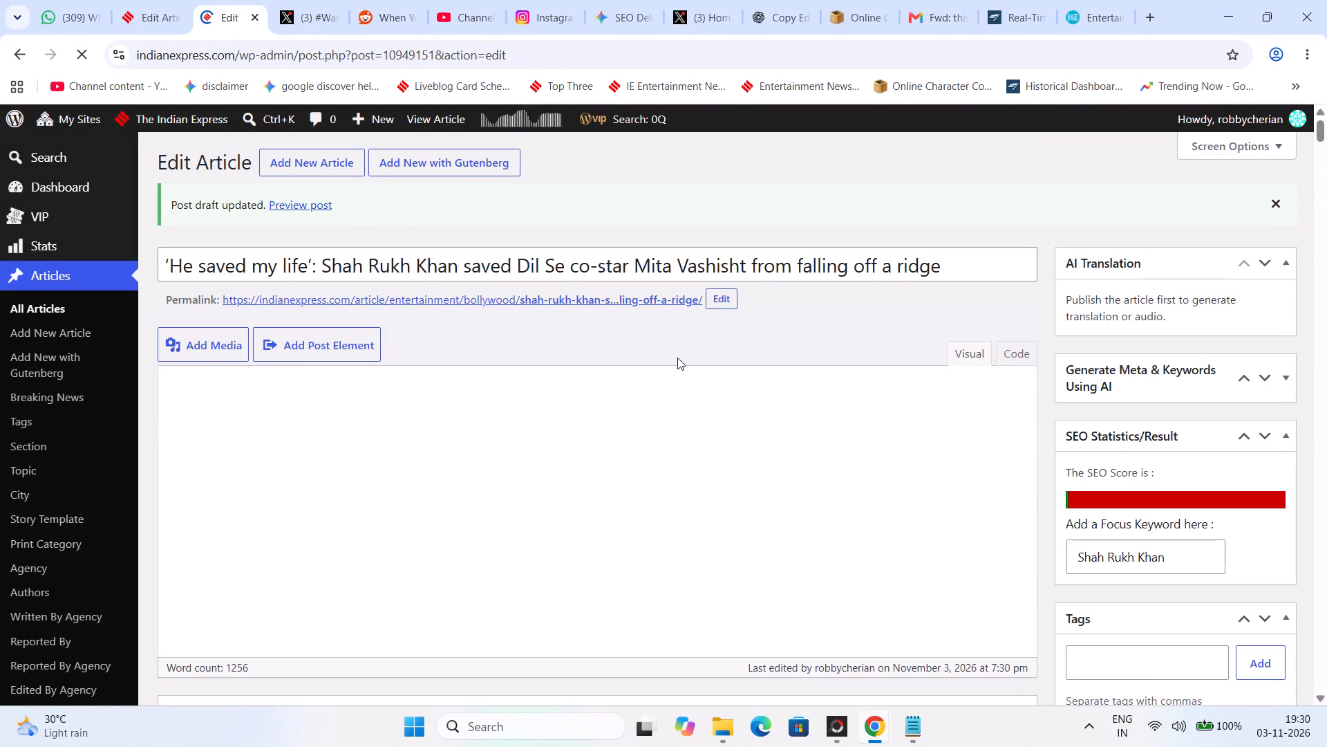
scroll(677, 358, "down", 9)
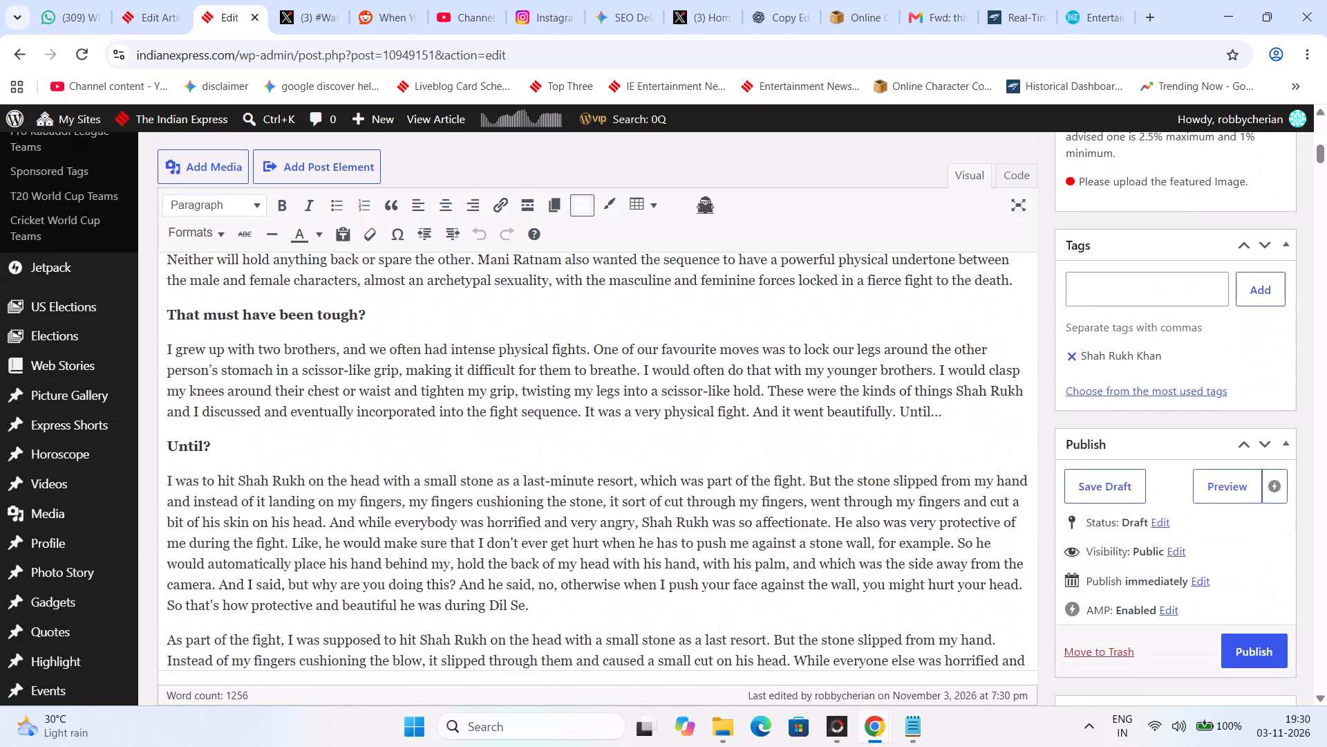
scroll(677, 357, "up", 1)
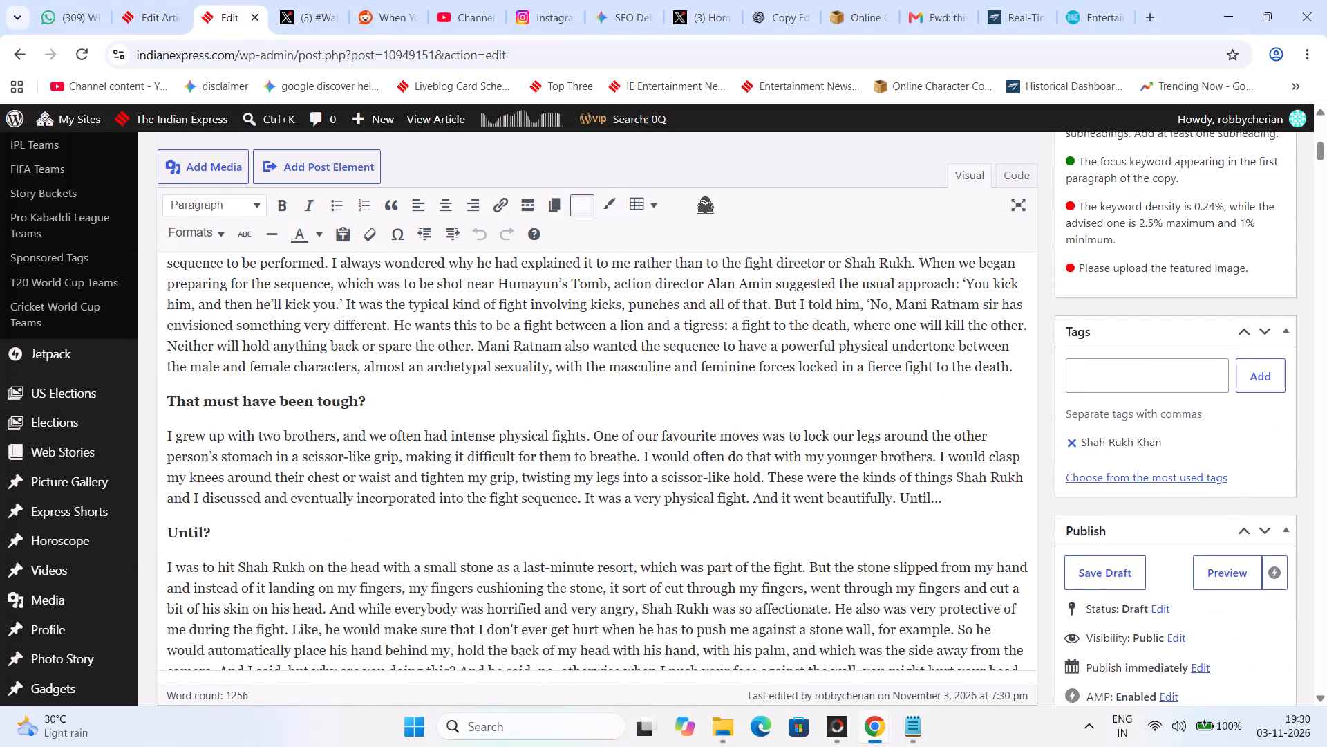
left_click_drag(356, 409, 374, 403)
key("period")
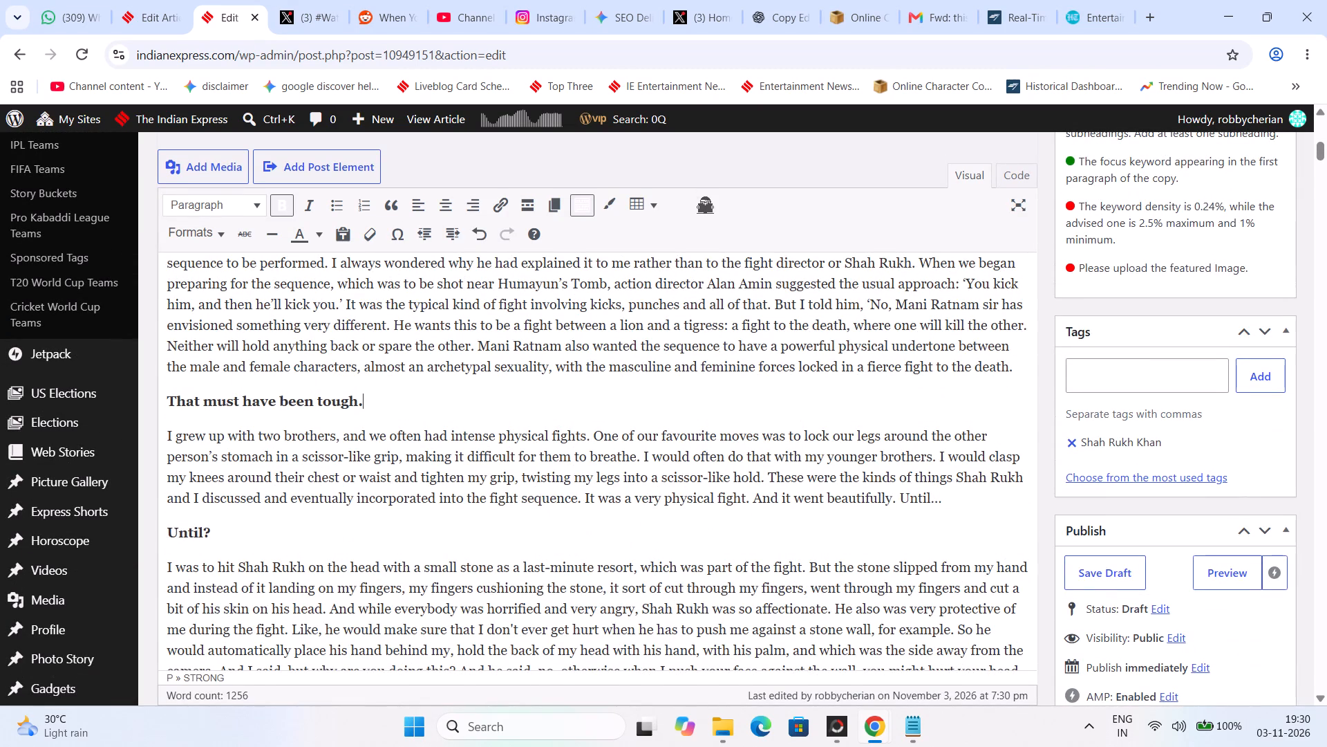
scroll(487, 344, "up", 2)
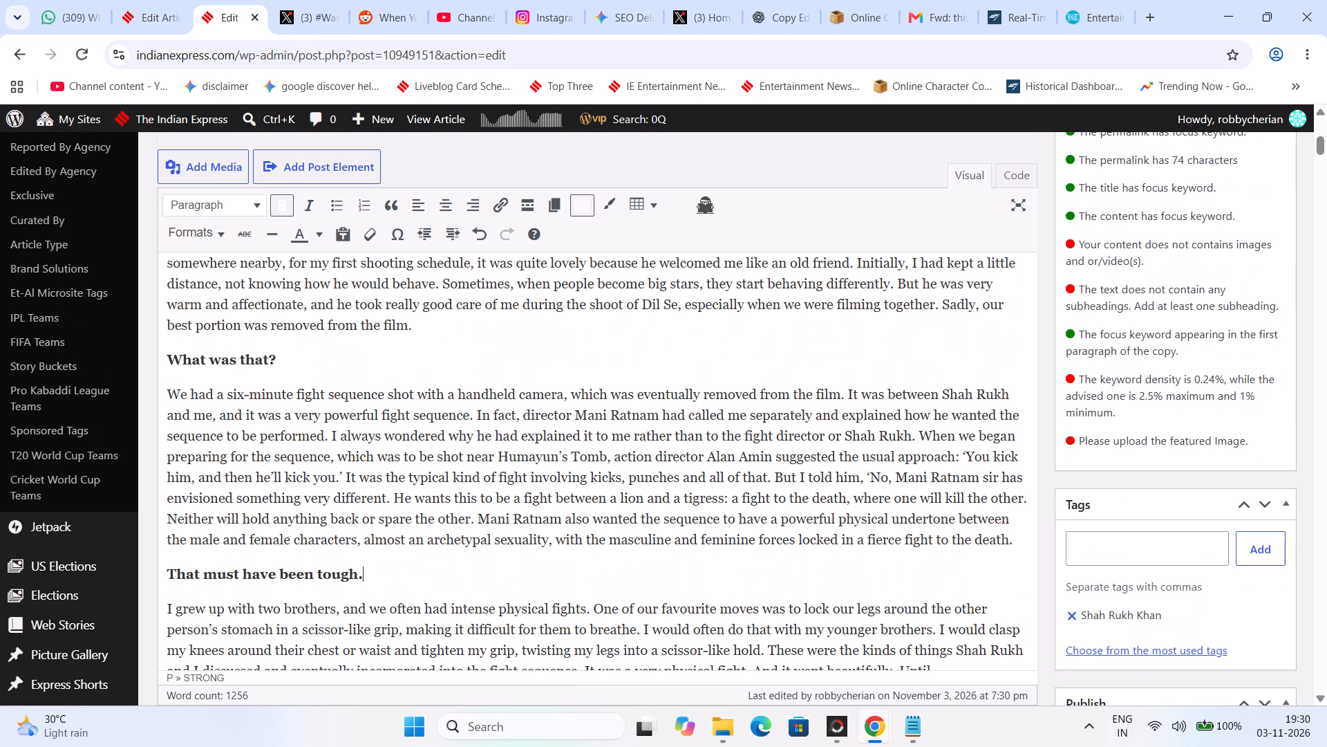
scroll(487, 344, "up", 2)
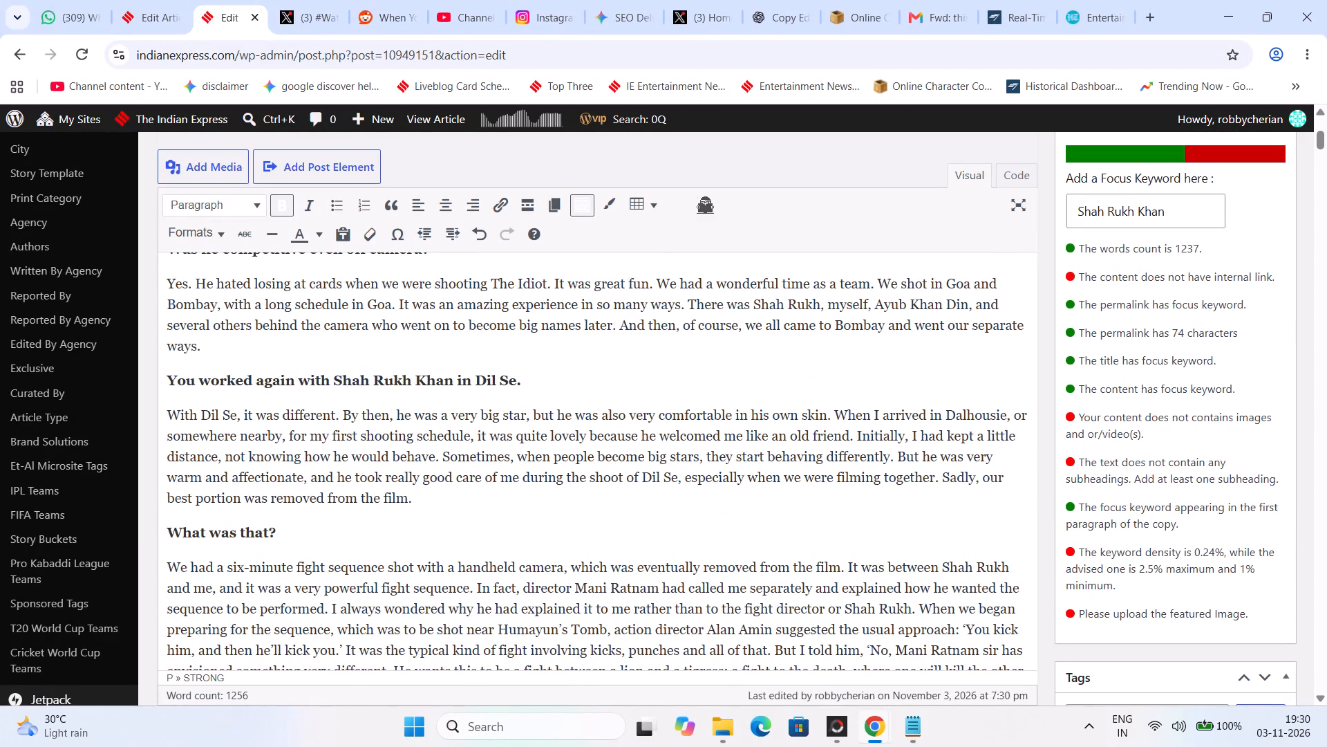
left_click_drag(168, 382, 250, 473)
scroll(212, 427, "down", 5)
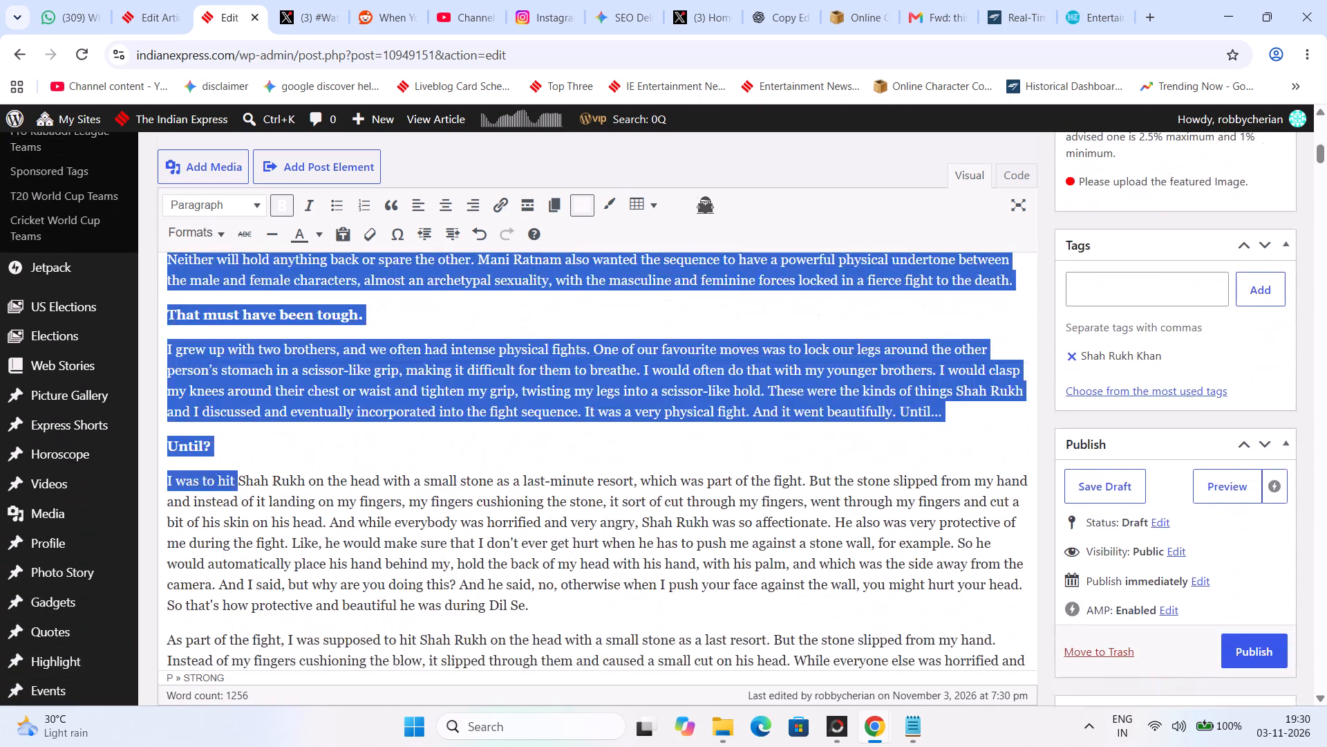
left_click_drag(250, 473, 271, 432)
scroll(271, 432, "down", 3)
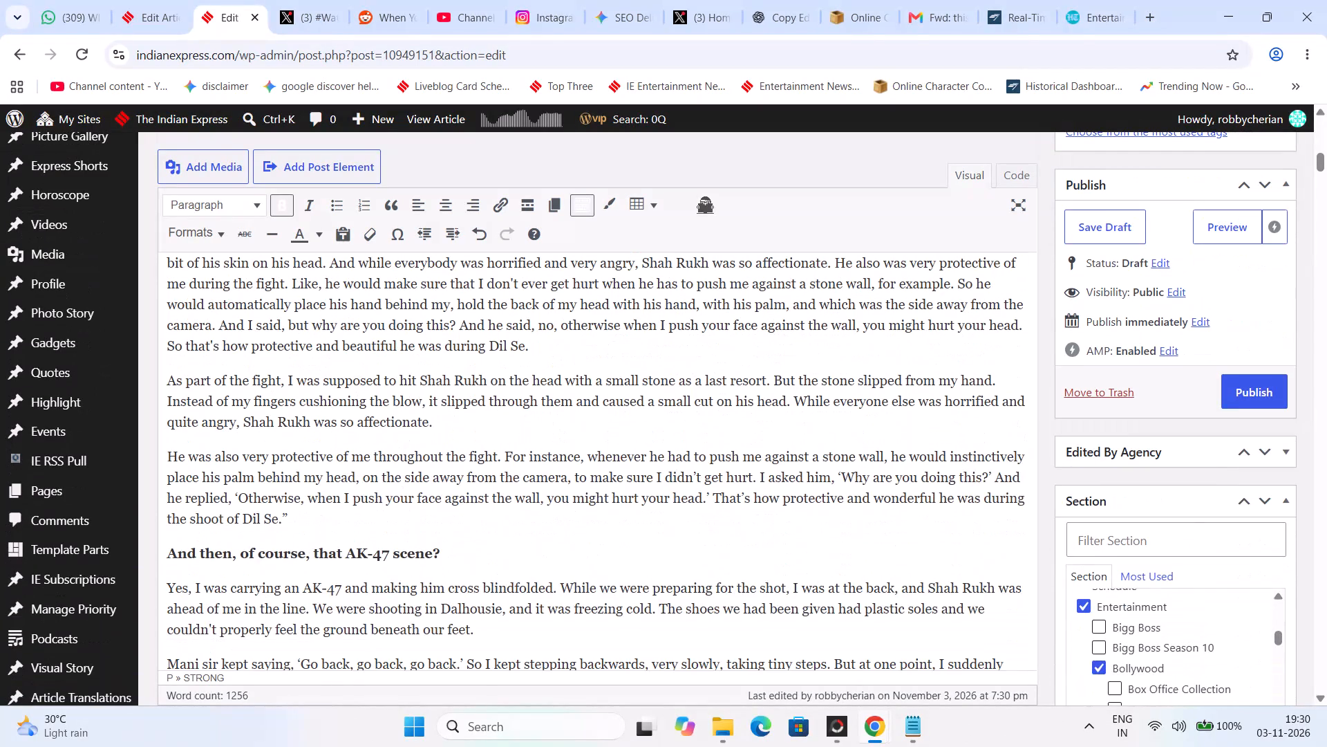
Remove the stray closing quotation mark after "the shoot of Dil Se." just above the AK-47 question.
left_click_drag(287, 517, 267, 487)
left_click(303, 517)
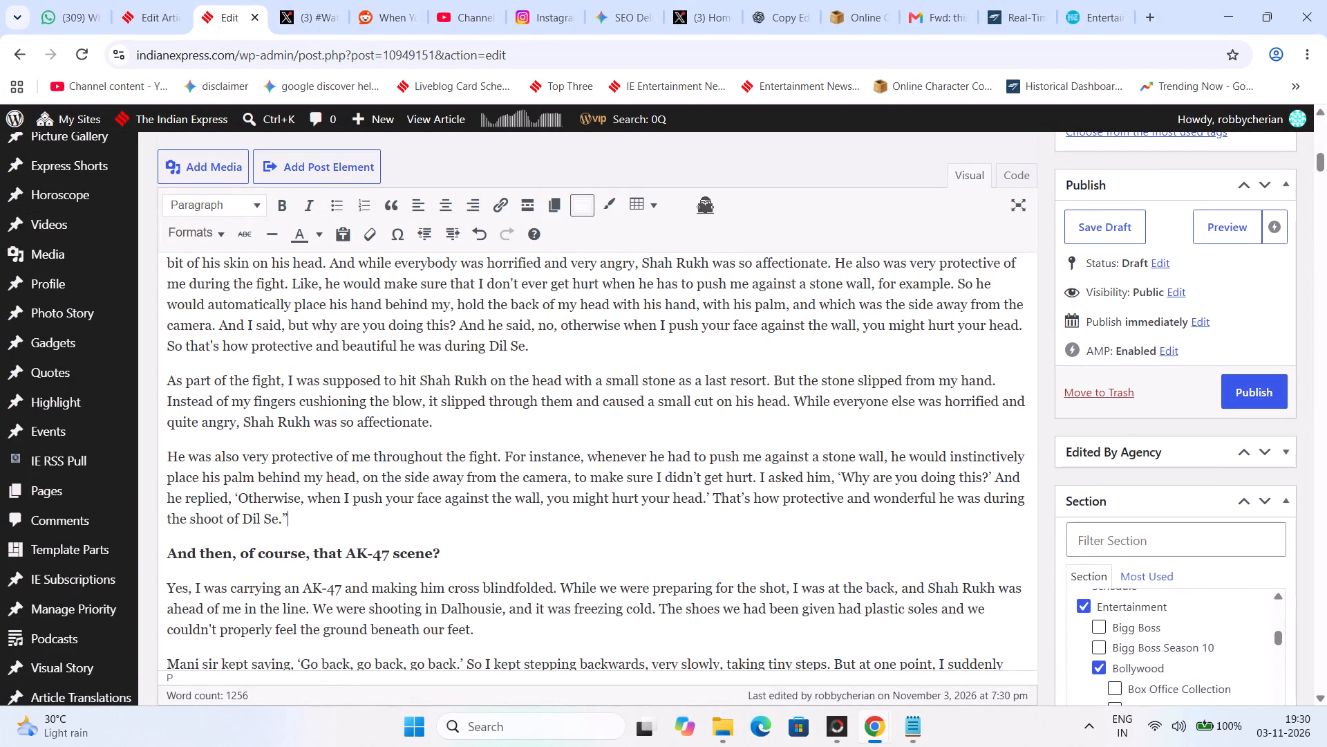
key("BackSpace")
left_click_drag(324, 518, 254, 468)
scroll(254, 468, "up", 2)
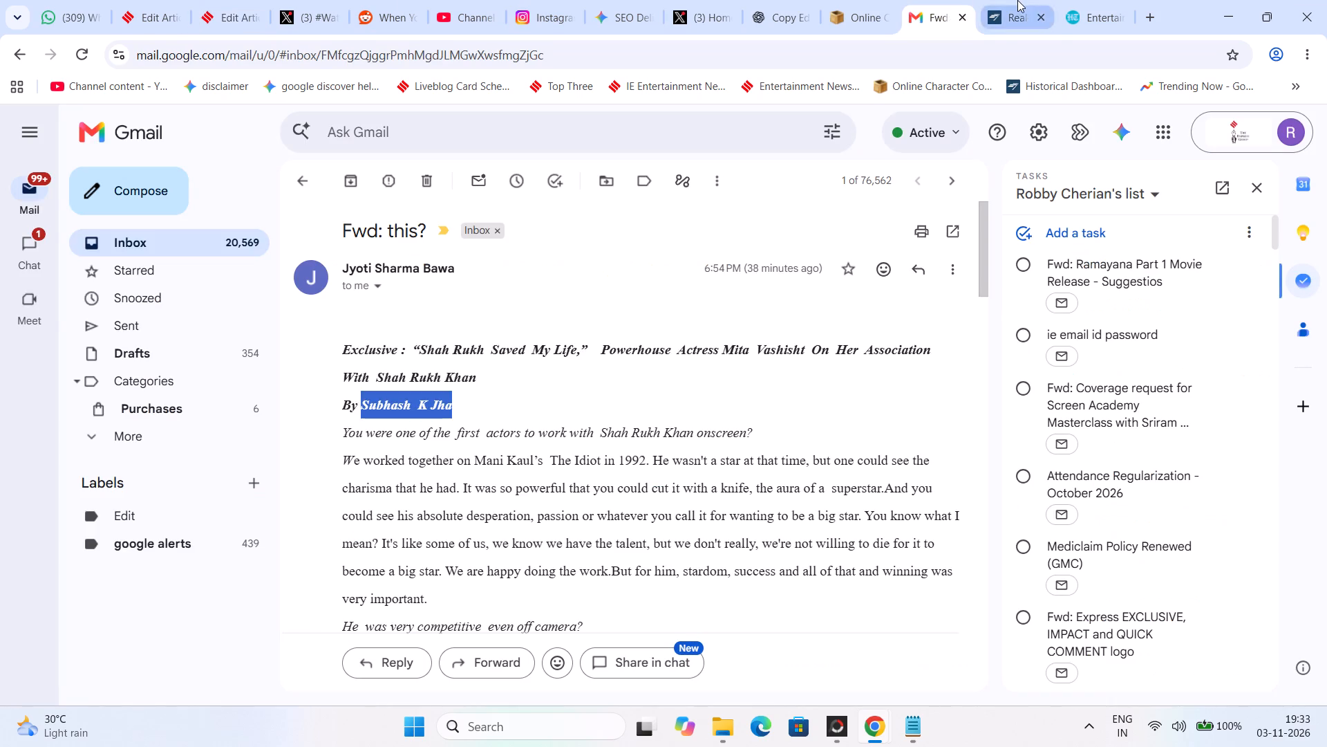
left_click(1017, 0)
left_click(1001, 36)
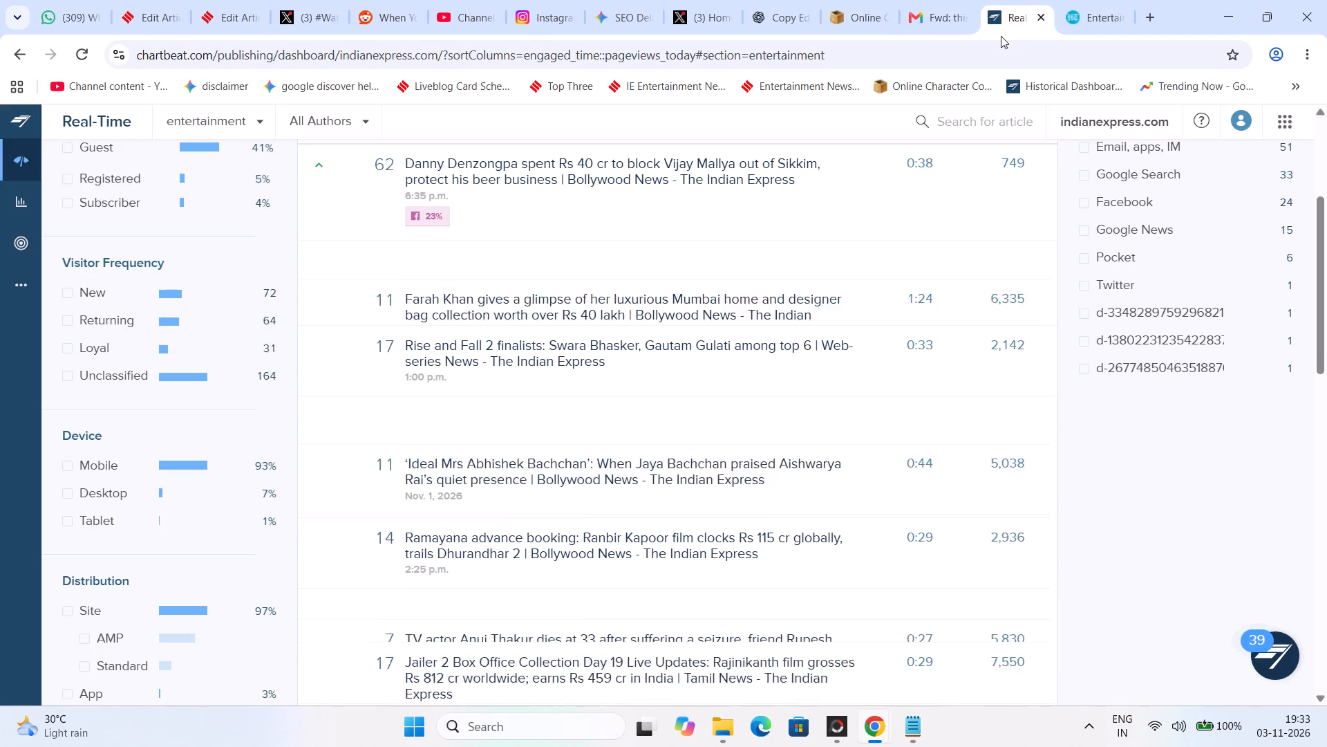
type("gr")
left_click(968, 50)
type("gra")
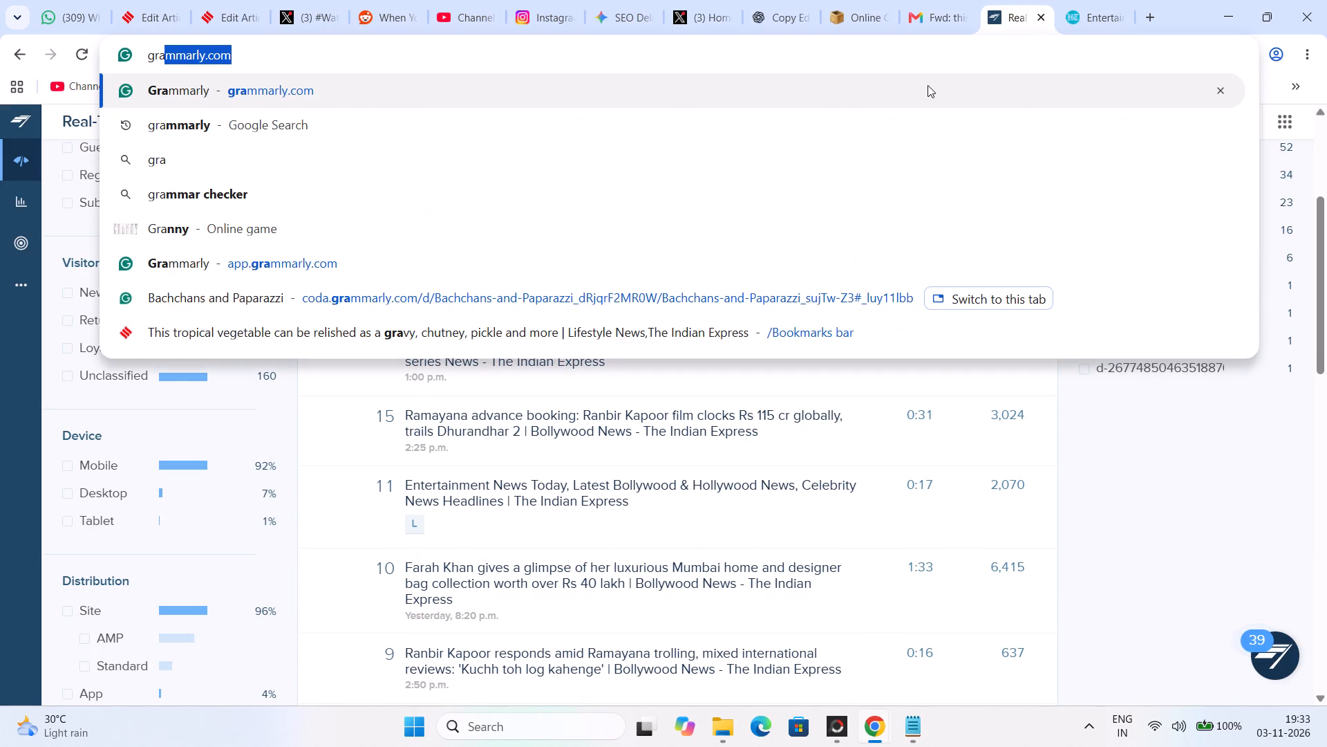
left_click(924, 90)
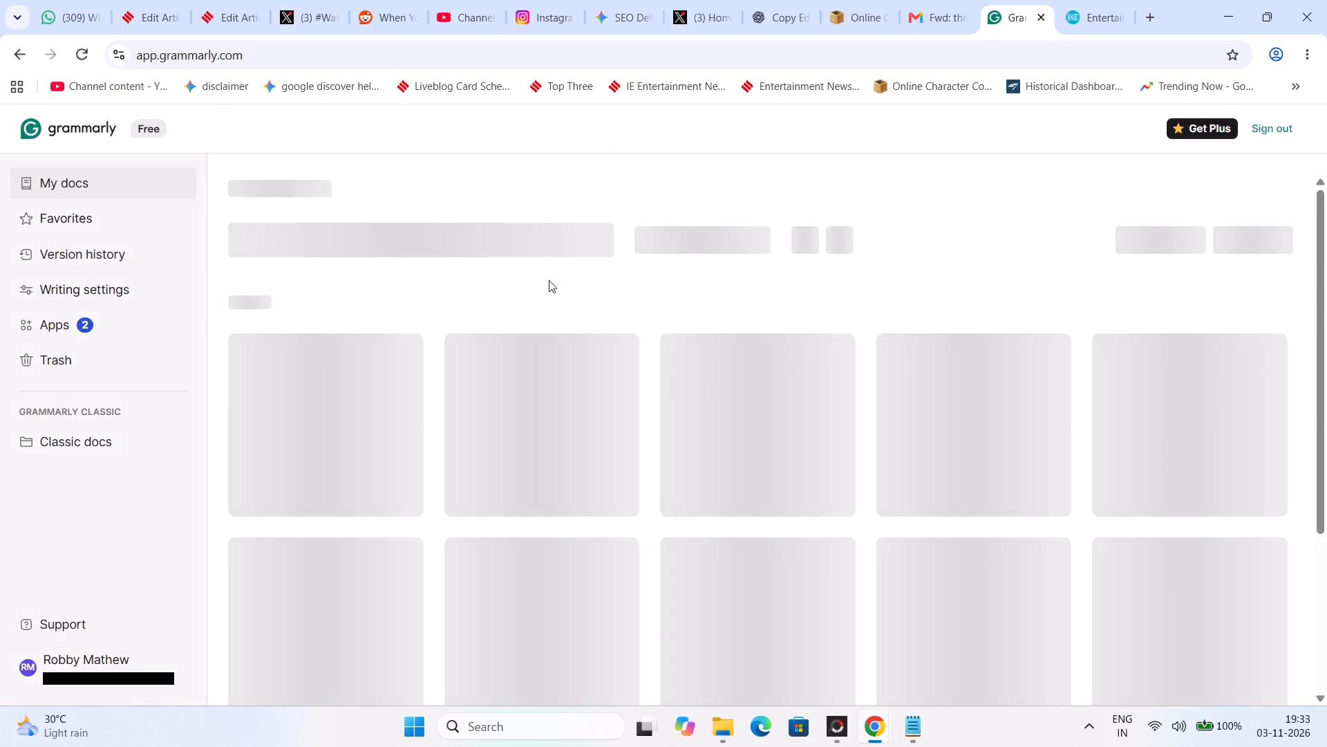
left_click(376, 418)
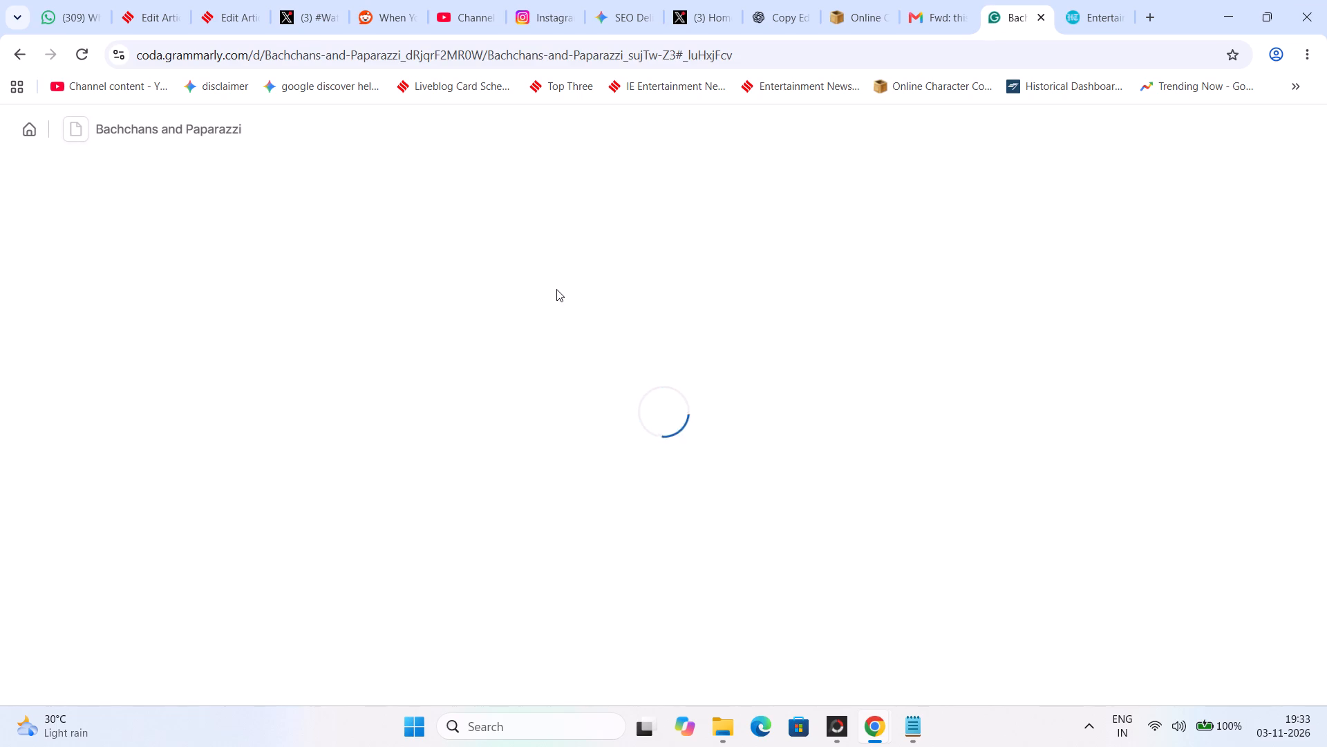
right_click(544, 273)
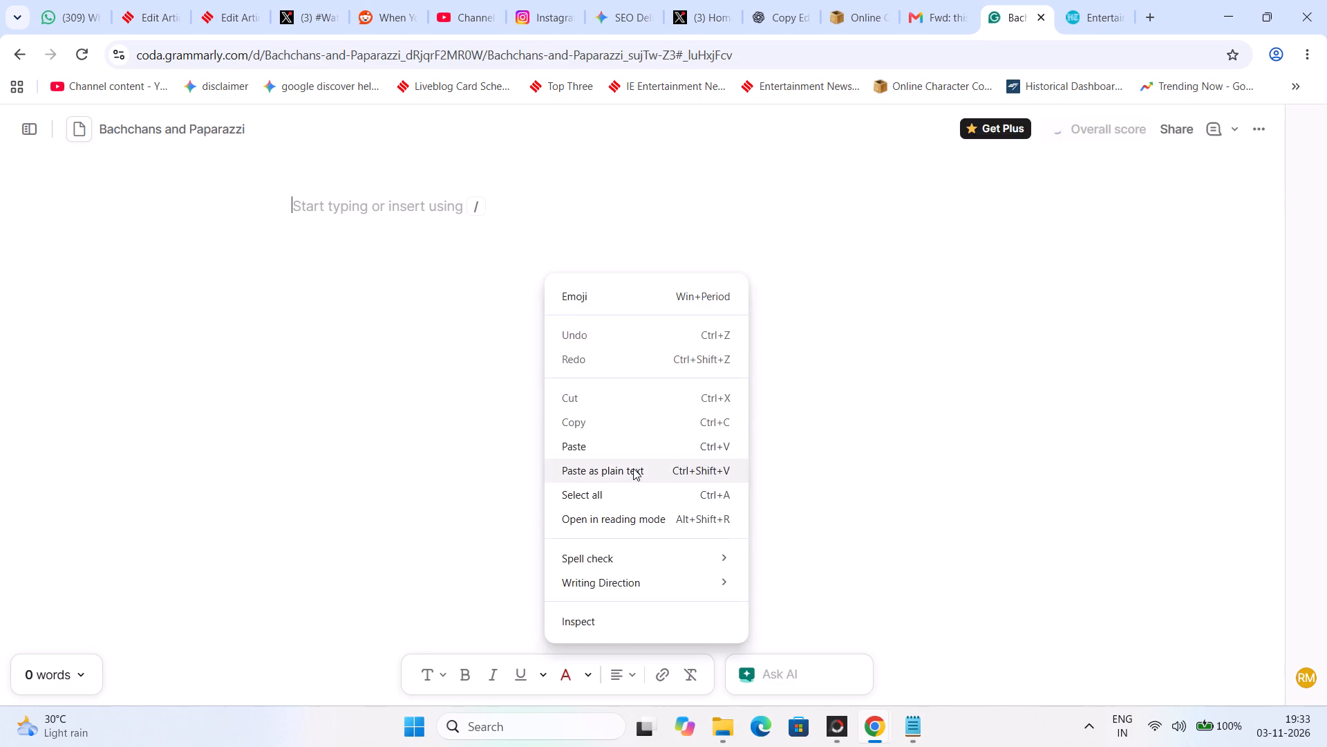
left_click(633, 468)
Delete the opening words "Long before" so the intro starts with "Shah Rukh Khan".
left_click_drag(264, 207, 143, 205)
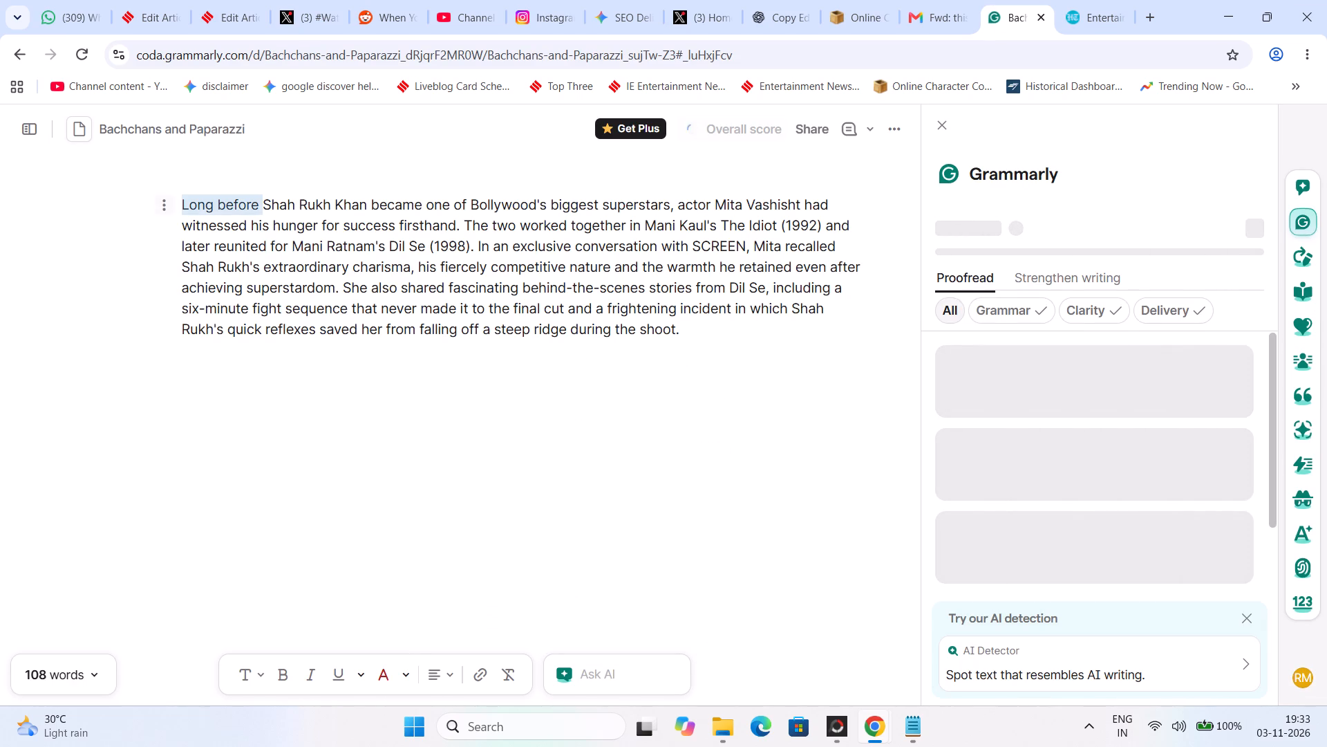
left_click_drag(143, 205, 142, 205)
key("BackSpace")
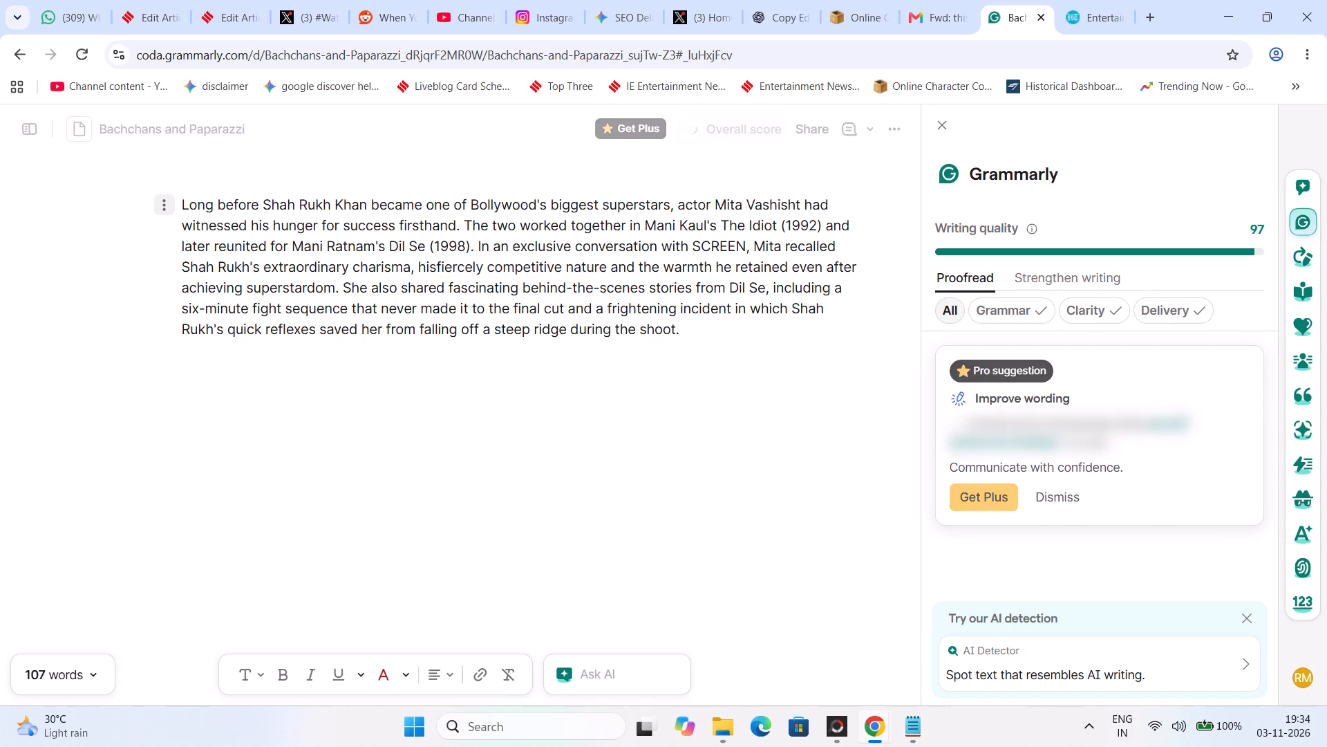
left_click_drag(266, 202, 144, 190)
key("BackSpace")
Replace "became one of Bollywood's biggest superstars, actor" with "and" between "Shah Rukh Khan" and "Mita Vashisht".
key("Right")
key("Right")
key("Right")
key("Right")
key("Right")
key("Right")
key("Right")
key("Right")
key("Right")
key("Right")
key("Right")
key("Right")
key("Right")
key("Right")
key("Right")
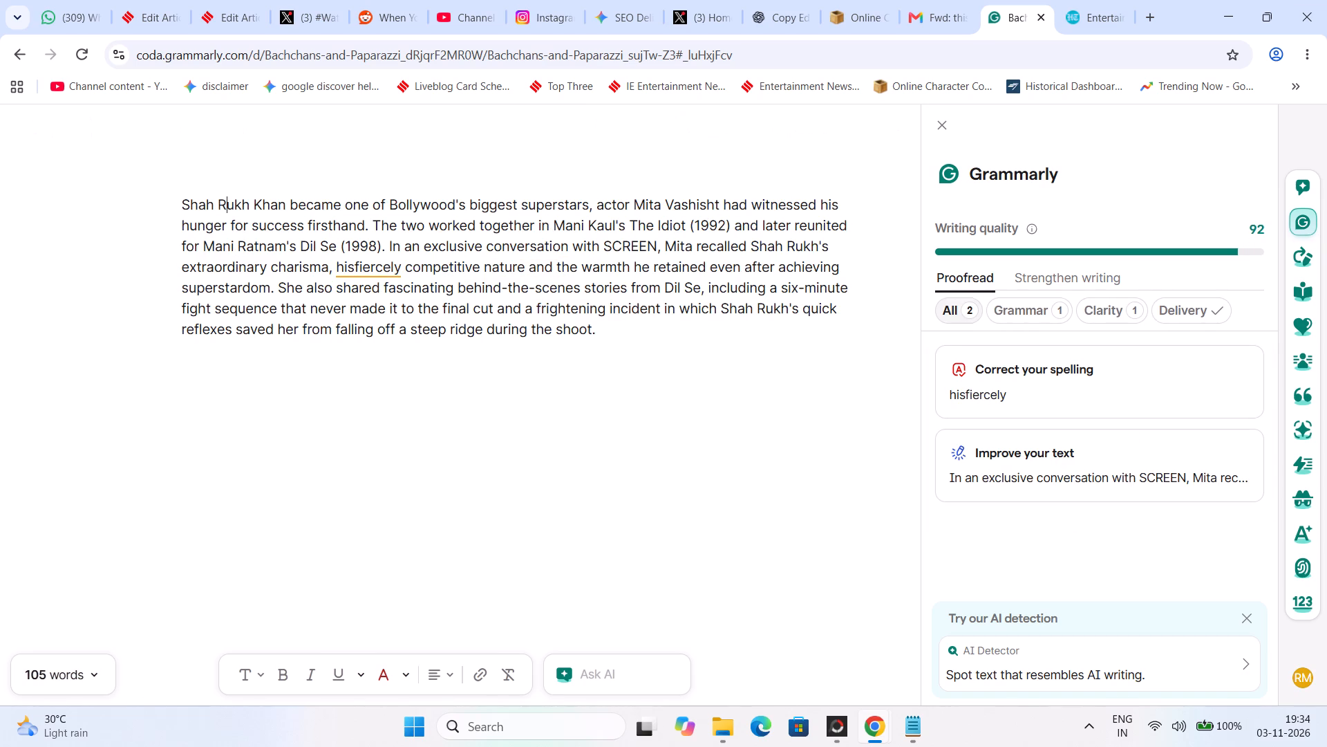
key("Delete")
key("Delete")
key("Delete")
key("Delete")
key("Delete")
key("Delete")
key("Delete")
key("Delete")
key("Delete")
key("Delete")
key("Delete")
key("Delete")
key("Delete")
key("Delete")
key("Delete")
key("Delete")
key("Delete")
key("Delete")
key("Delete")
key("Delete")
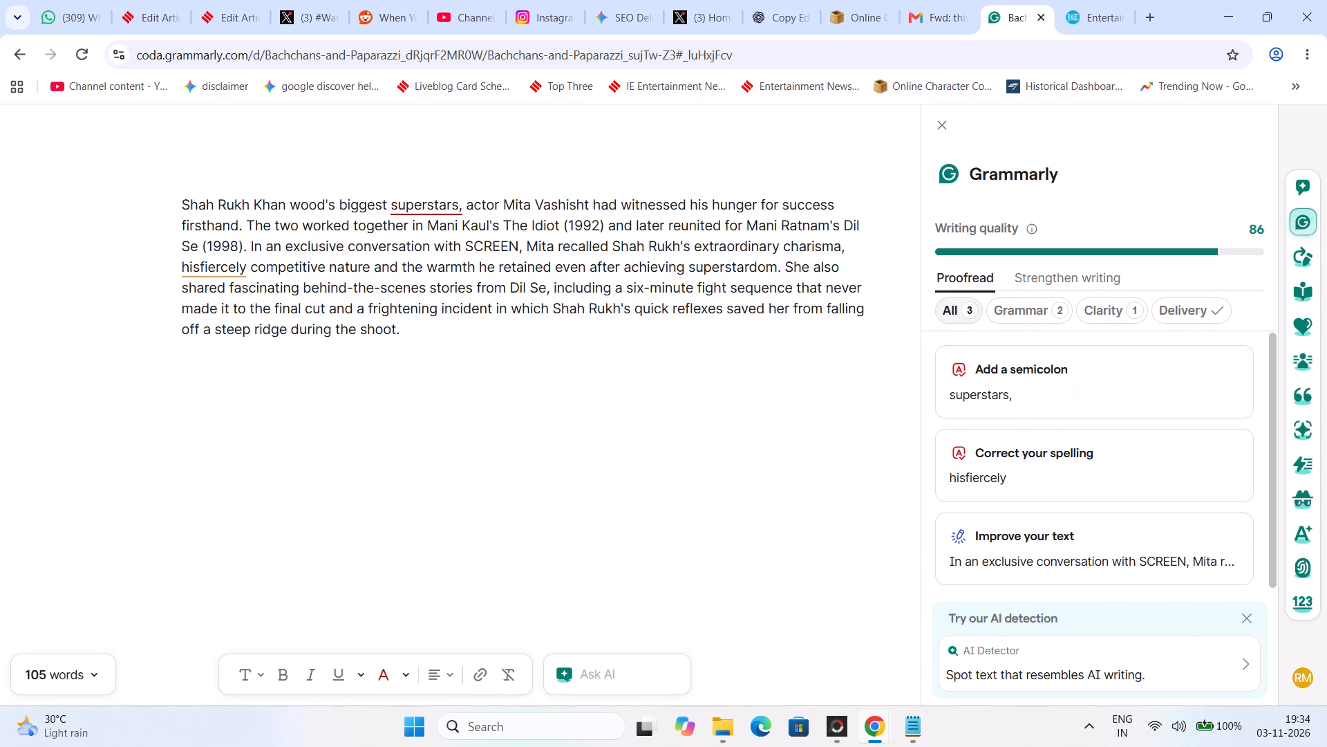
key("Delete")
key("Delete")
key("Delete")
key("Delete")
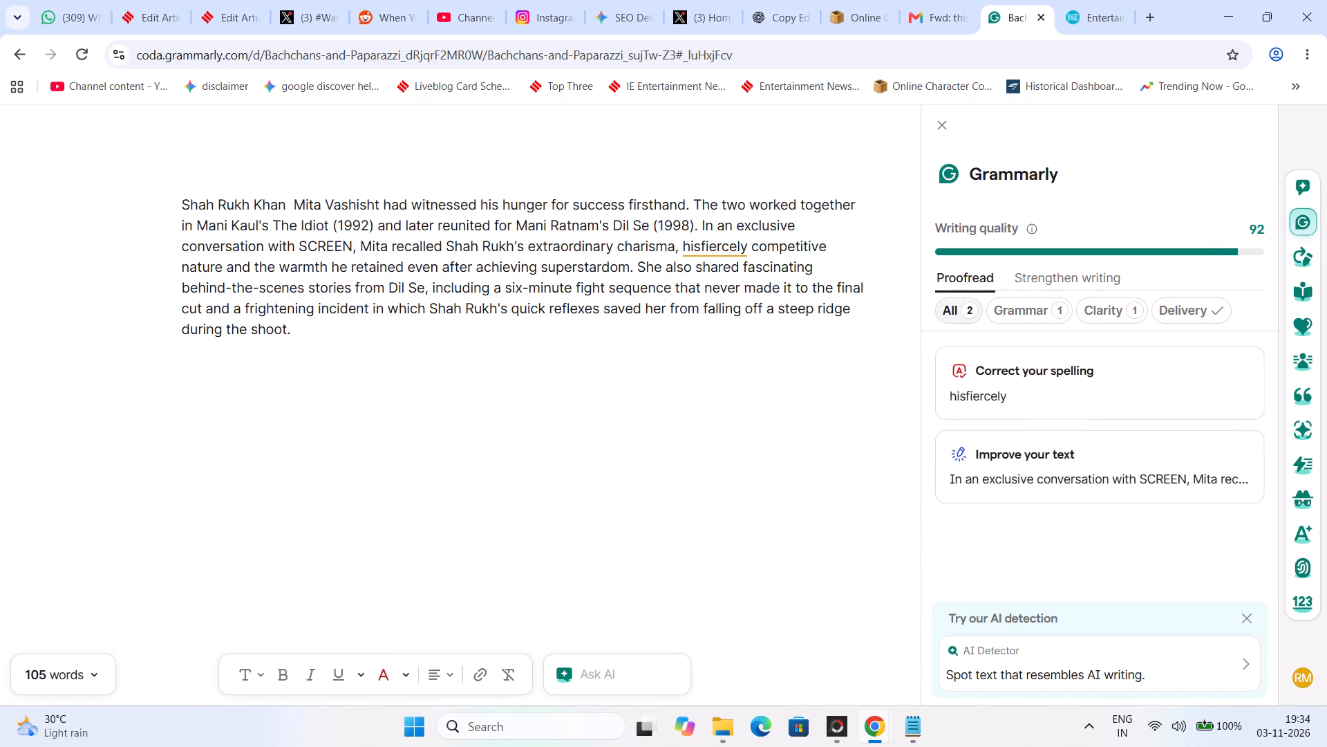
type("and")
Replace "had witnessed his hunger for success firsthand. The two" after "Mita Vashisht" with "first".
key("Right")
key("Right")
key("Right")
key("Right")
key("Right")
key("Right")
key("Right")
key("Right")
key("Right")
key("Right")
key("Right")
key("Right")
key("Right")
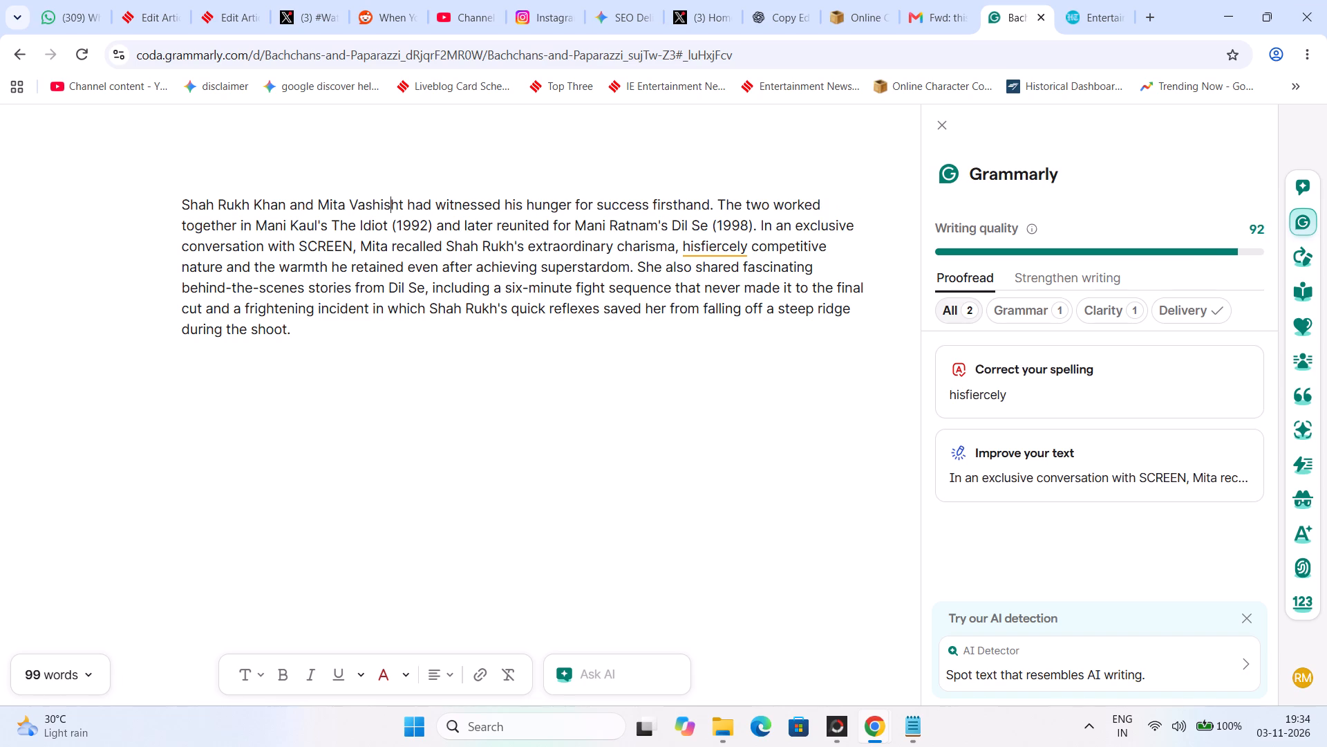
key("Right")
key("Right")
key("Delete")
key("Delete")
key("Delete")
key("Delete")
key("Delete")
key("Delete")
key("Delete")
key("Delete")
key("Delete")
key("Delete")
key("Delete")
key("Delete")
key("Delete")
key("Delete")
key("Delete")
key("Delete")
key("Delete")
key("Delete")
key("Delete")
key("Delete")
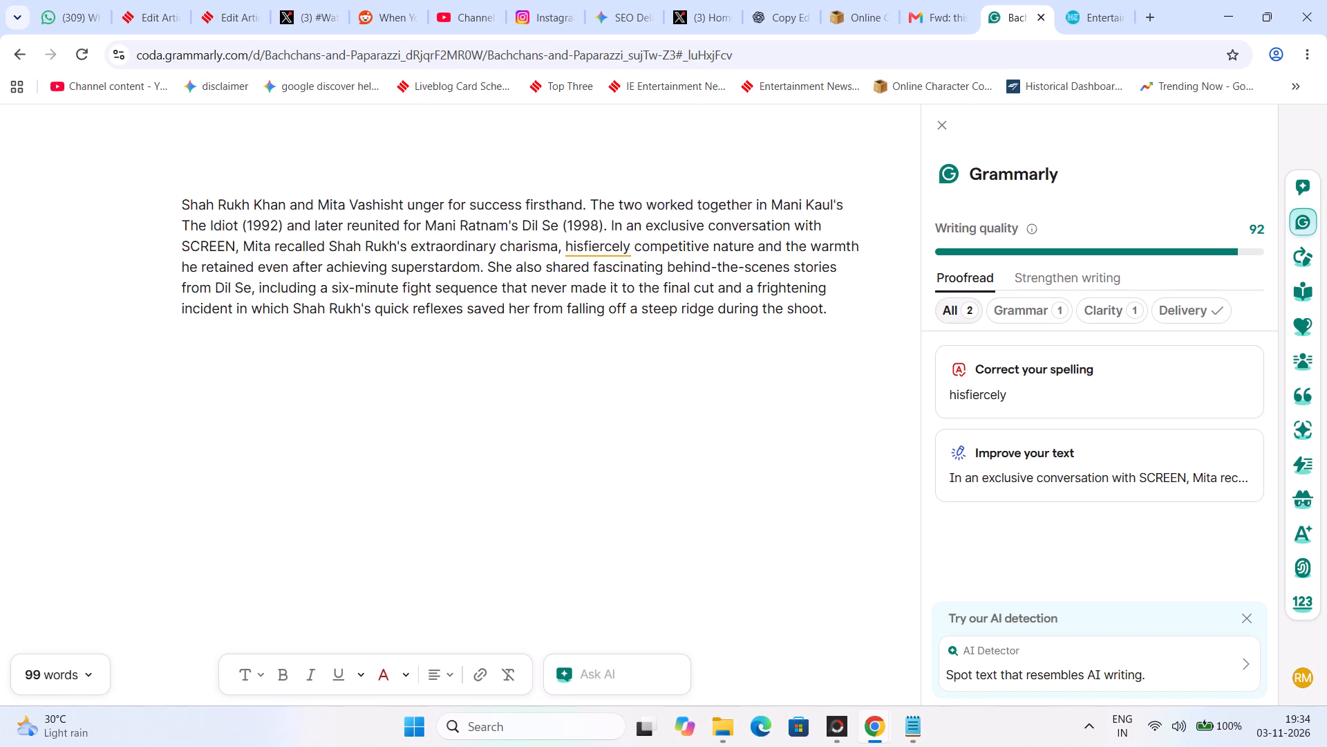
key("Delete")
type("first")
key("space")
Insert the missing space between "his" and "fiercely" in the sentence about Shah Rukh's charisma.
key("Right")
key("Right")
key("Right")
key("Right")
key("Right")
key("Right")
key("Right")
key("Right")
key("Right")
key("Right")
key("Right")
key("Right")
key("Right")
key("Right")
key("Right")
key("Right")
key("Right")
key("Right")
key("Right")
key("Right")
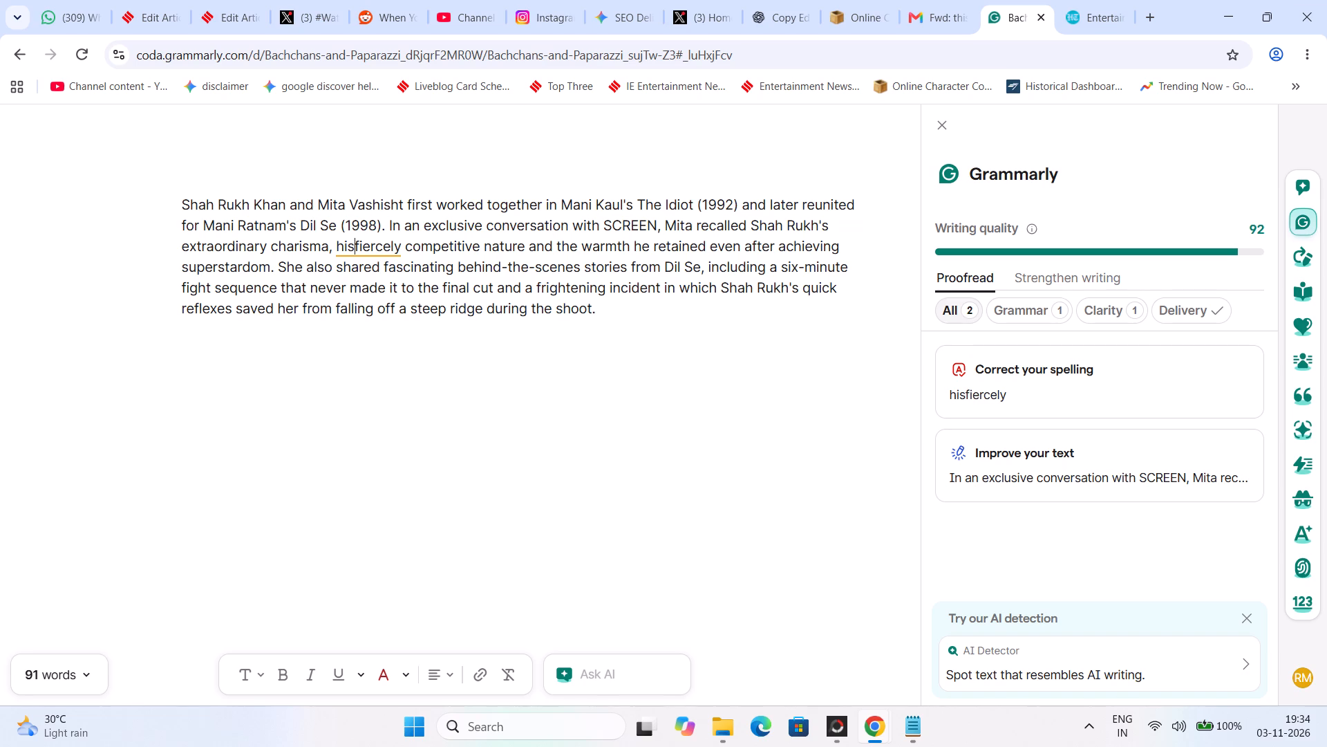
key("space")
Replace the passage from "shared fascinating behind-the-scenes stories" through "the final cut and" with "recalled" before "a frightening incident".
key("Right")
key("Right")
key("Right")
key("Right")
key("Right")
key("Right")
key("Right")
key("Right")
key("Right")
key("Right")
key("Right")
key("Right")
key("Right")
key("Right")
key("Right")
key("Right")
key("Right")
key("Right")
key("Right")
key("Right")
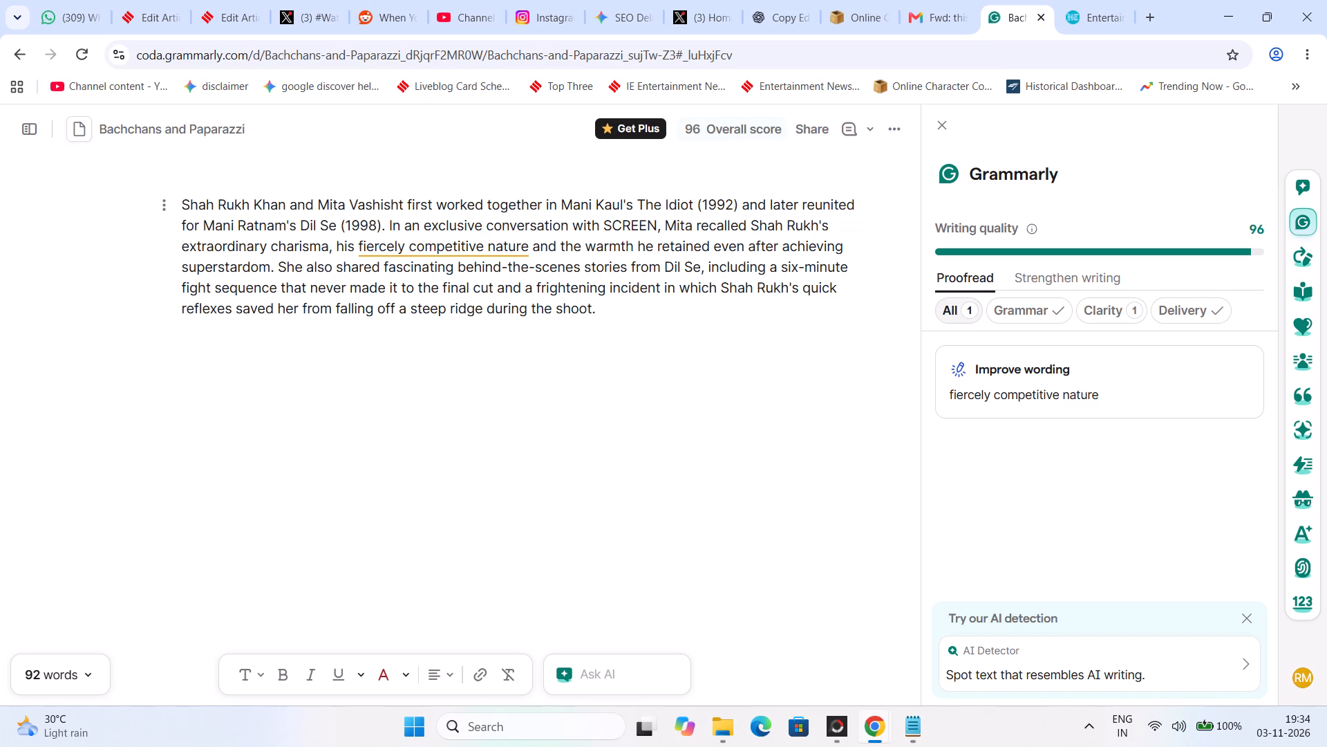
left_click_drag(522, 292, 338, 272)
key("r")
key("e")
key("a")
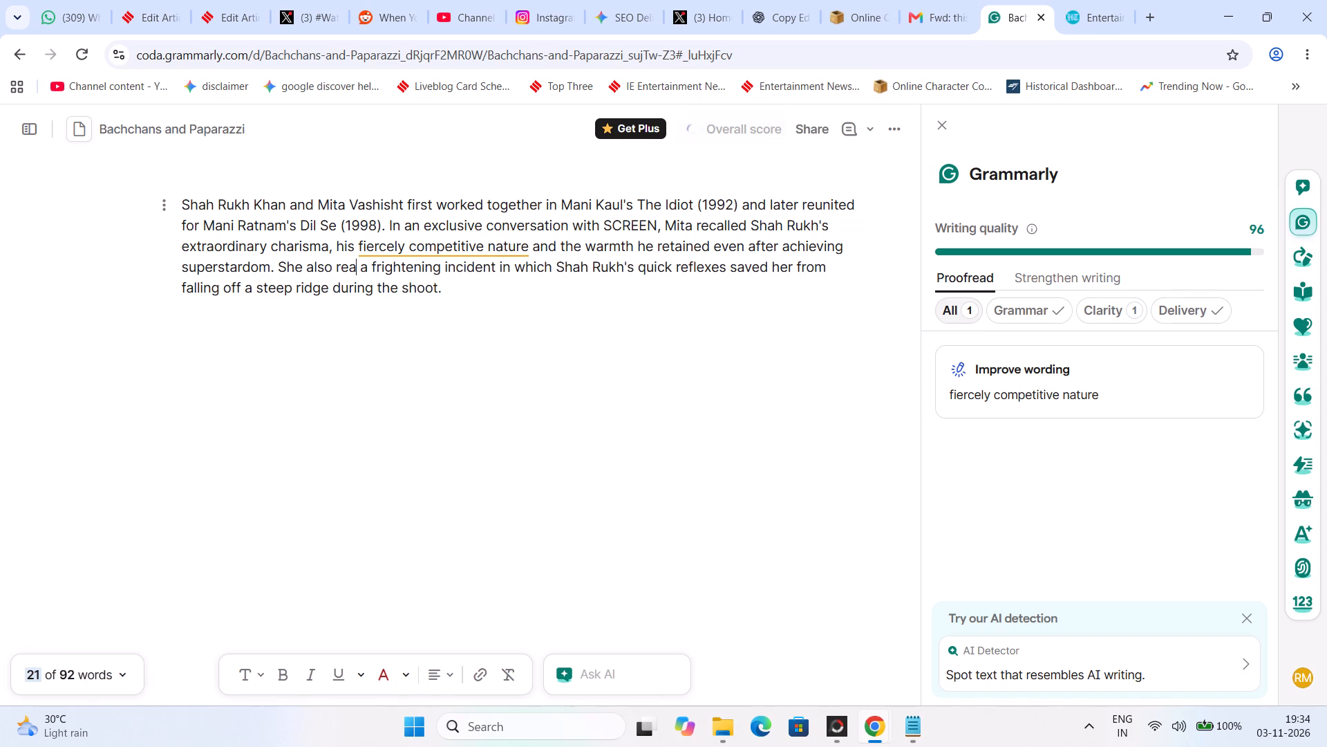
key("BackSpace")
type("calle")
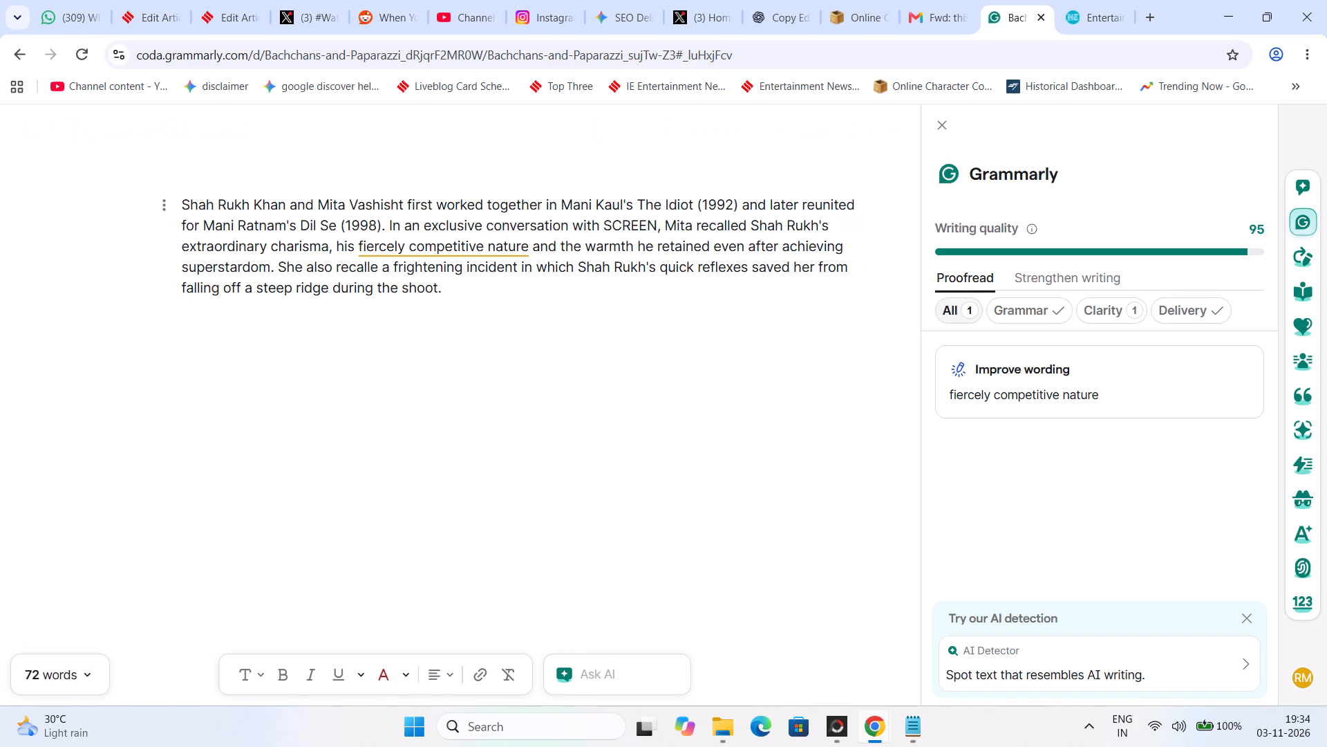
key("d")
Add "of Dil Se" after "during the shoot" at the end of the intro's last sentence.
key("Right")
key("Right")
key("Right")
key("Right")
key("Right")
key("Right")
key("Right")
key("Right")
key("Right")
key("Right")
key("Right")
key("Right")
key("Right")
key("Right")
key("Right")
key("Right")
key("Right")
key("Right")
key("Right")
key("Right")
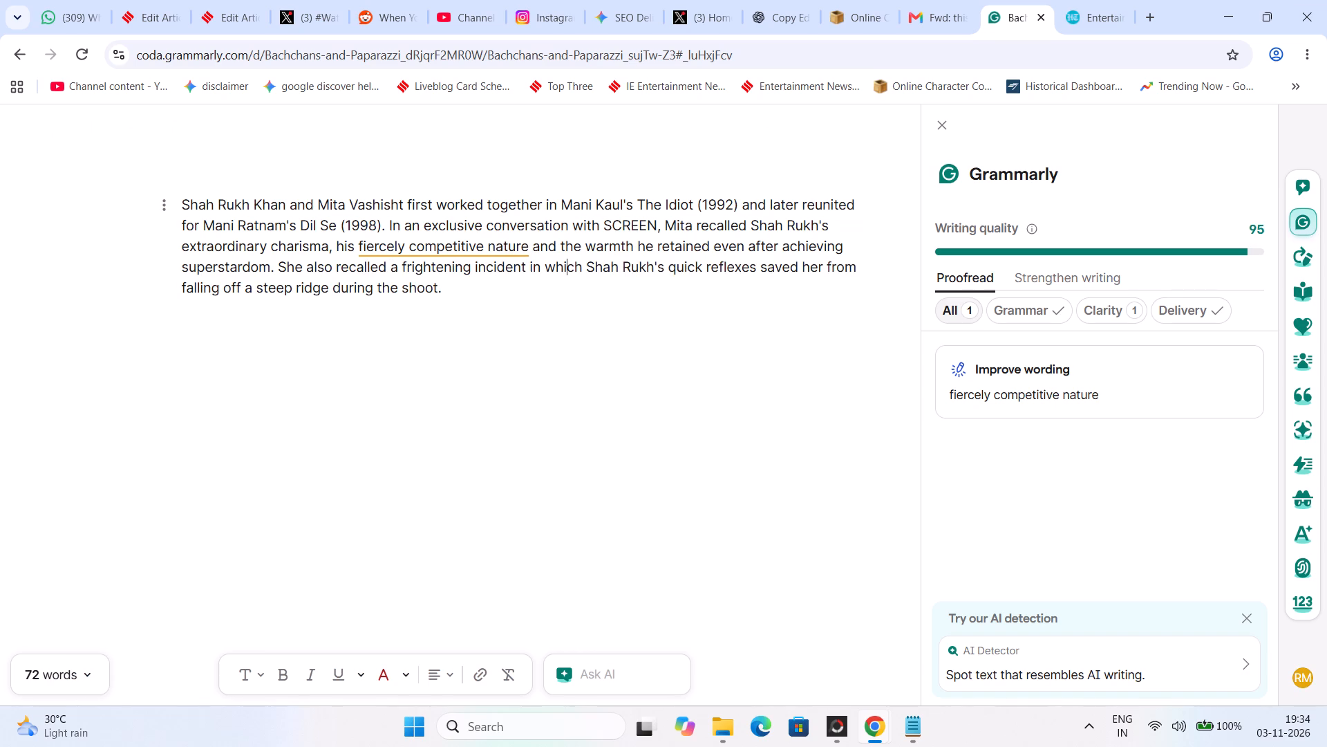
key("Down")
key("Left")
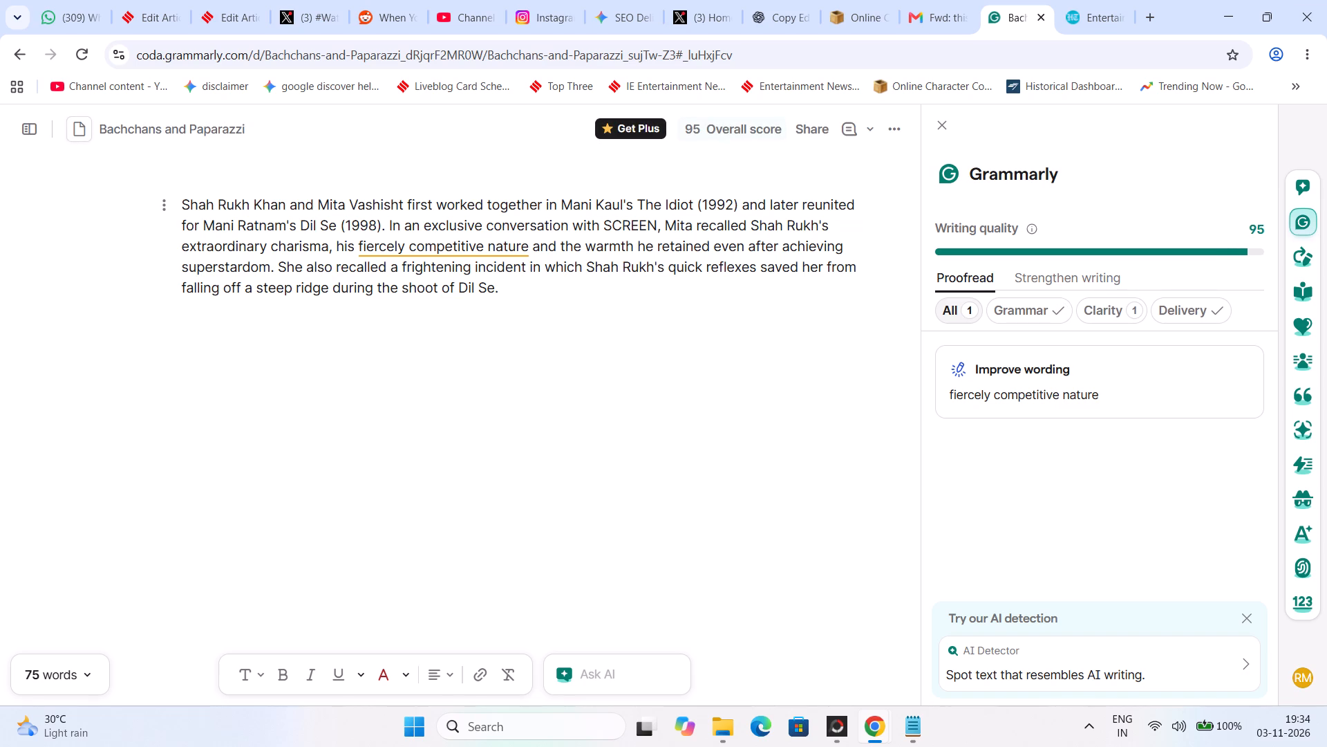
Delete the word "extraordinary" before "charisma" in the sentence about Mita's conversation with SCREEN.
left_click_drag(273, 255, 142, 237)
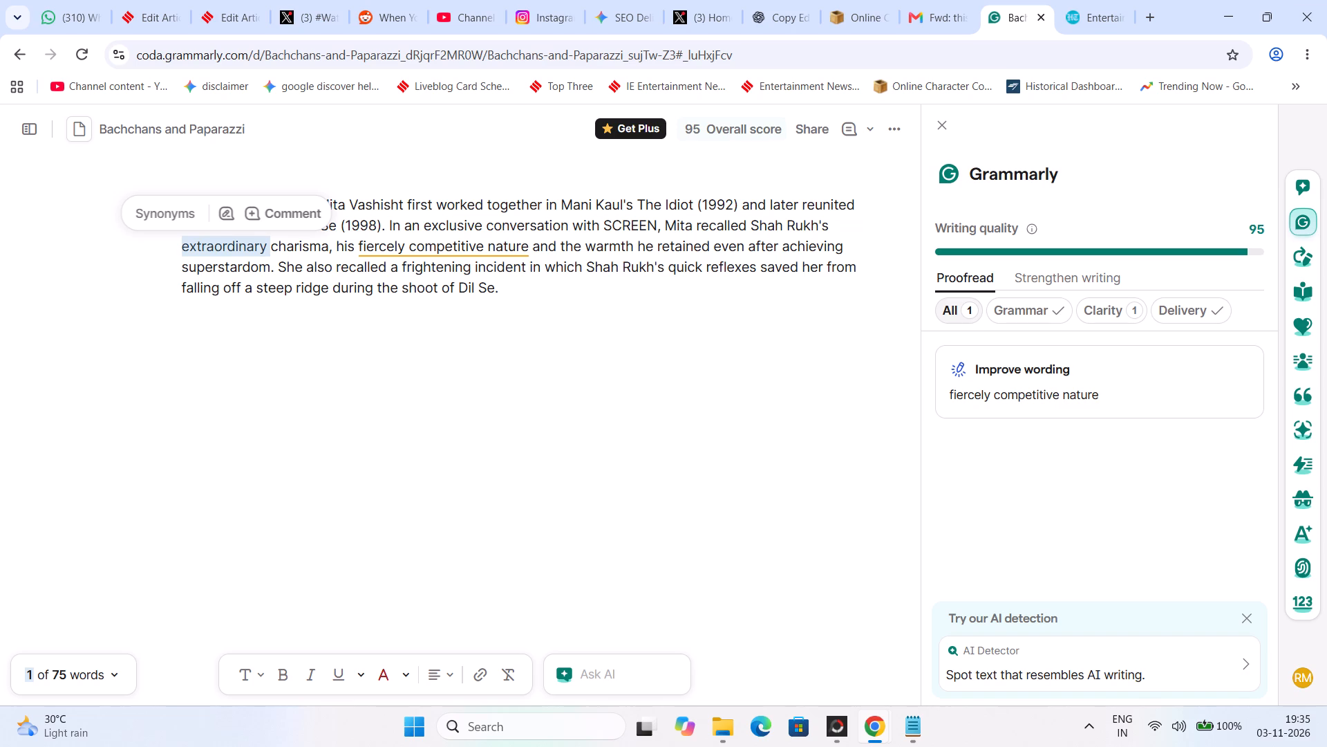
key("BackSpace")
key("Right")
key("Right")
key("Right")
key("Right")
key("Right")
key("Right")
key("Right")
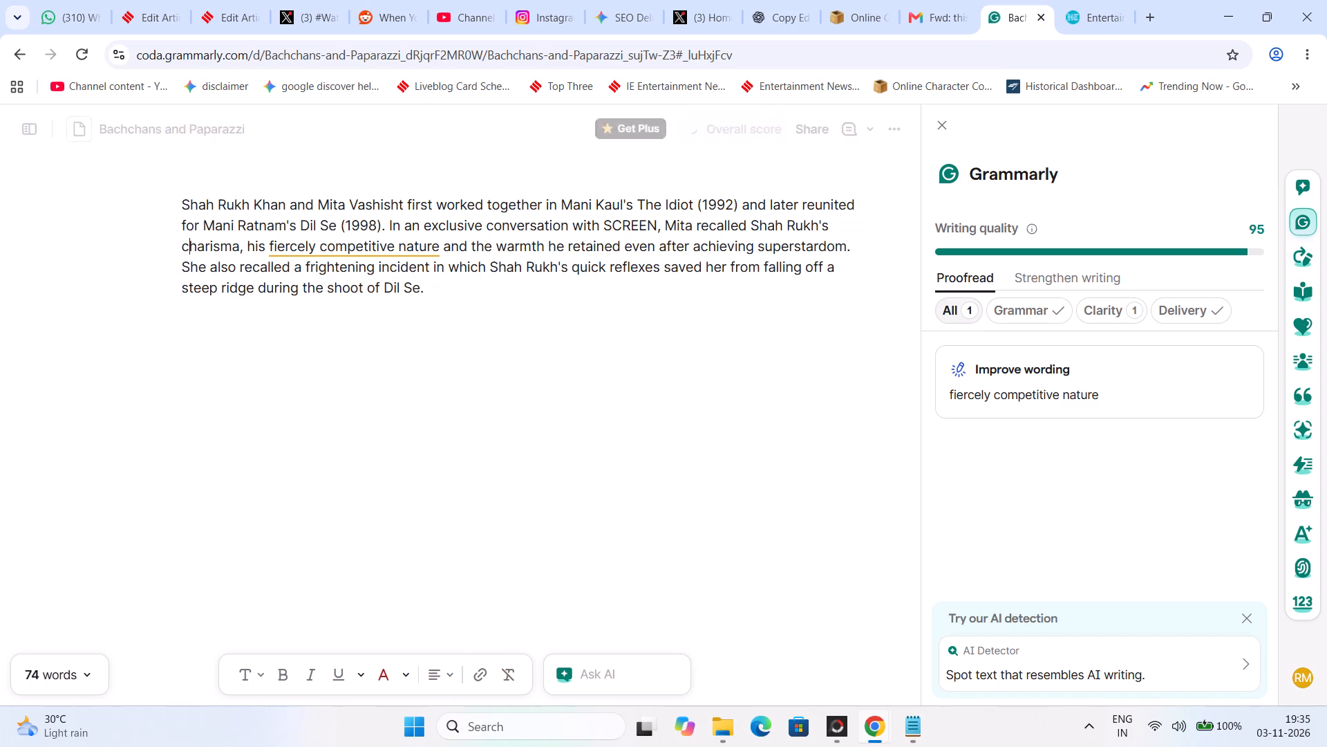
Insert "in his early years" after "charisma" in the sentence about Mita's conversation with SCREEN.
key("Right")
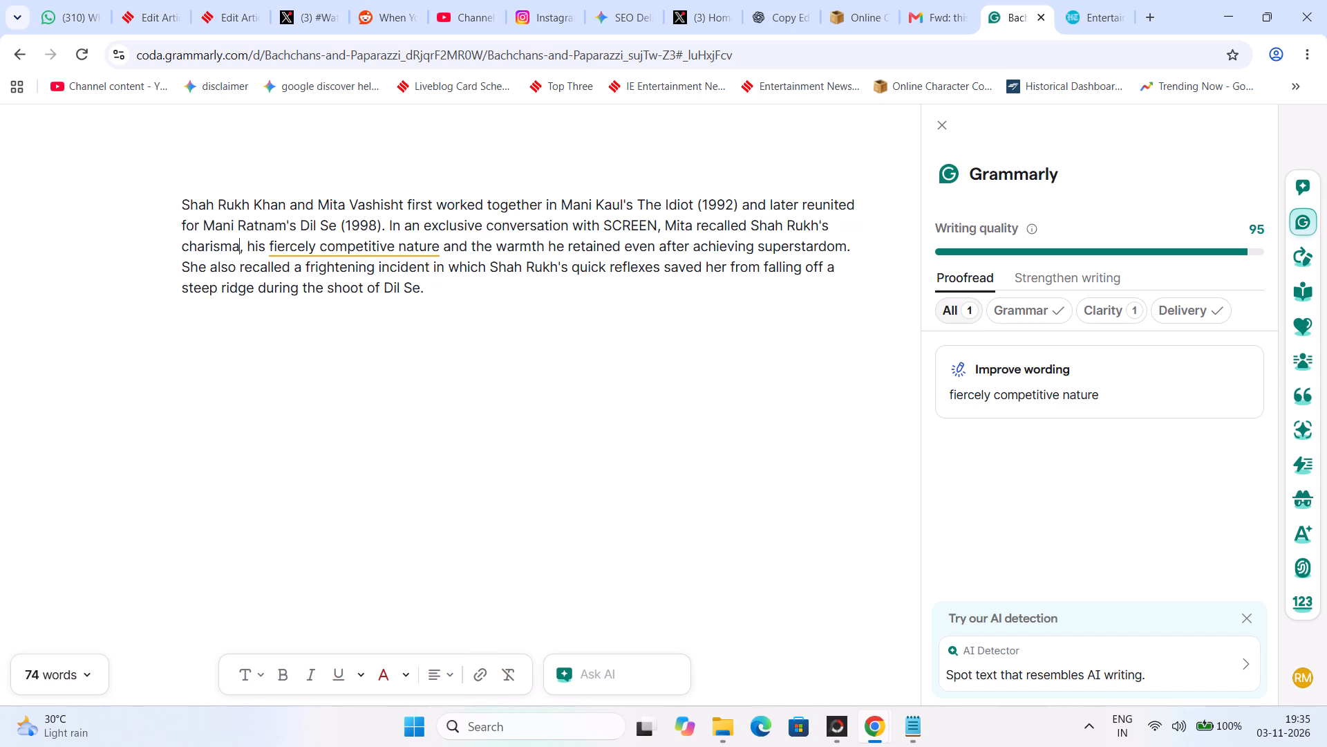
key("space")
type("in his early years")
Delete the word "fiercely" before "competitive nature" in the same sentence.
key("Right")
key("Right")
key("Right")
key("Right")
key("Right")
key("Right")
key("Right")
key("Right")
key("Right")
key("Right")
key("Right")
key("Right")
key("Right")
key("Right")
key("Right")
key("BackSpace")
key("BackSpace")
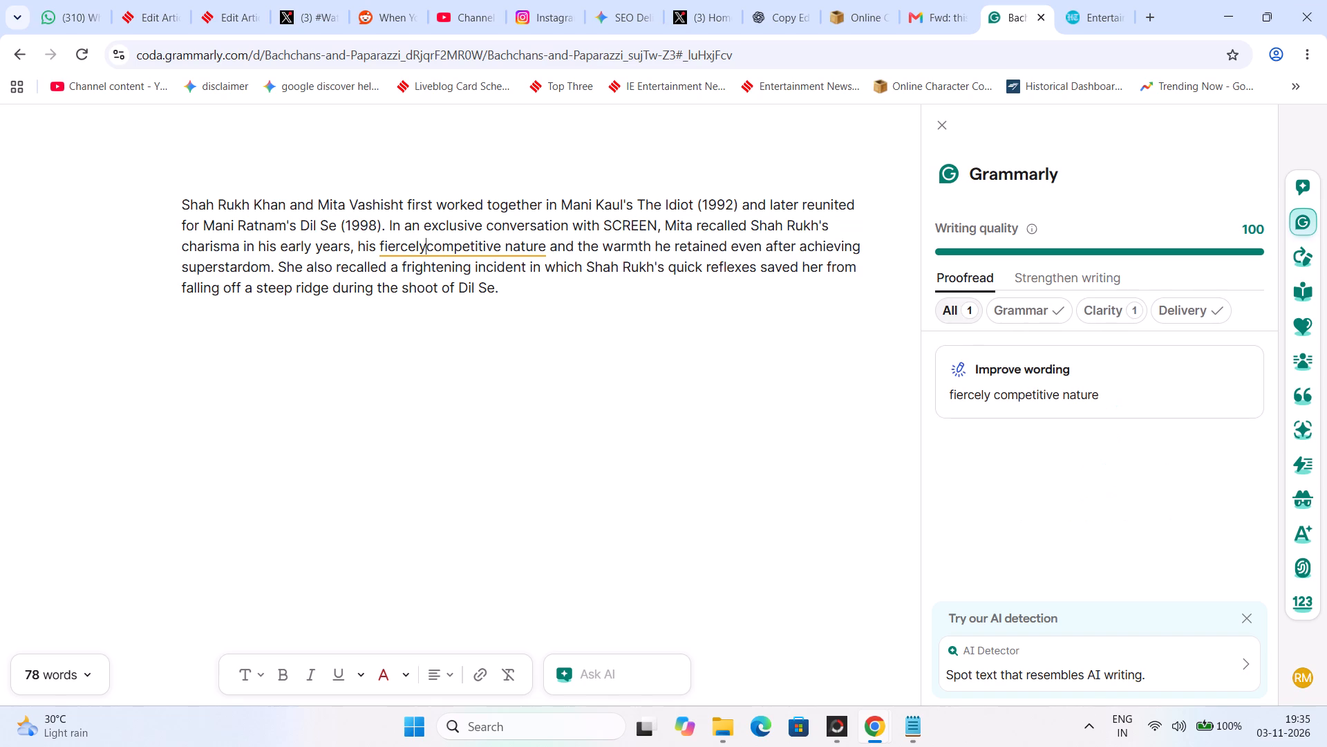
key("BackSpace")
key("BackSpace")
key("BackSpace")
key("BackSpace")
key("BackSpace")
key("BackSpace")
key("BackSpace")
Shorten "Shah Rukh's" to "SRK's" before "quick reflexes" in the intro's last sentence.
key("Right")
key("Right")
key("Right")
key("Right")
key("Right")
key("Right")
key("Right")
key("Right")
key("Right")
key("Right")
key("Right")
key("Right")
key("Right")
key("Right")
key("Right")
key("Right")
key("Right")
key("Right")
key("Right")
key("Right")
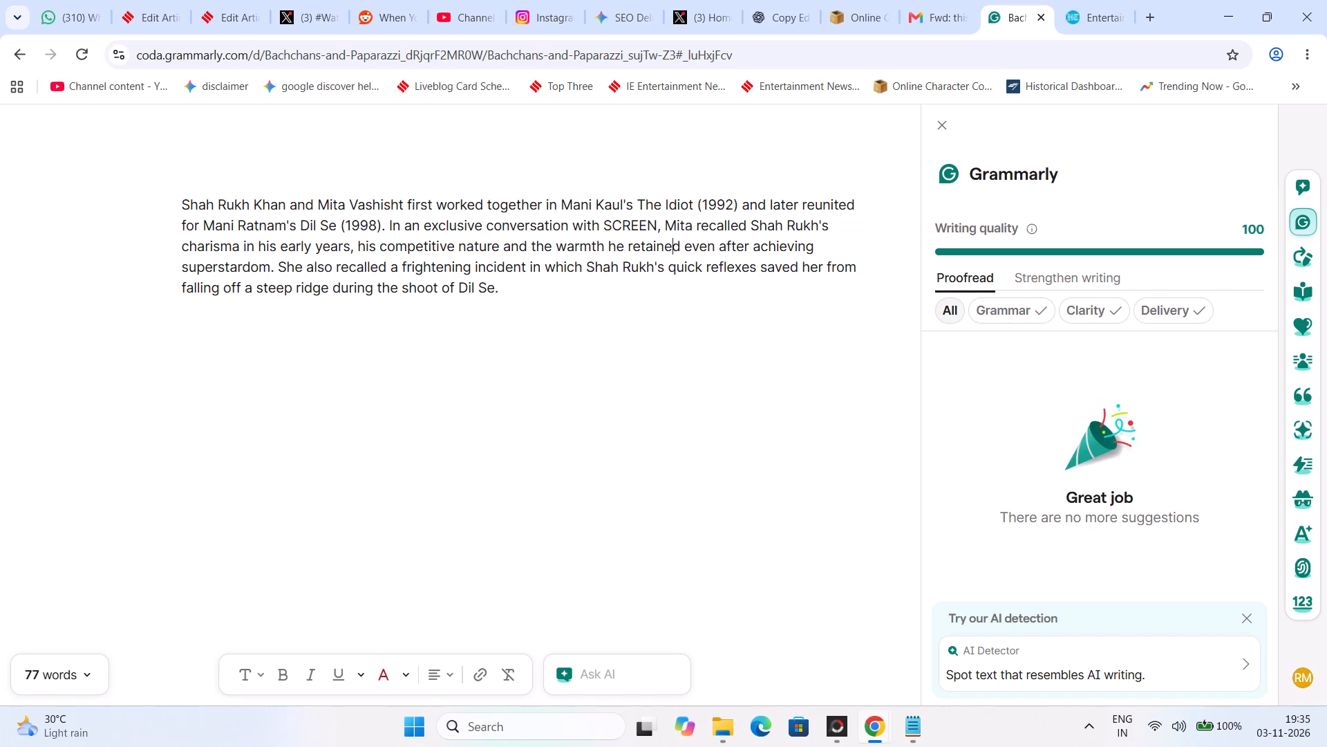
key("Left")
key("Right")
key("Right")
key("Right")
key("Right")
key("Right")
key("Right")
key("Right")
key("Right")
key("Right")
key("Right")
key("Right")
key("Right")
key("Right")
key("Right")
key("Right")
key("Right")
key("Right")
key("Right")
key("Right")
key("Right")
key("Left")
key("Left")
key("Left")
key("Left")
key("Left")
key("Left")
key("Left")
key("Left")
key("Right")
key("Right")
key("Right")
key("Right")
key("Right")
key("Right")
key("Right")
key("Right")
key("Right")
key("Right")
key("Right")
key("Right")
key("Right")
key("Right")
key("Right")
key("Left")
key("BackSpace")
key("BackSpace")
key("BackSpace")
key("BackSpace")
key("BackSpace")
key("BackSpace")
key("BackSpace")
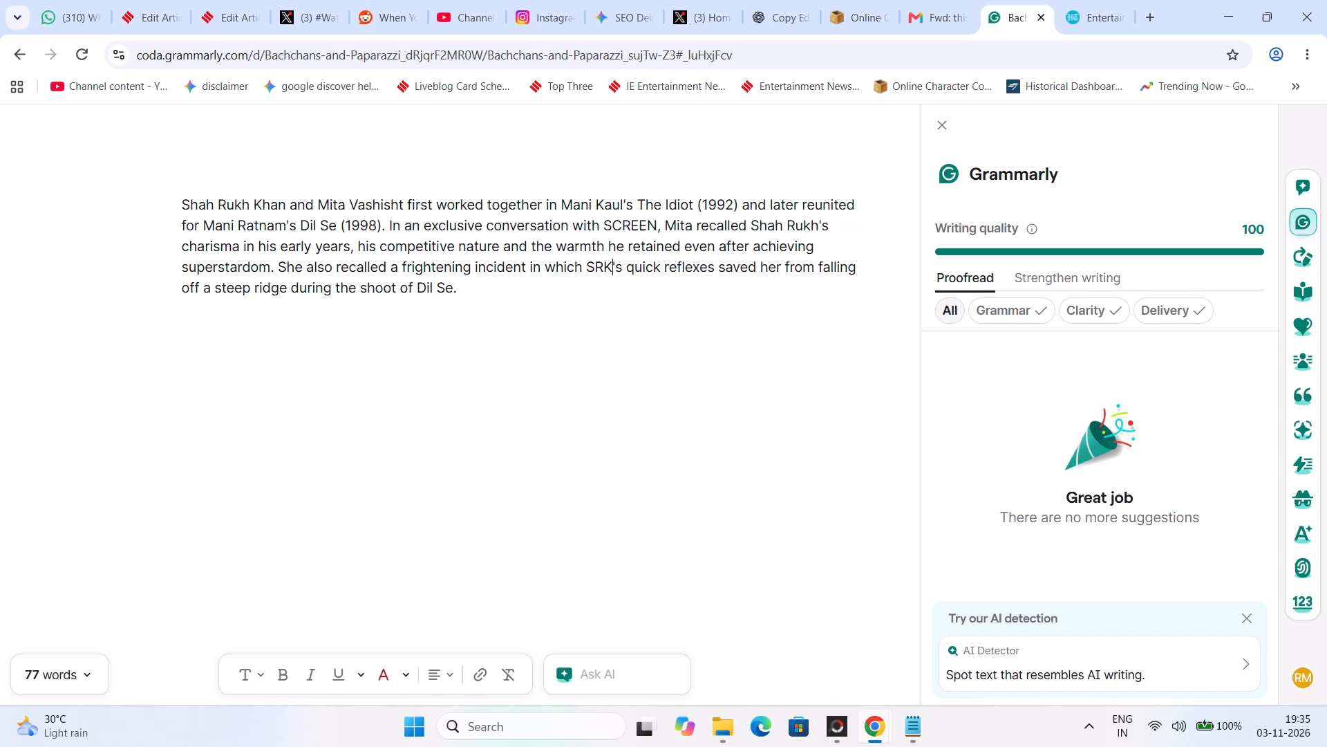
Check the wording of the last sentence from "quick reflexes" onward.
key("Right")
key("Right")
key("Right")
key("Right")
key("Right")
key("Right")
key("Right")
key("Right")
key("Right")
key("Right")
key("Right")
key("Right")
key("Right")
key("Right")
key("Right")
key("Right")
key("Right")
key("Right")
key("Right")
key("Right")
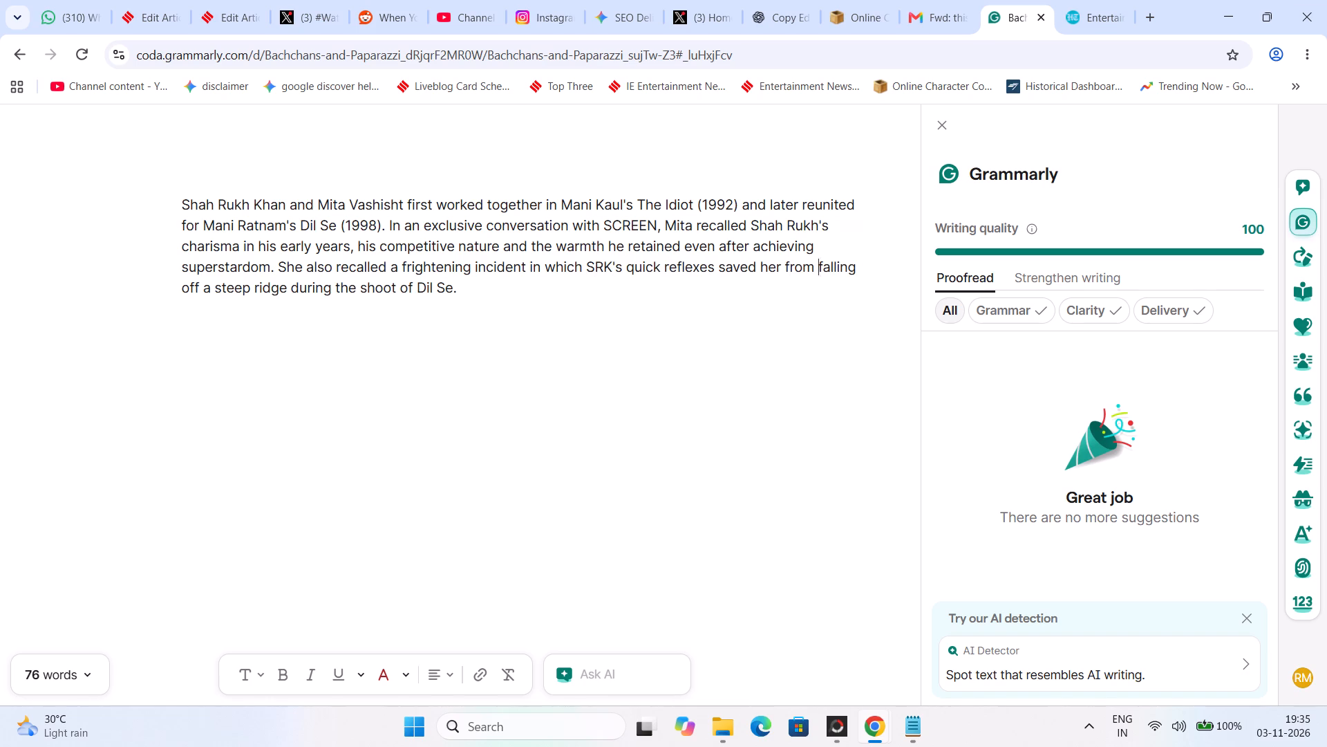
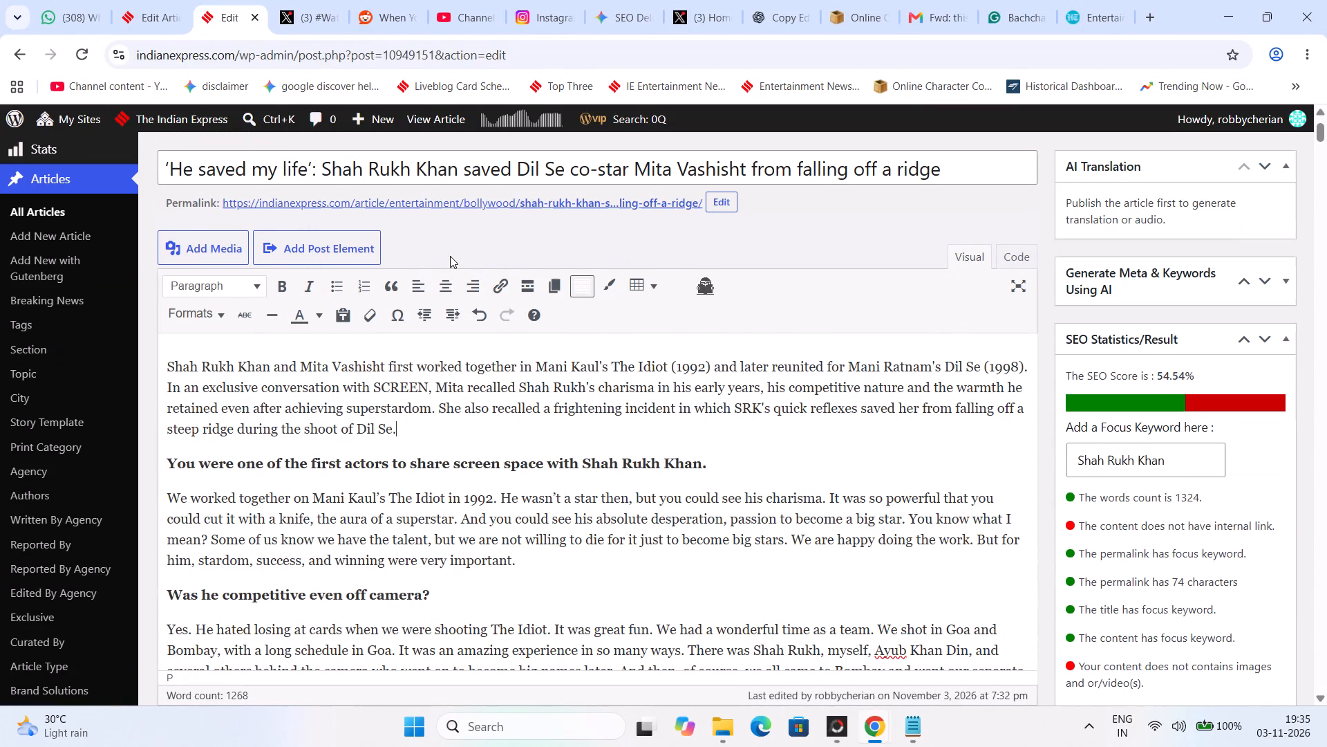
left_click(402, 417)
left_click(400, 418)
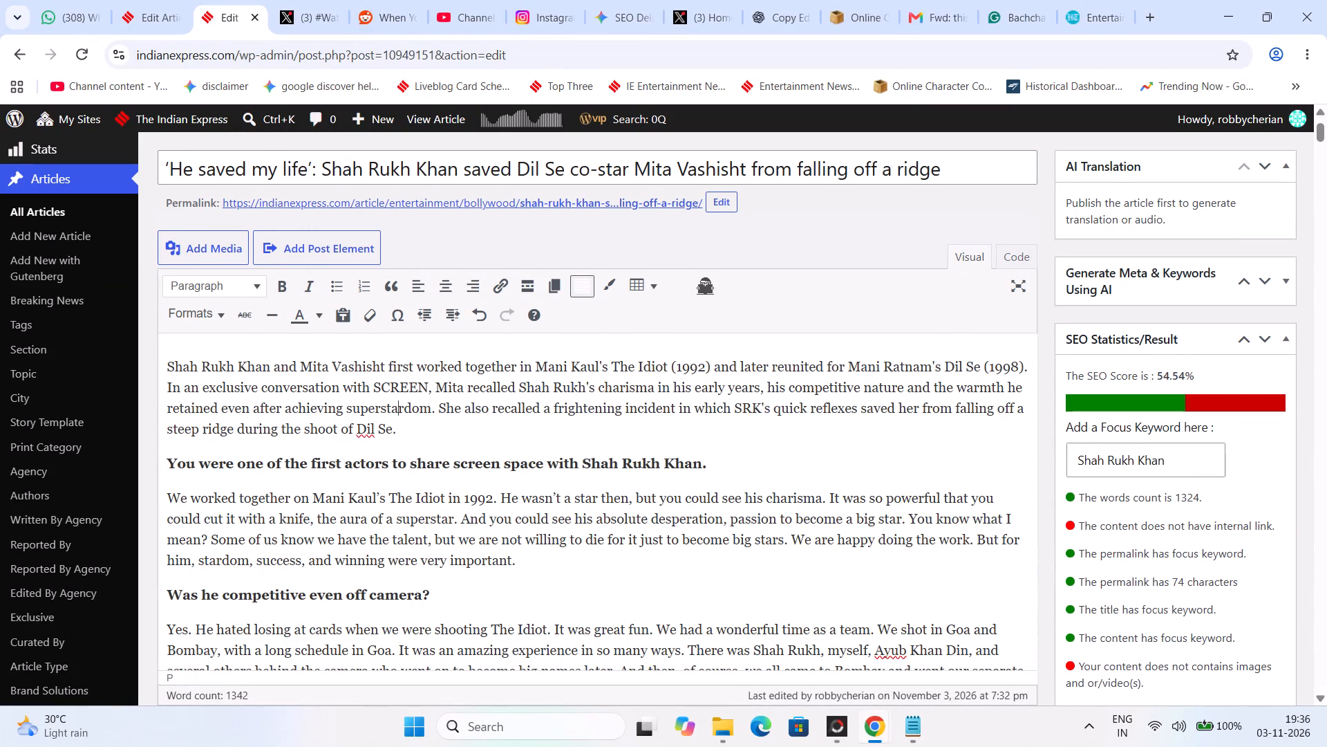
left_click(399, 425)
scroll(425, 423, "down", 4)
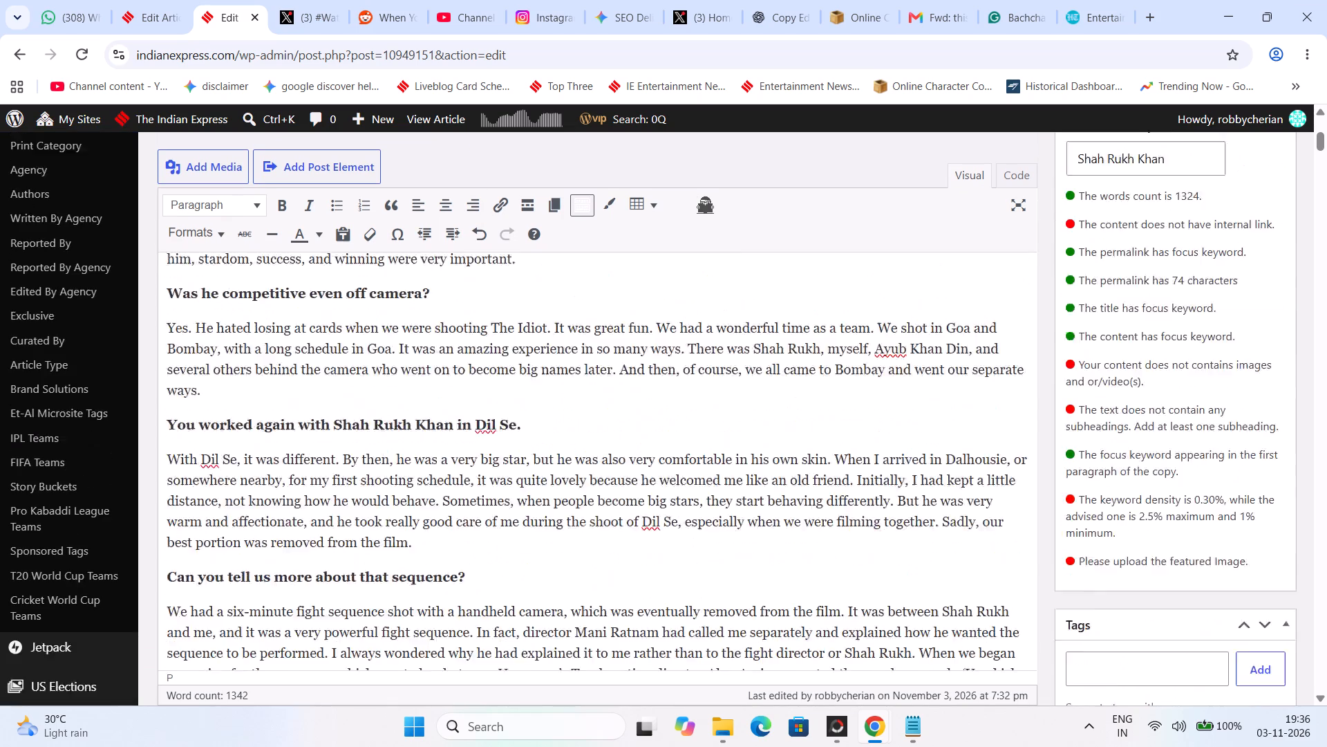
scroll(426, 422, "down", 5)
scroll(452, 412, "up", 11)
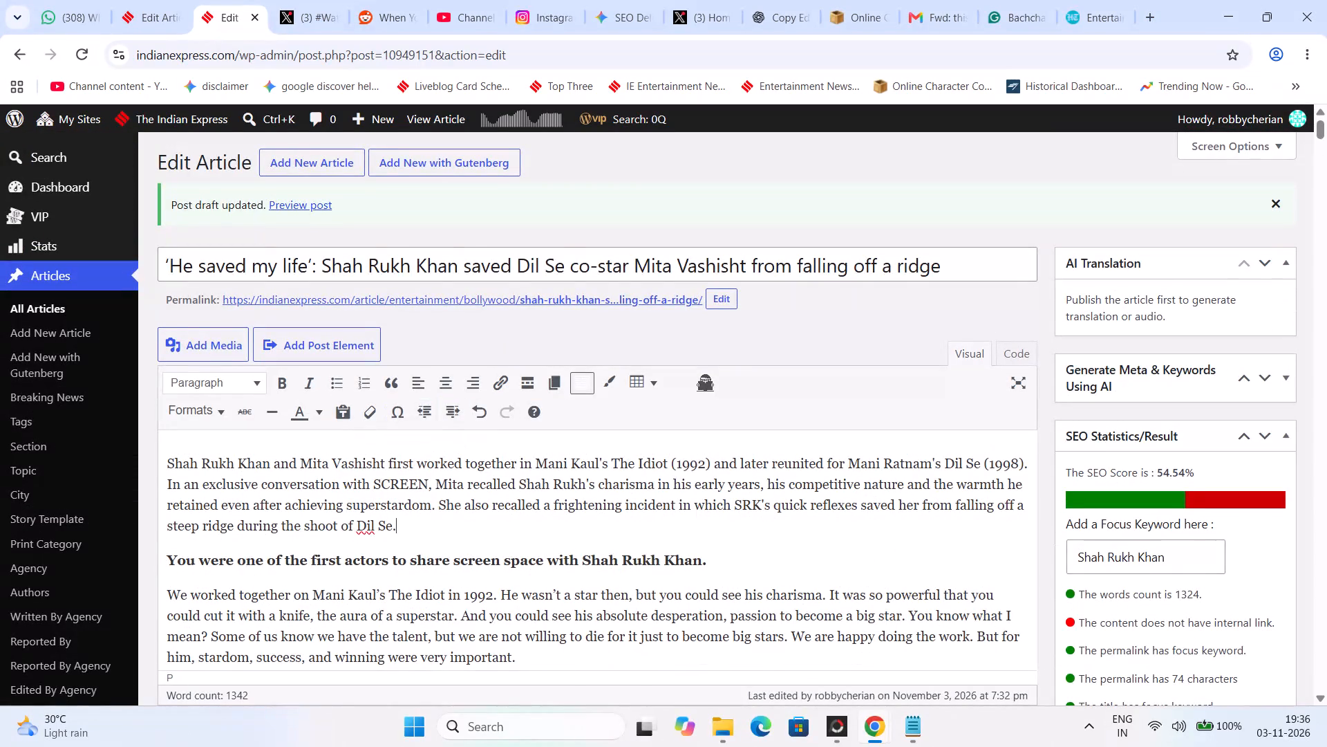
Copy the intro's opening text from "Shah Rukh Khan" through "Dil Se" into the article's SEO Keywords field.
left_click_drag(980, 468, 140, 469)
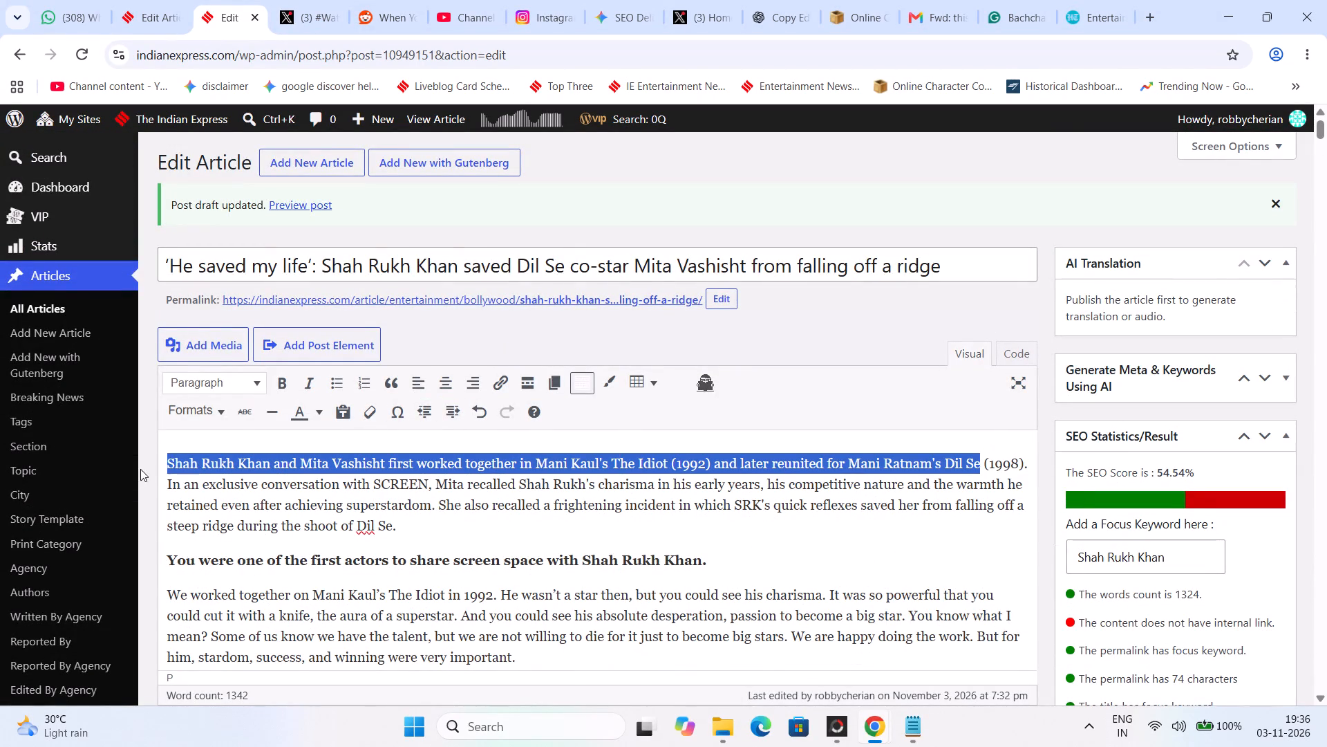
key("ctrl+c")
scroll(408, 482, "down", 7)
scroll(427, 480, "down", 20)
scroll(427, 480, "down", 2)
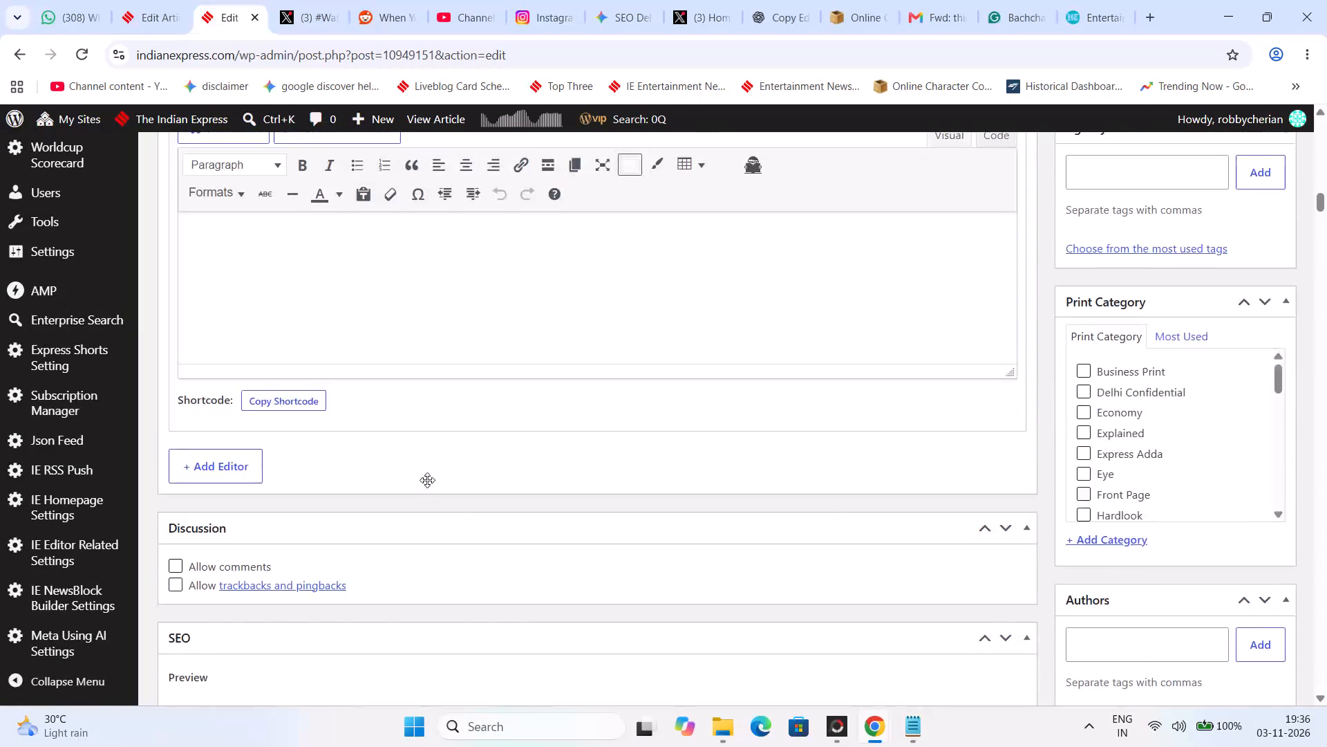
scroll(427, 480, "down", 8)
left_click(236, 296)
key("ctrl+v")
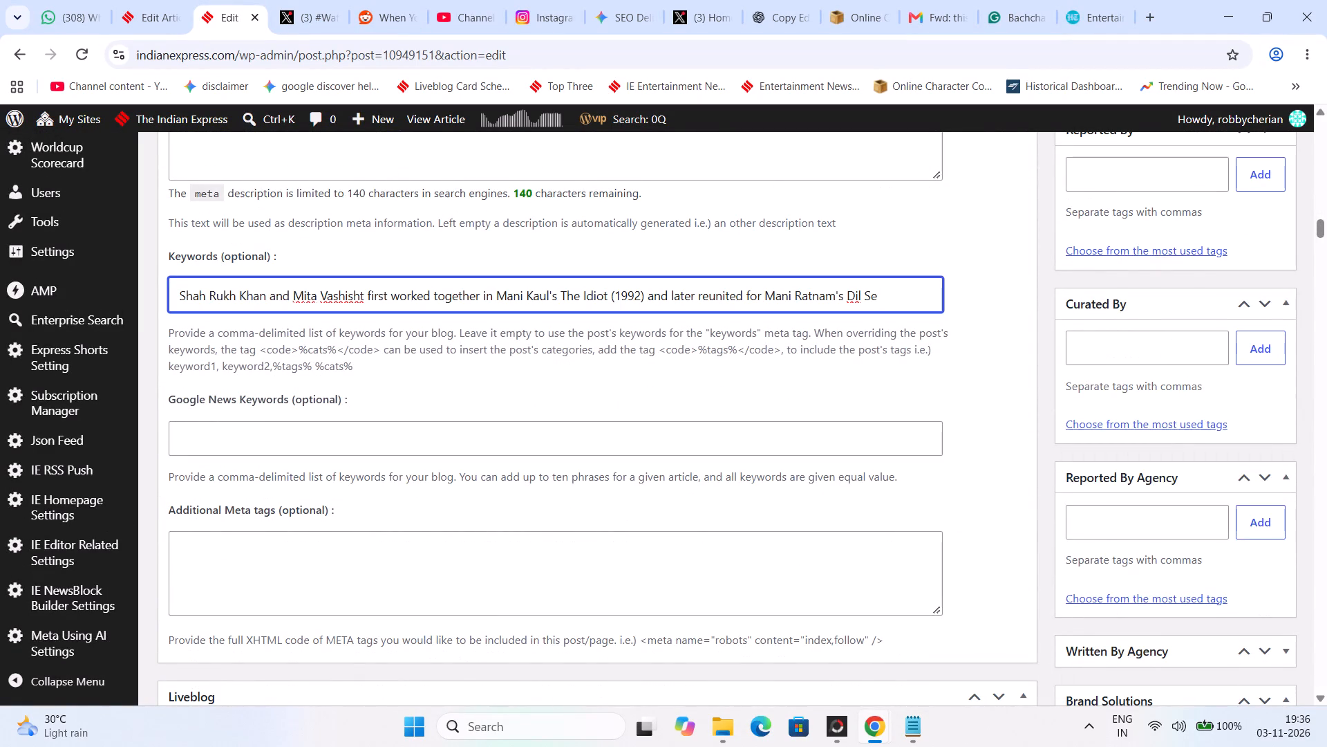
Trim the pasted keywords text to the comma-separated list "Shah Rukh Khan, Mita Vashisht, The Idiot, Mani Ratnam, Dil Se".
left_click_drag(265, 296, 286, 292)
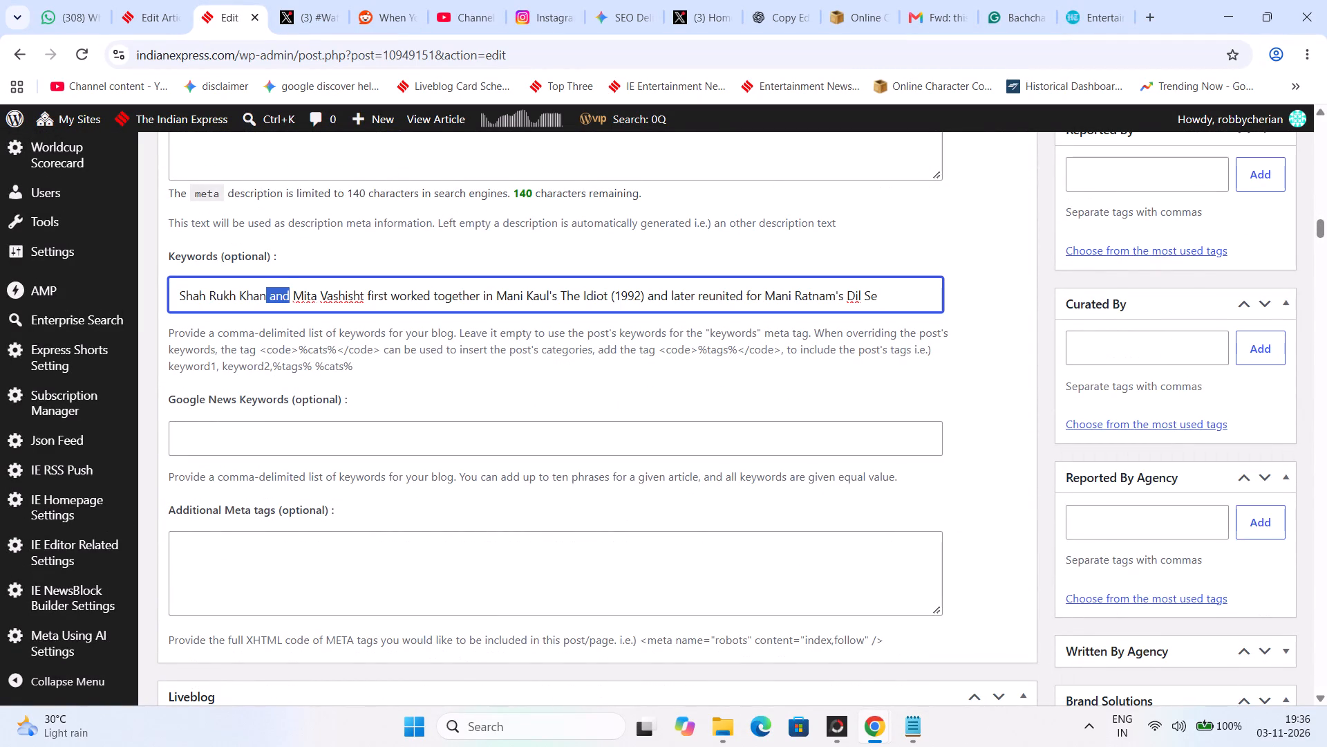
left_click_drag(286, 292, 288, 292)
key("comma")
left_click_drag(342, 290, 447, 298)
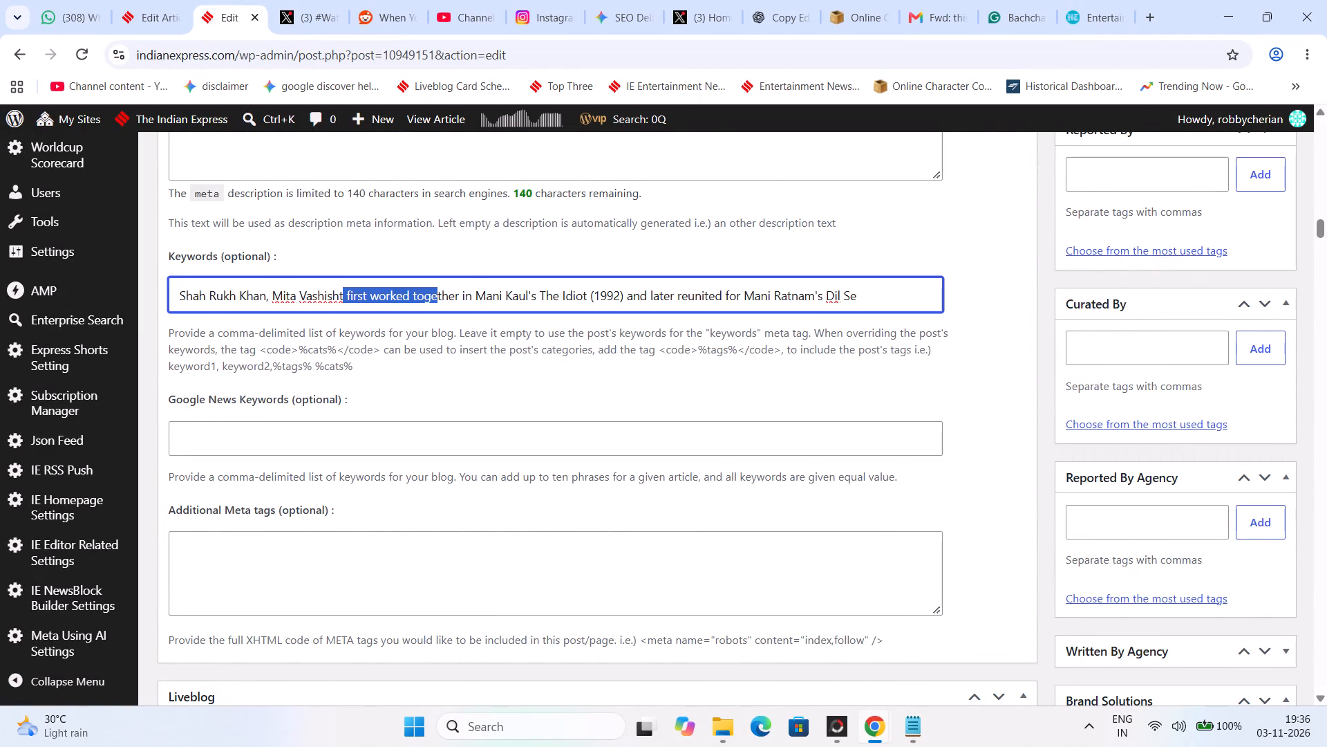
left_click_drag(447, 298, 541, 302)
key("comma")
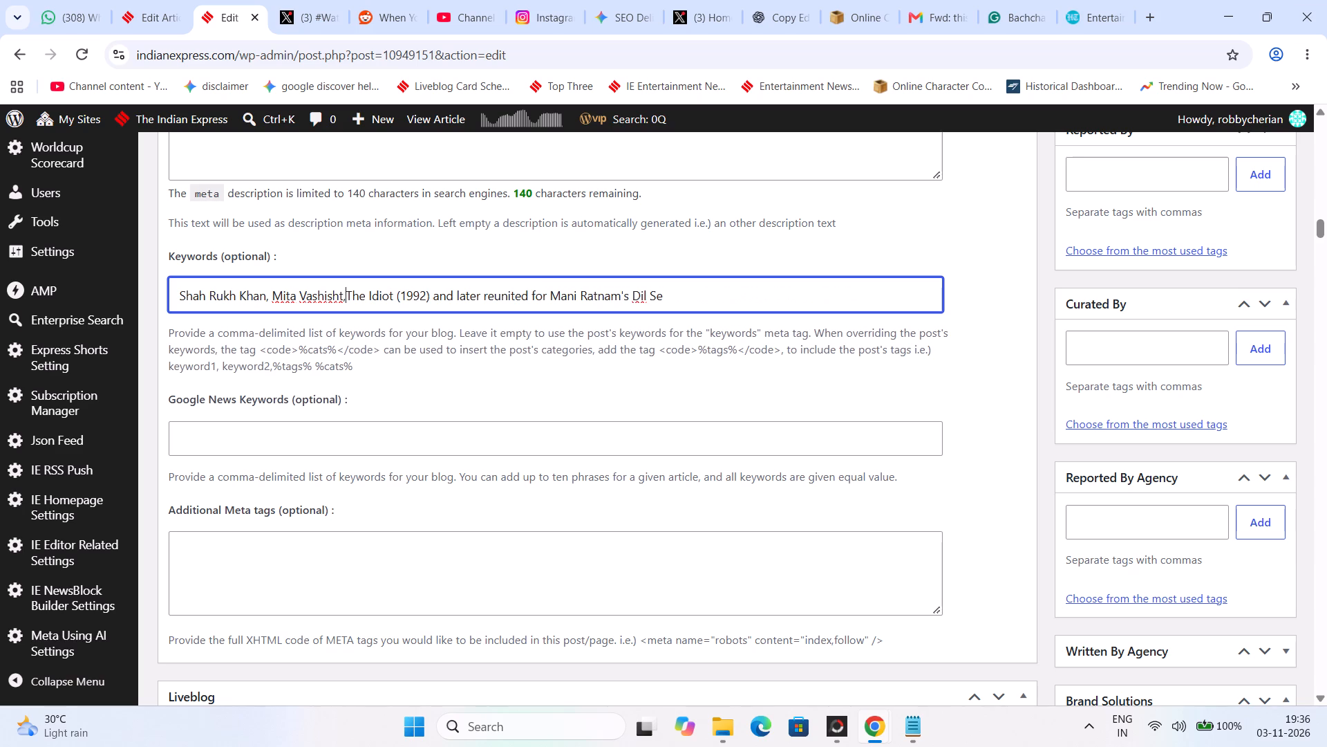
key("space")
left_click_drag(397, 298, 620, 295)
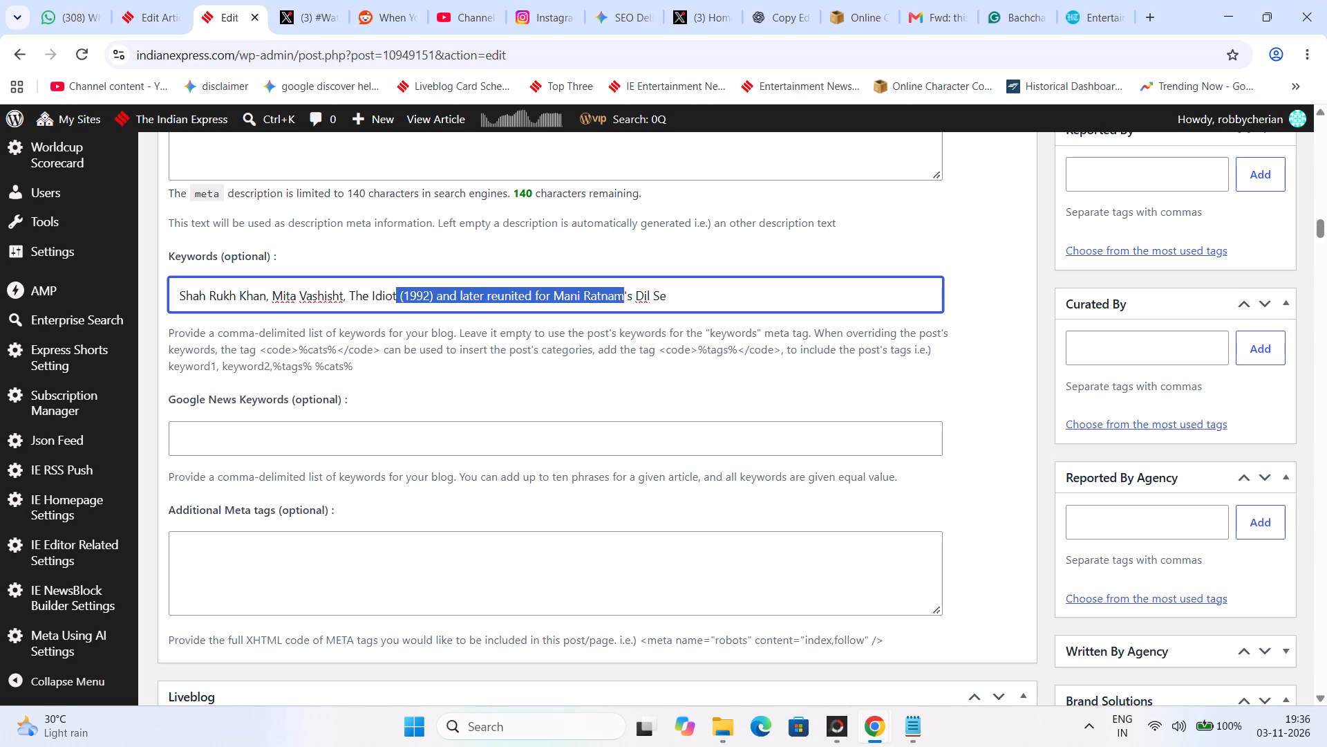
left_click_drag(620, 295, 556, 294)
key("comma")
key("space")
left_click_drag(485, 300, 473, 302)
key("comma")
key("space")
Append "actress Mita Vashisht, Mita Vashisht actress, shah rukh, srk" to the end of the Keywords list, separated by a comma.
left_click(538, 299)
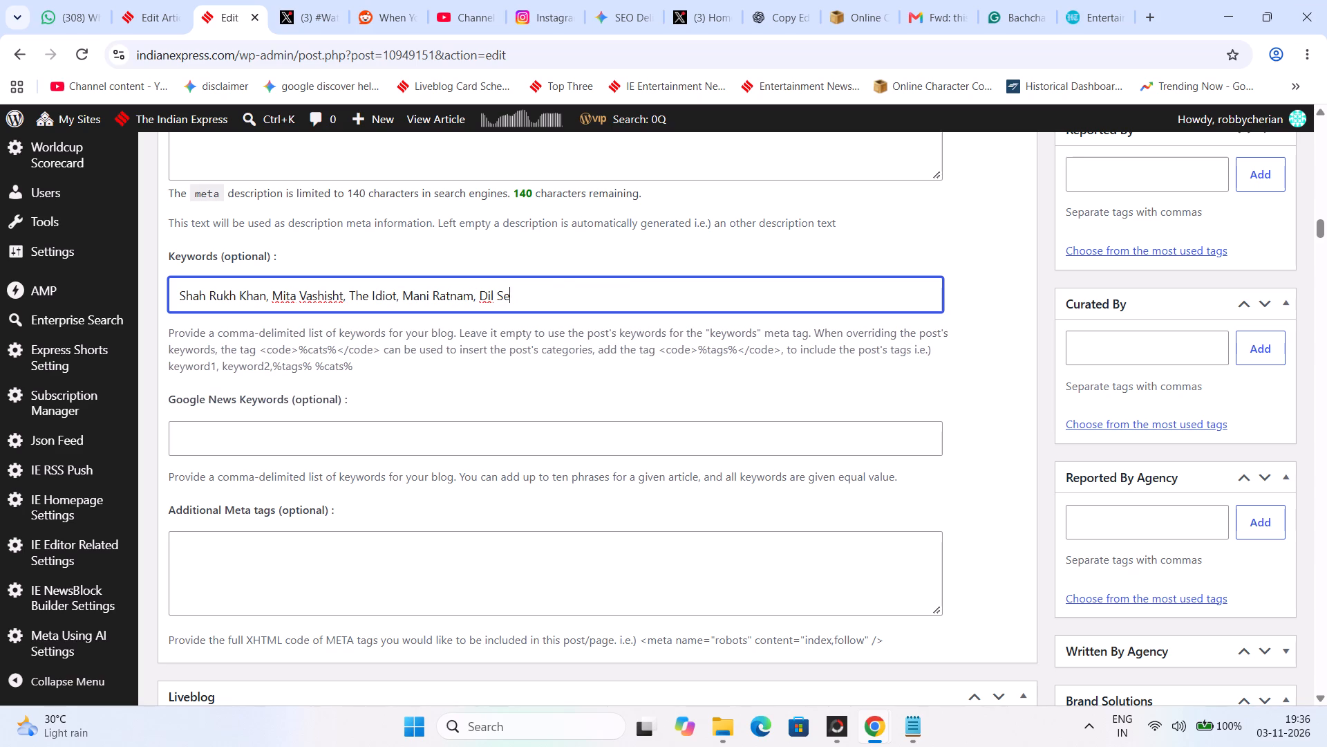
type(",")
key("space")
left_click_drag(342, 297, 274, 297)
key("ctrl+c")
left_click(648, 299)
key("a")
key("BackSpace")
key("BackSpace")
type("actress")
key("space")
key("ctrl+v")
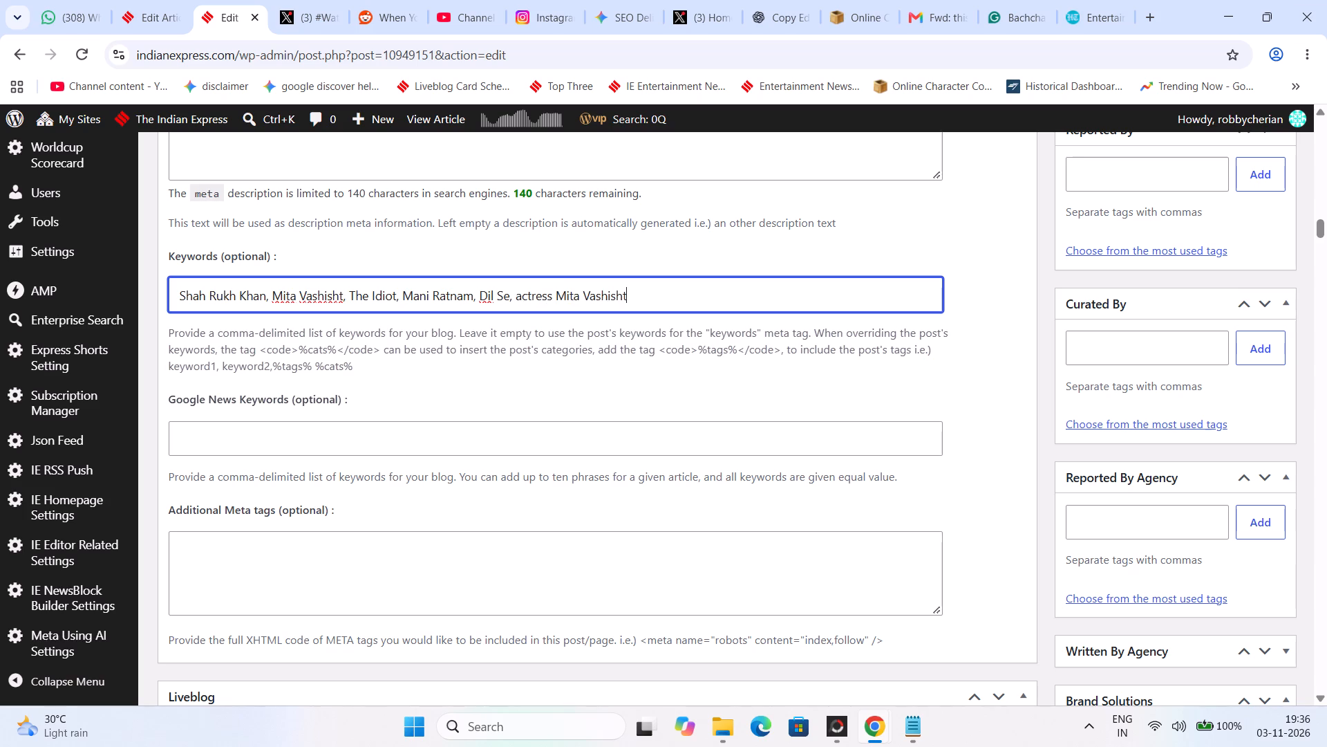
type(",")
key("space")
key("ctrl+v")
key("space")
type("actress, shah rukh, srk")
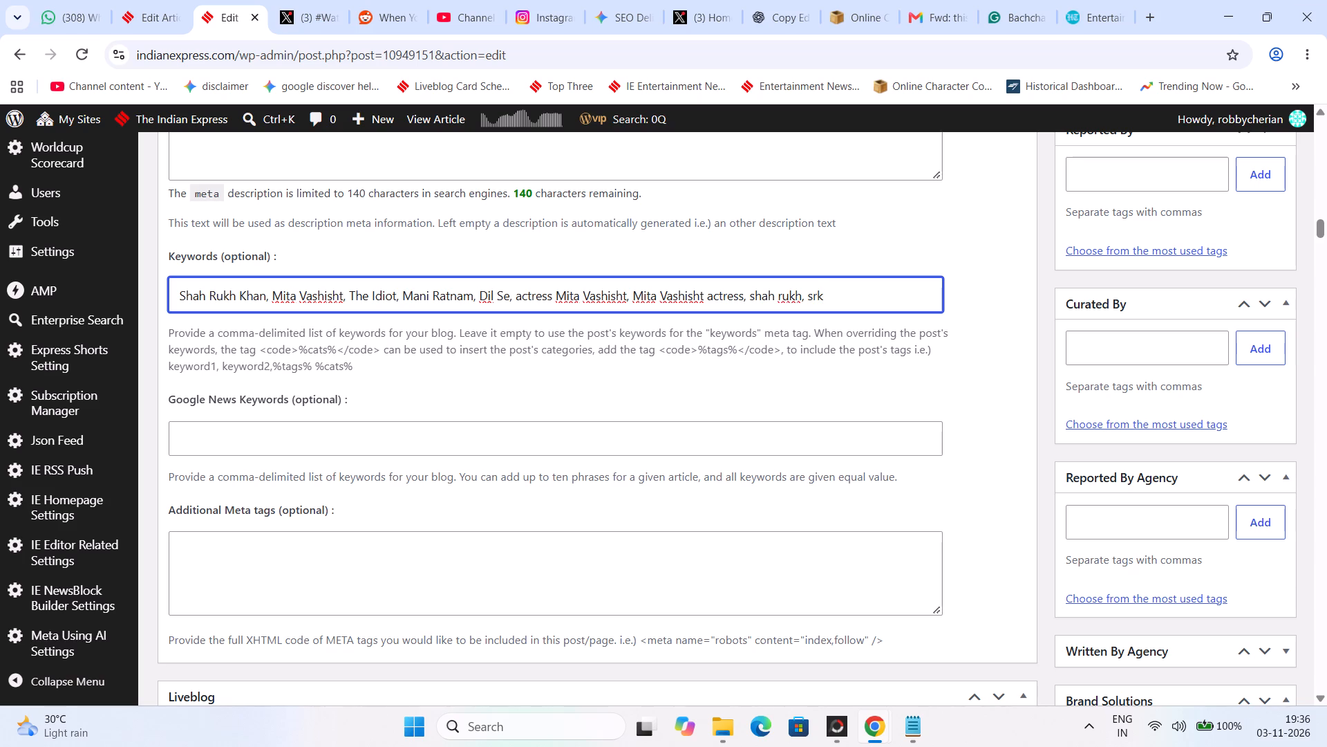
Copy the complete keyword list into the Google News Keywords field.
key("ctrl+a")
key("ctrl+c")
key("Tab")
key("ctrl+v")
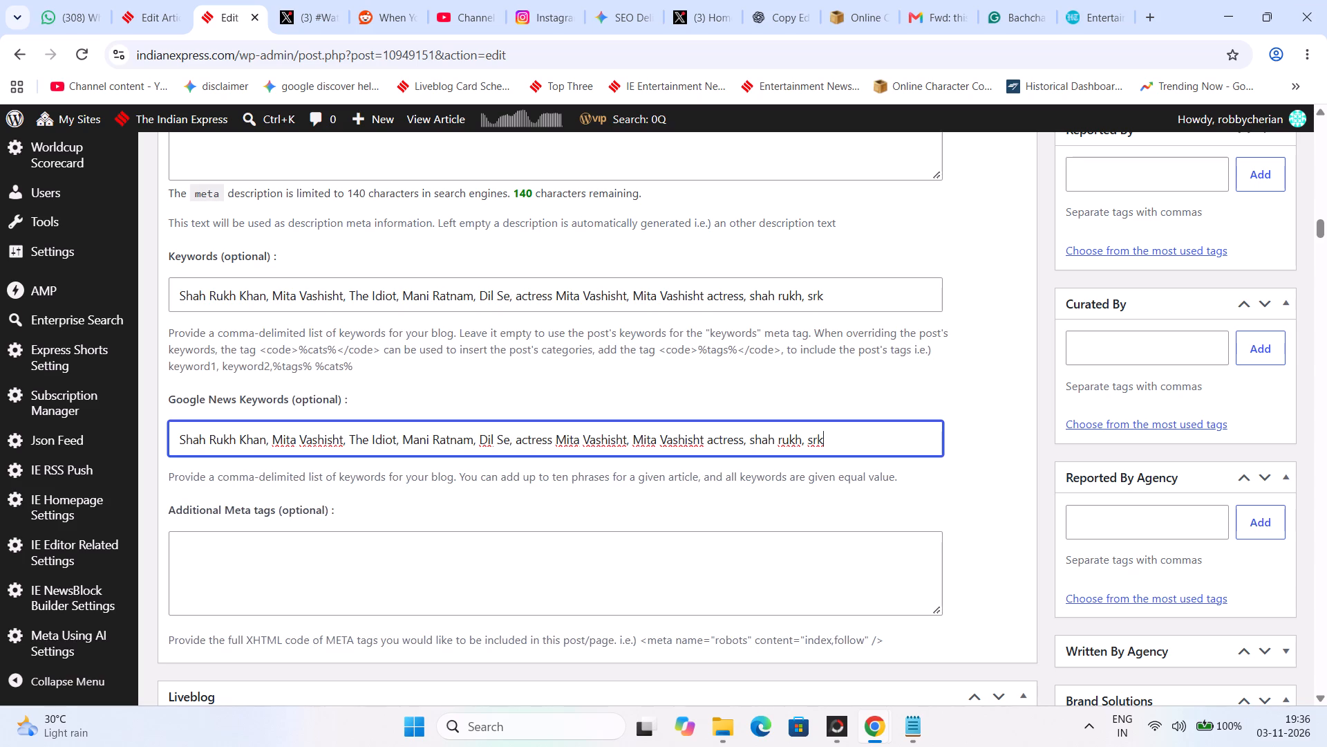
Save the article draft.
scroll(651, 300, "up", 20)
scroll(651, 300, "up", 16)
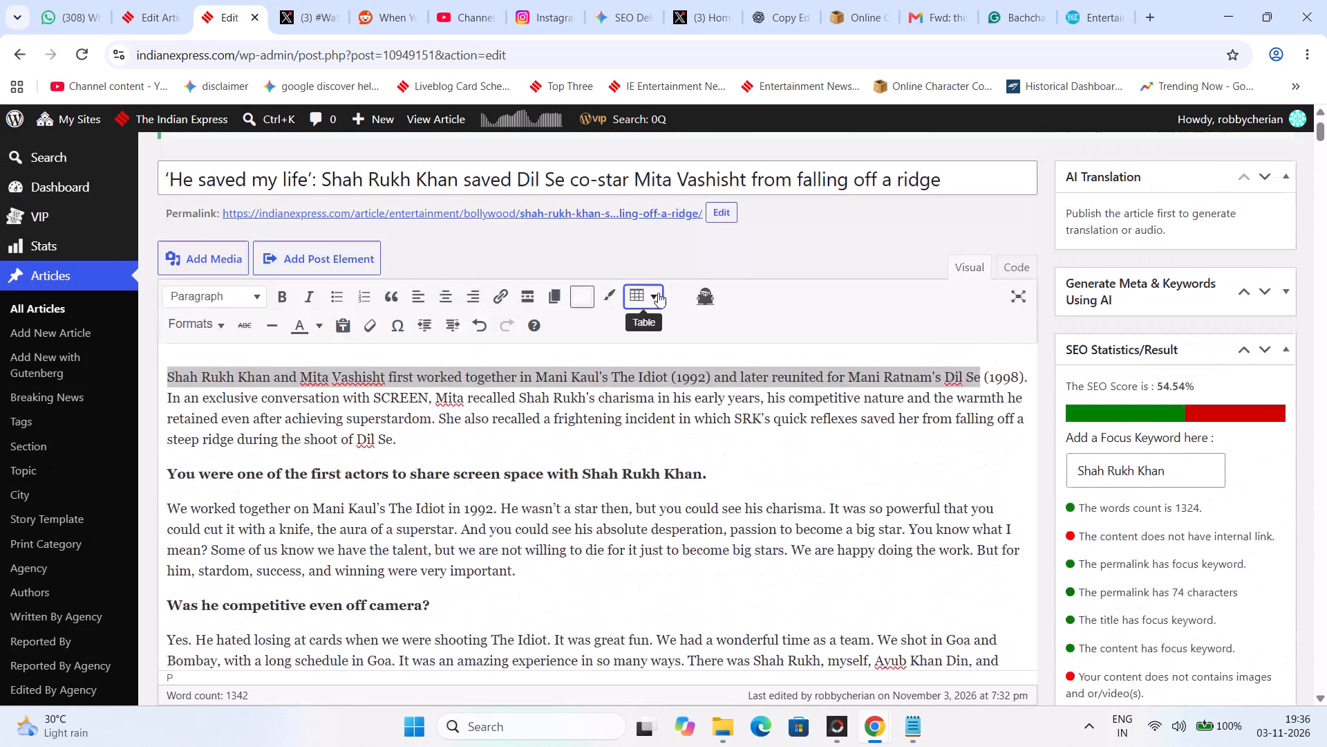
scroll(658, 293, "up", 10)
left_click(1326, 308)
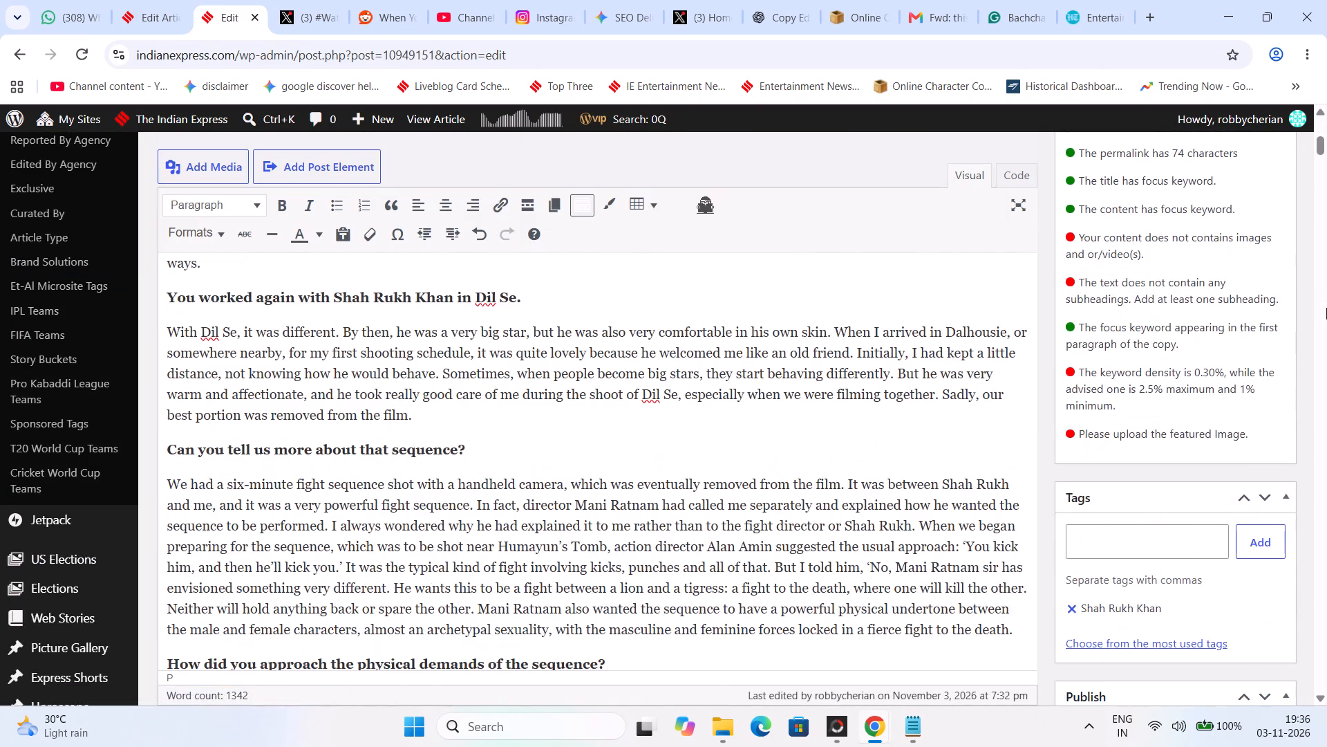
left_click(1326, 308)
left_click(1133, 221)
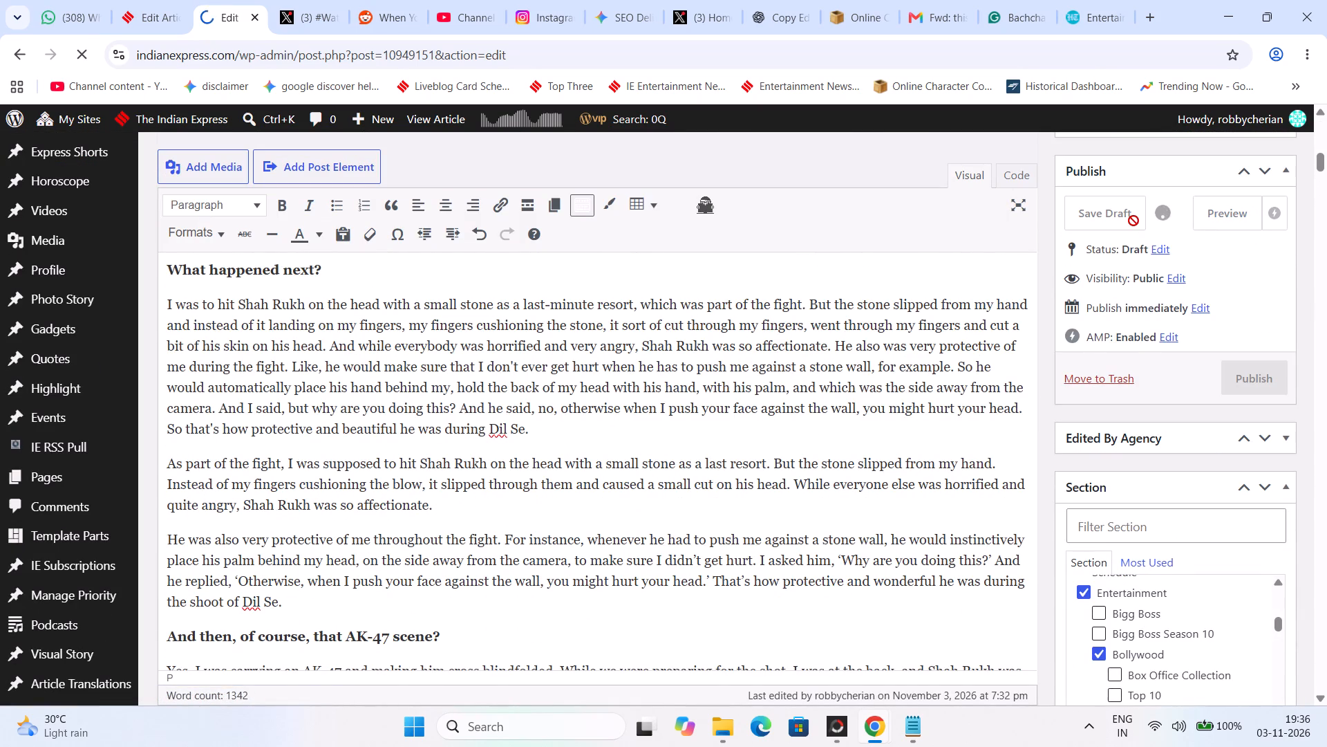
Switch to Sophos Connect and connect the saved VPN connection.
left_click(1091, 735)
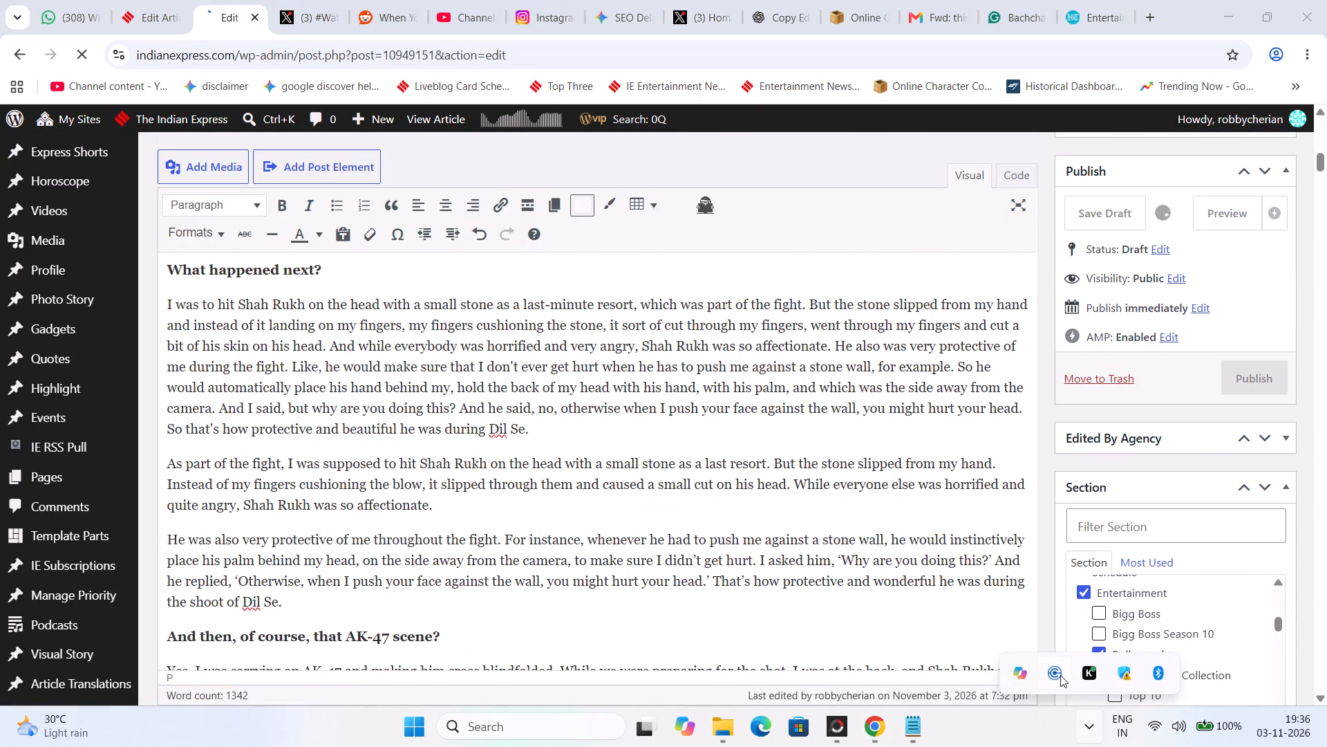
left_click(1060, 675)
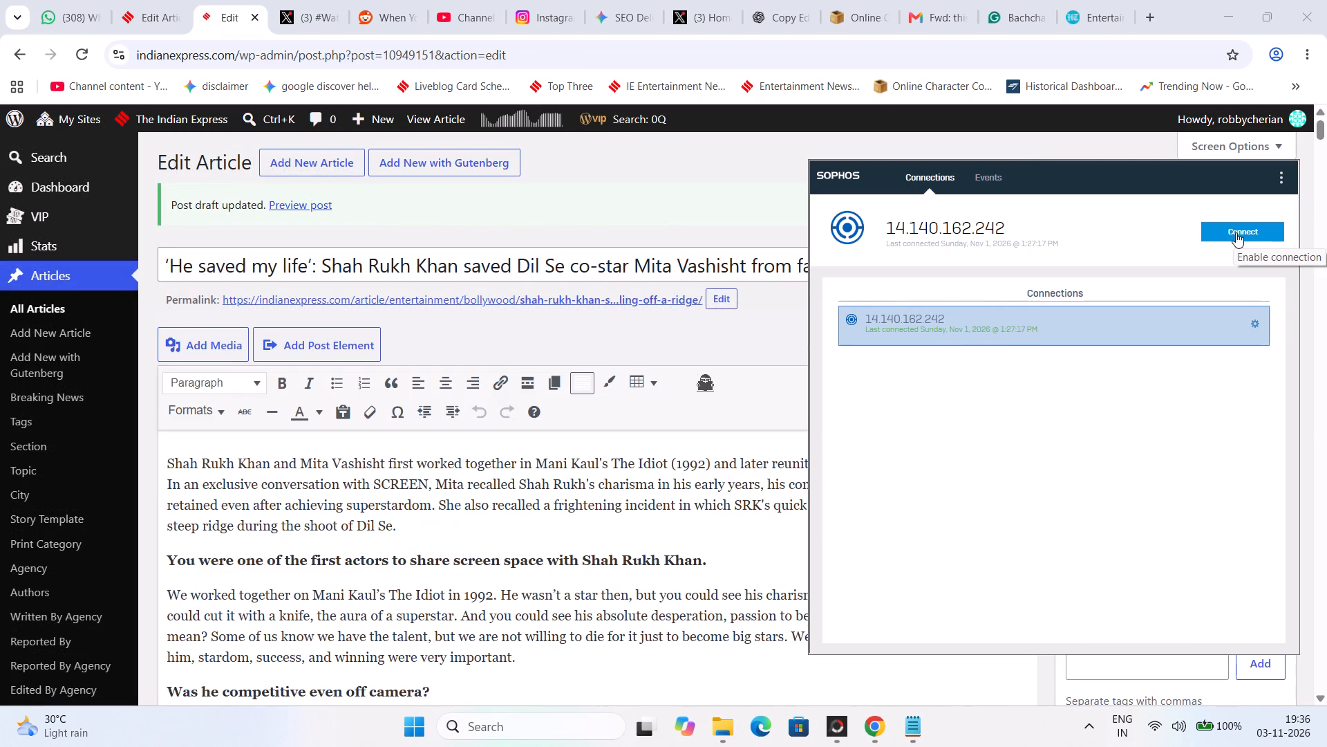
left_click(1236, 232)
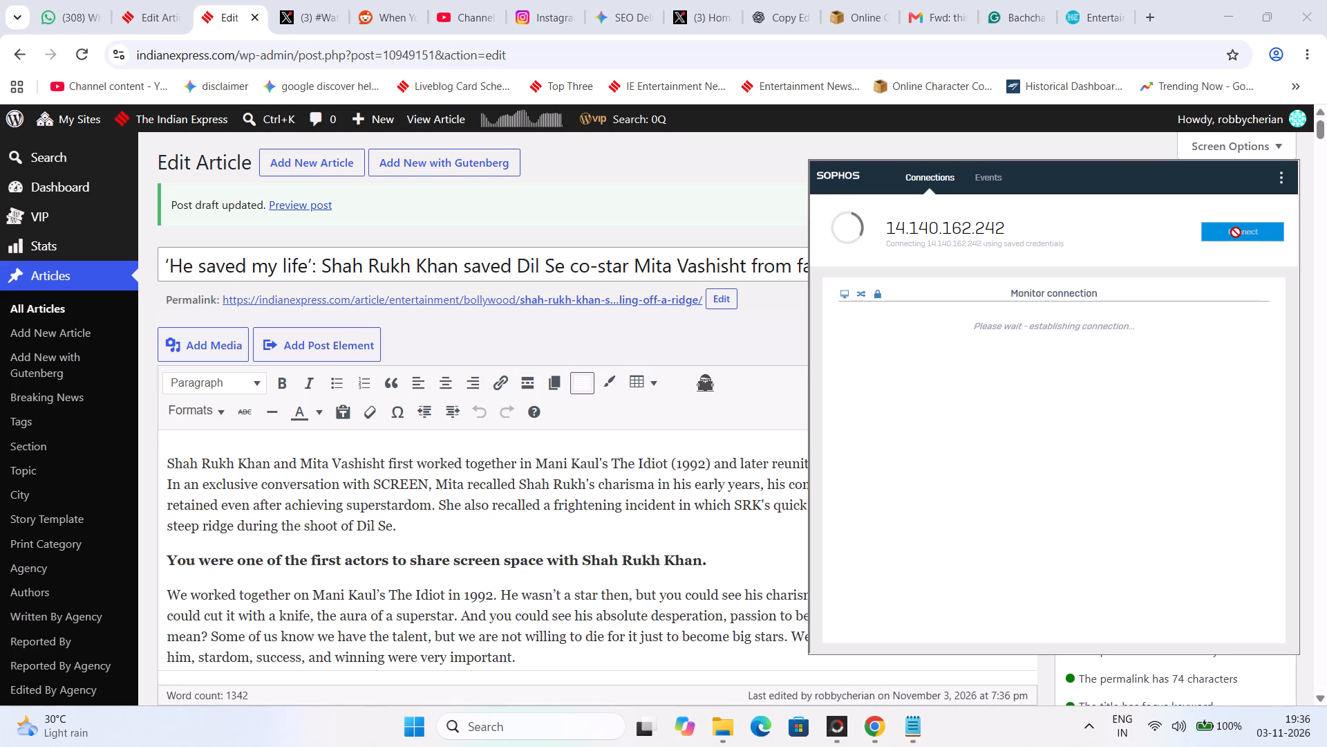
Switch back to Chrome and reload the Hindustan Times entertainment page.
left_click(180, 0)
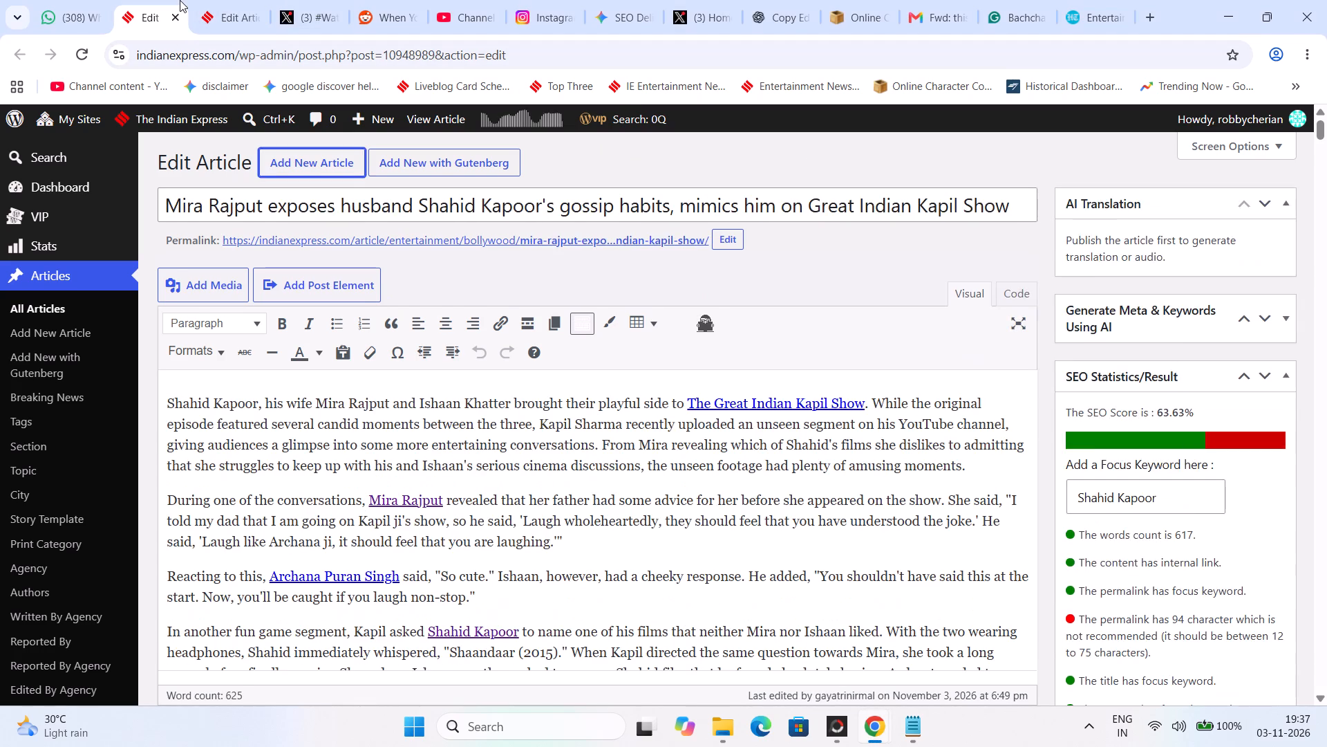
left_click(1015, 0)
left_click(1089, 0)
left_click(1066, 56)
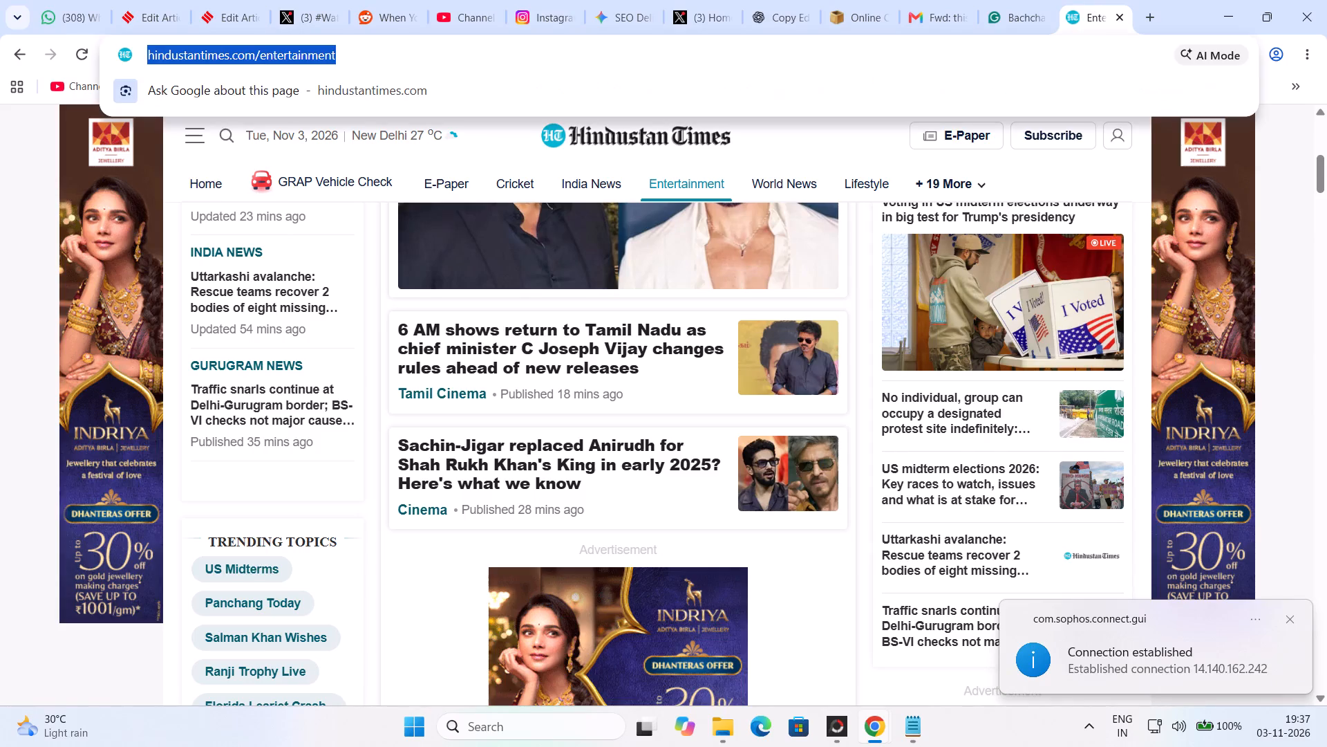
left_click(80, 58)
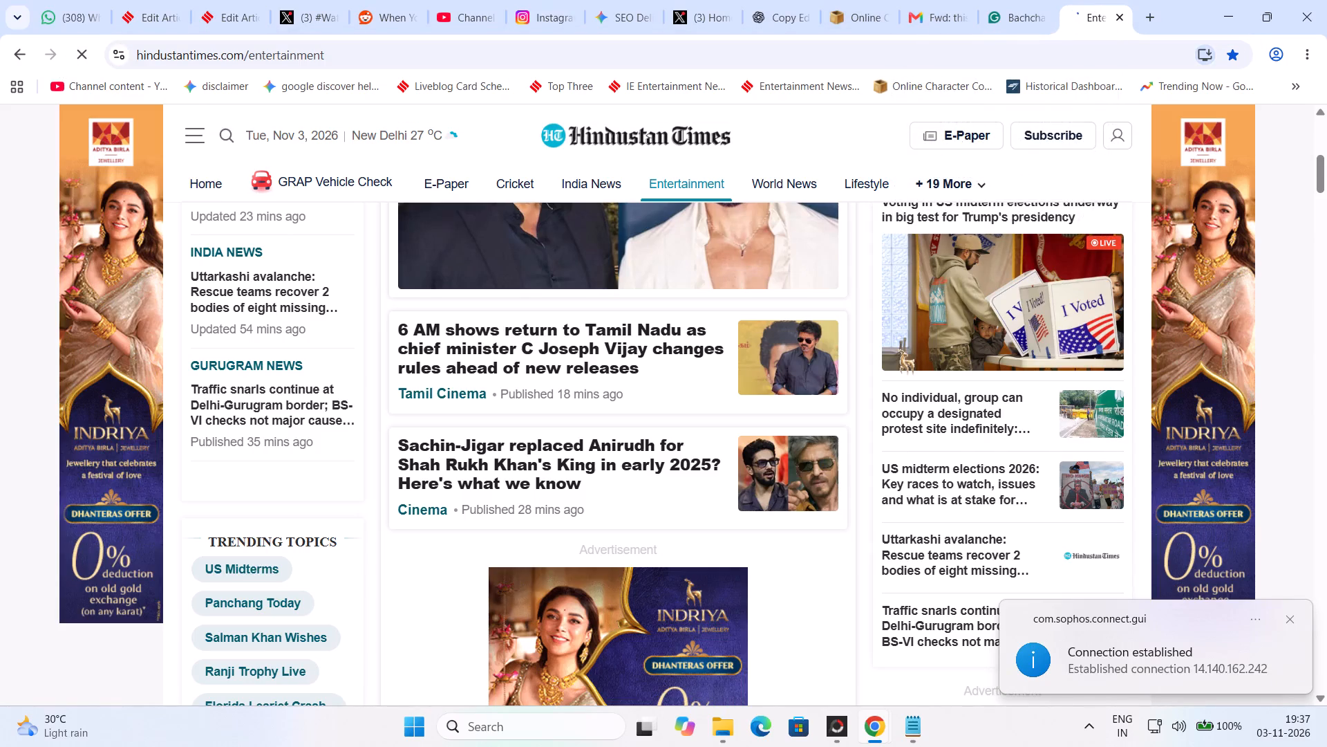
scroll(893, 349, "up", 2)
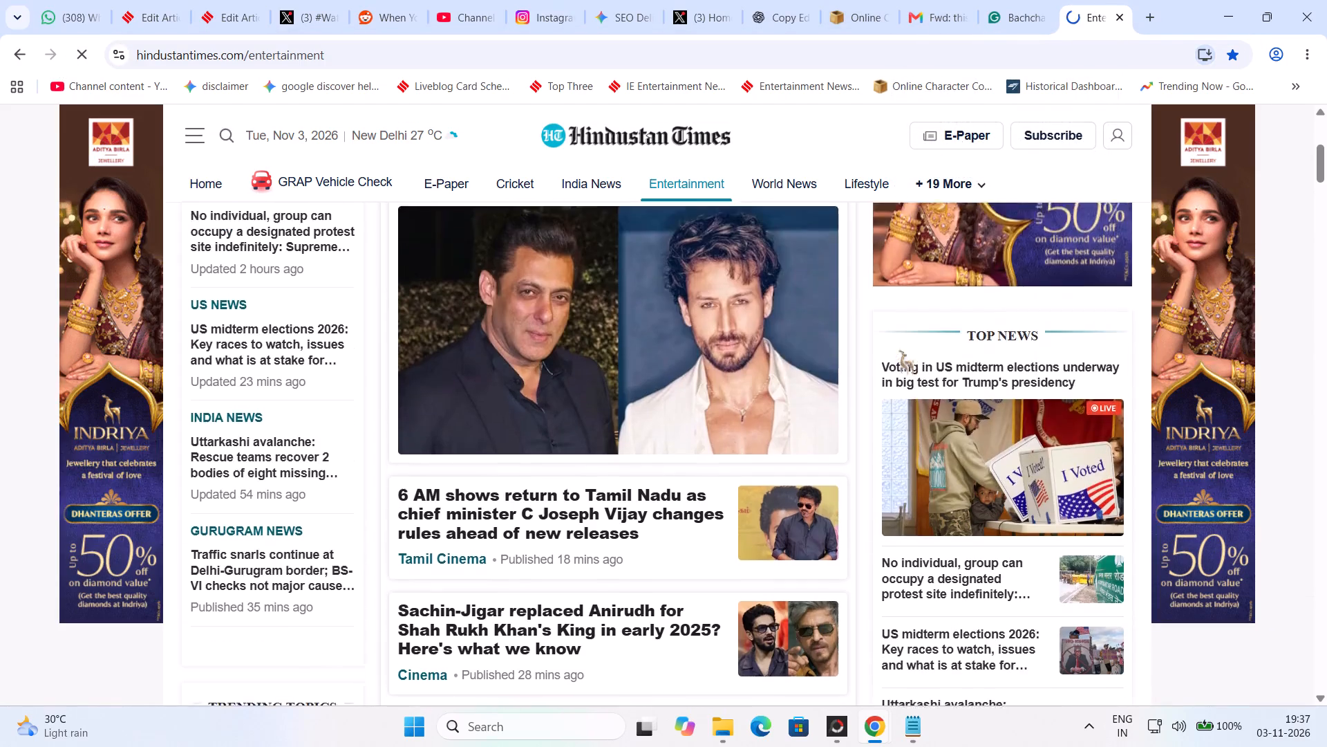
Open the FotoWeb 7.0 welcome page in place of the character counter page.
left_click(868, 0)
left_click(879, 47)
key("f")
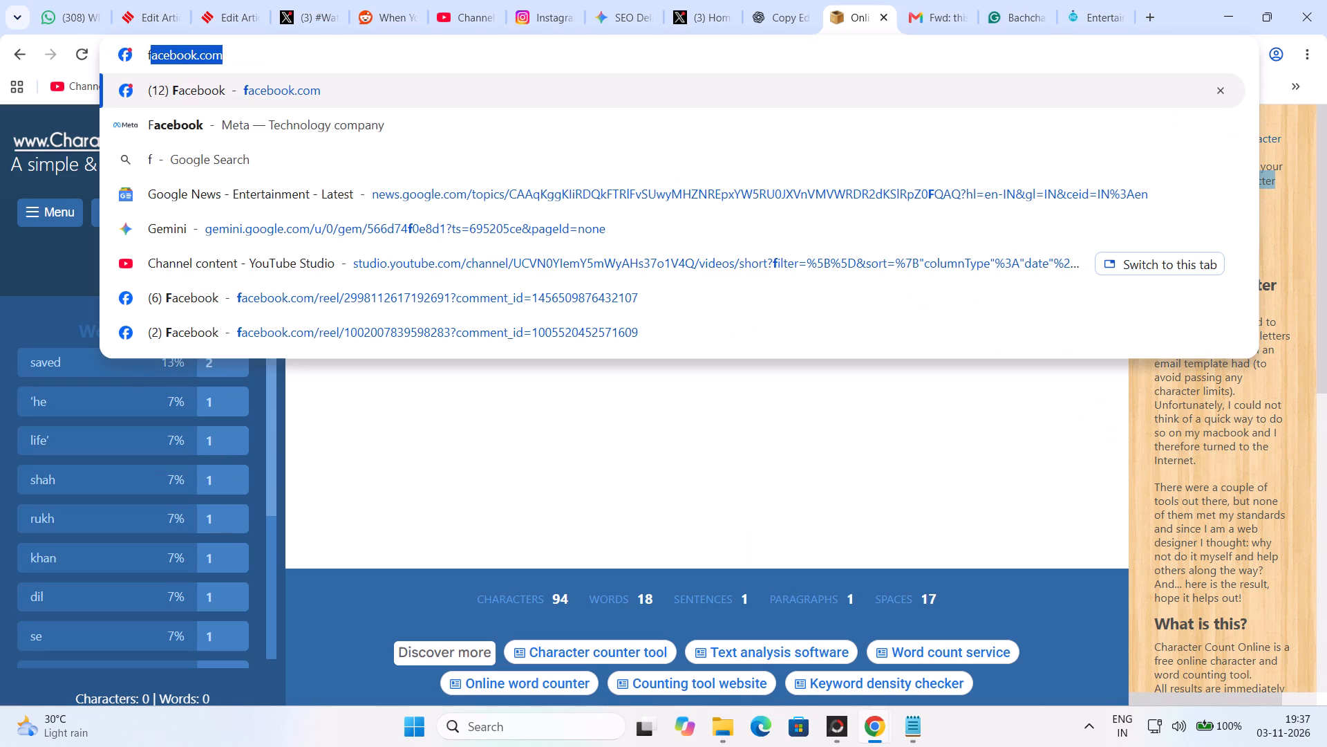
key("BackSpace")
key("BackSpace")
type("fot")
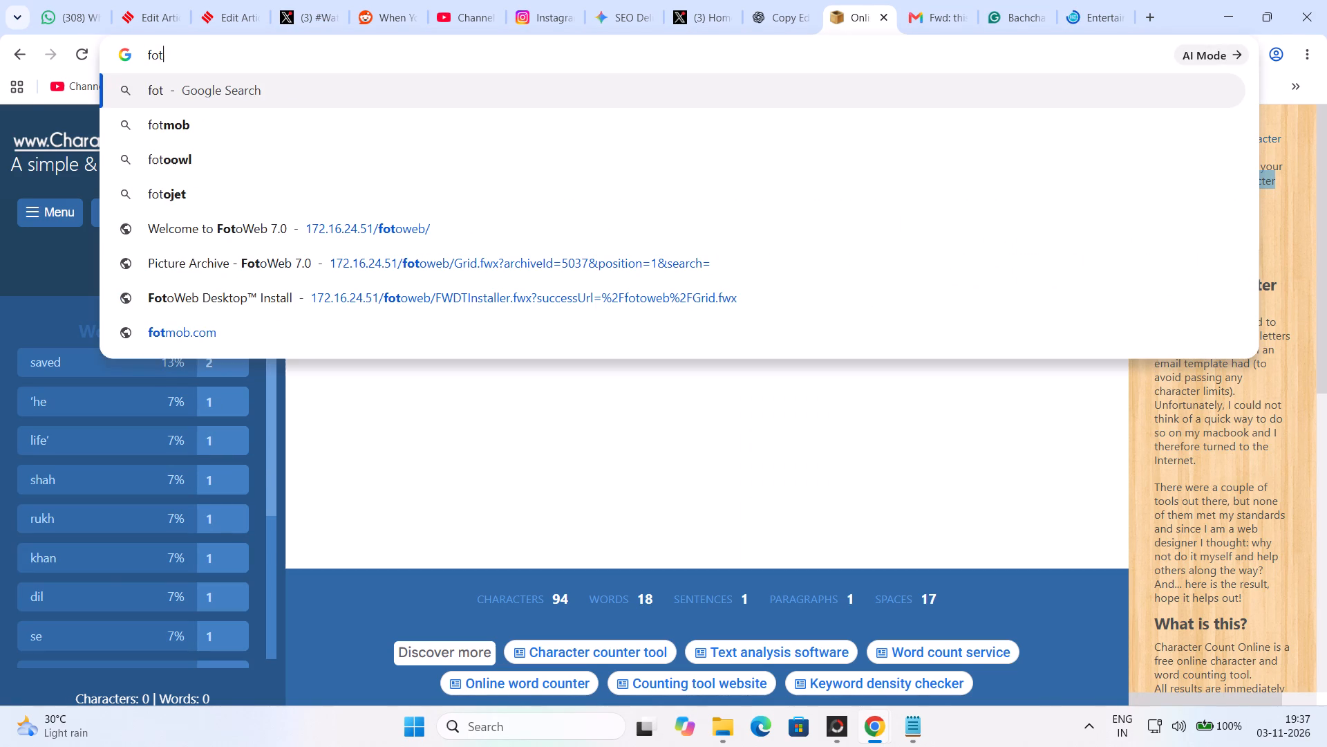
key("Down")
key("Down")
key("Down")
key("Down")
key("Return")
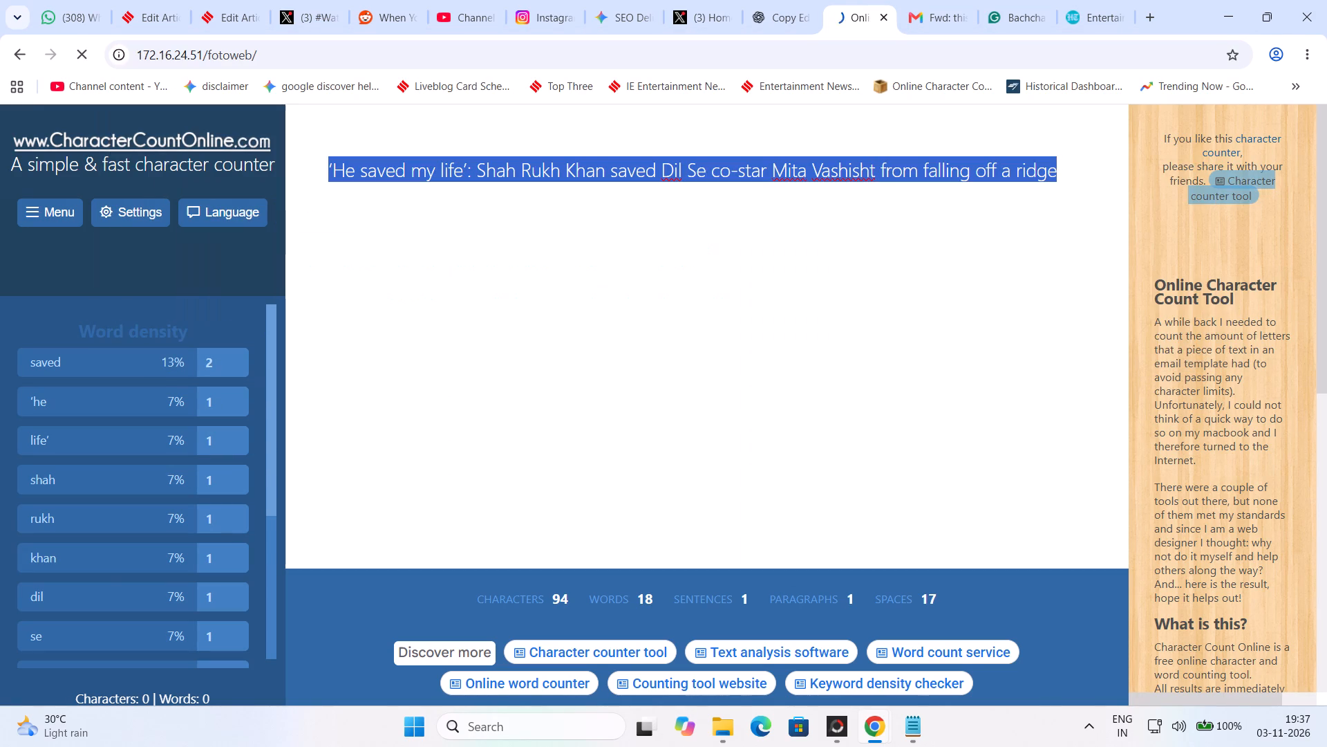
Log in to FotoWeb with the saved credentials, dismiss the password notice and continue without installing FotoWeb Desktop.
left_click(678, 449)
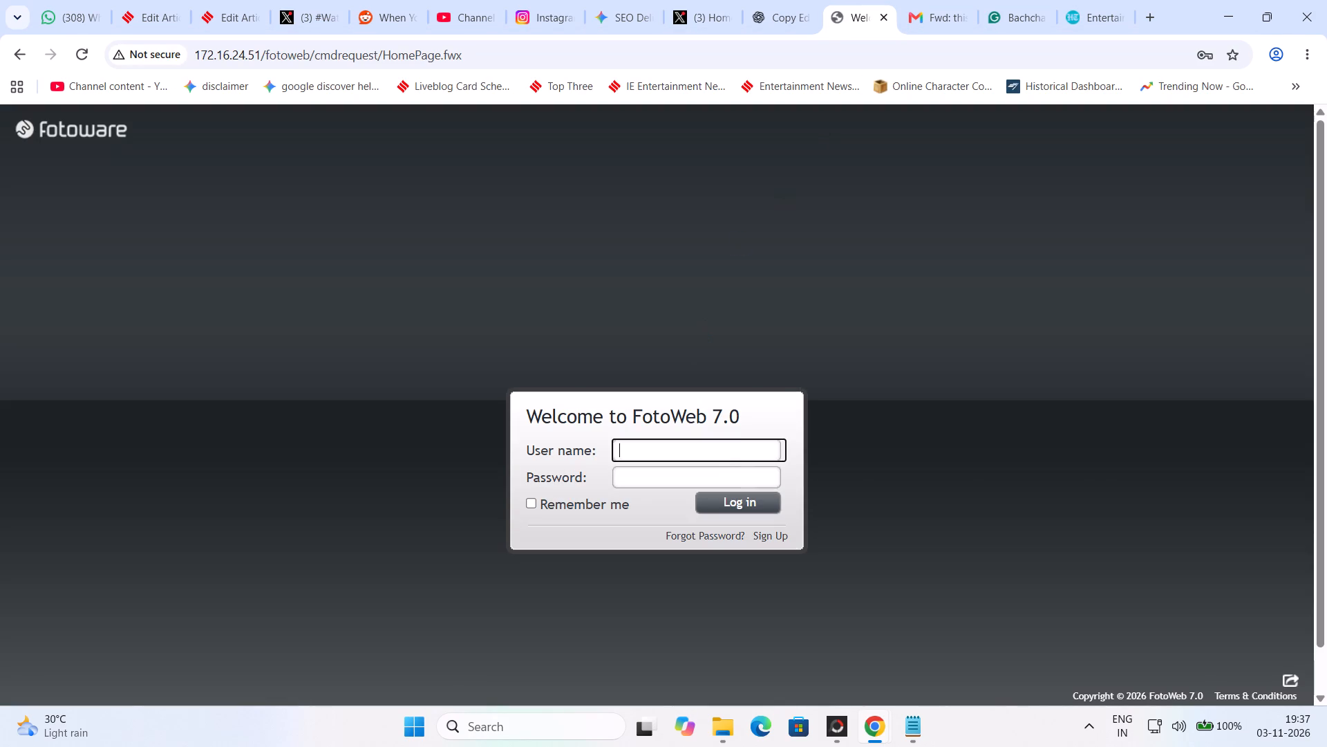
left_click(749, 483)
left_click(751, 497)
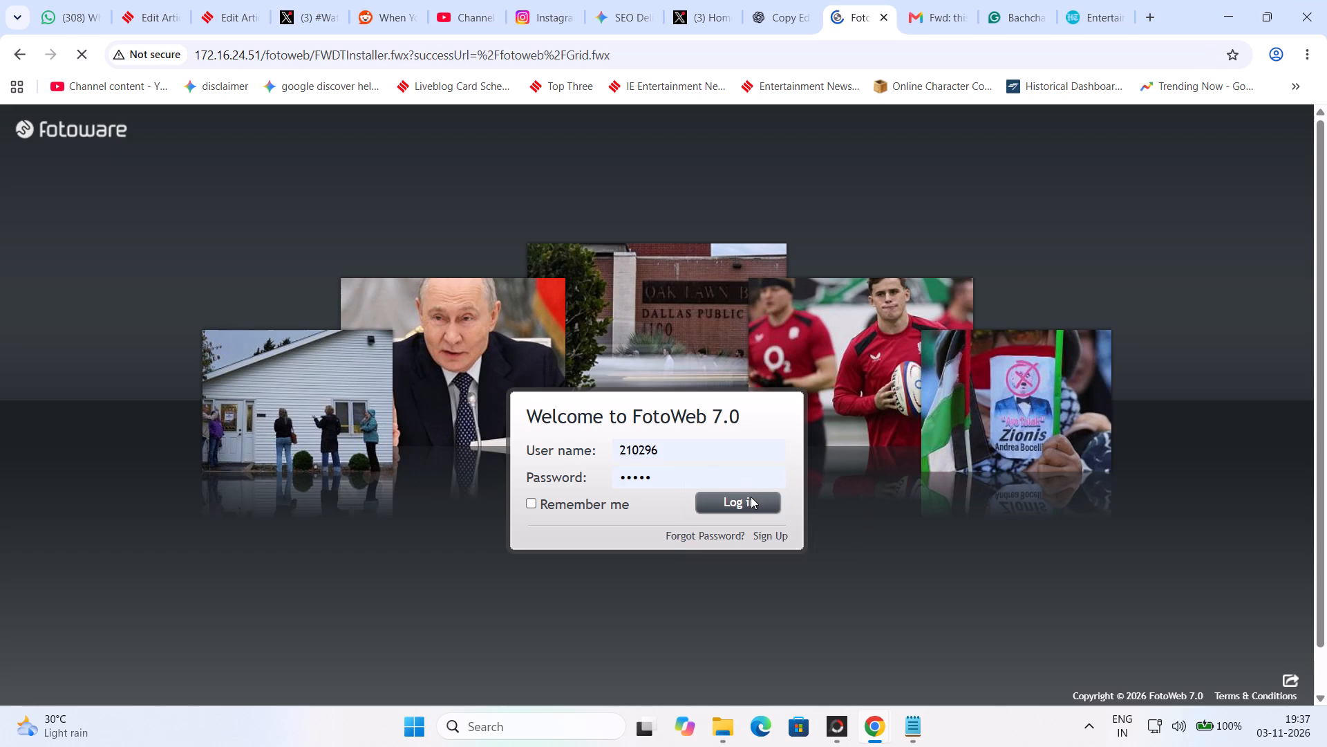
left_click(814, 293)
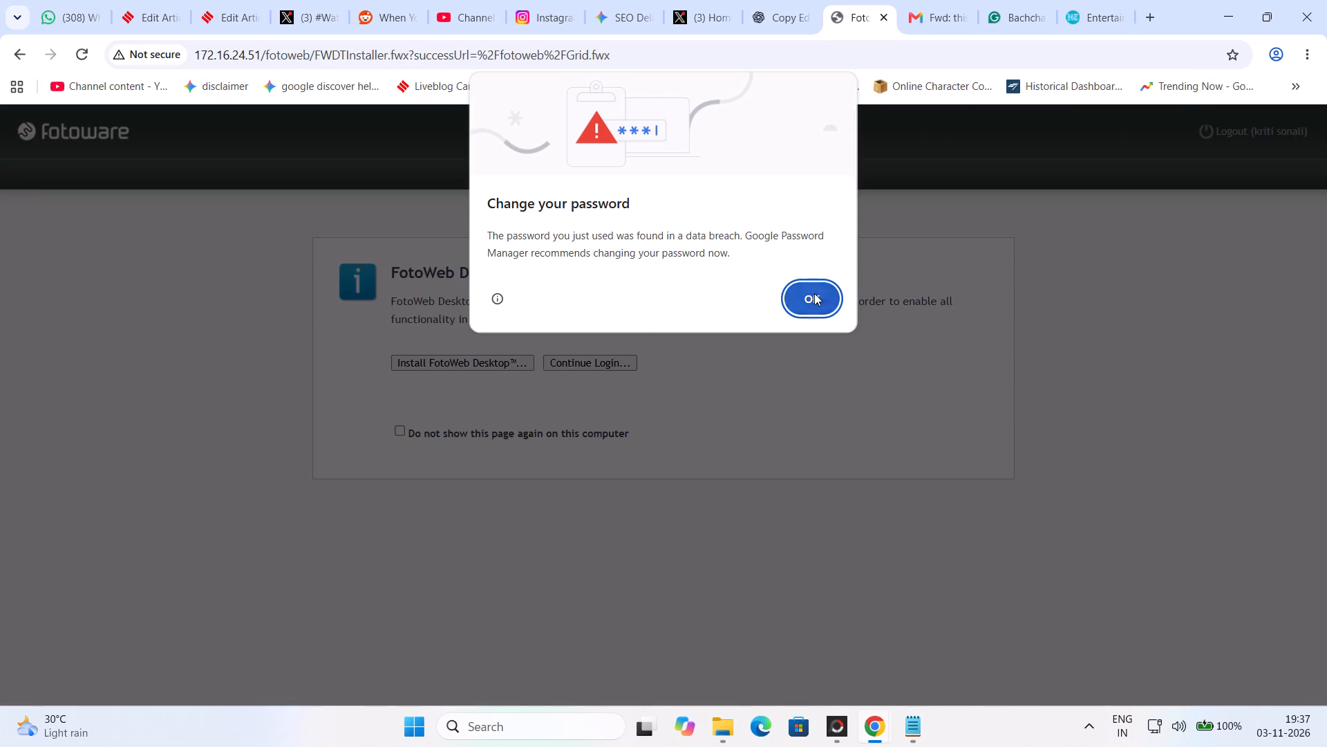
left_click(583, 376)
left_click(590, 371)
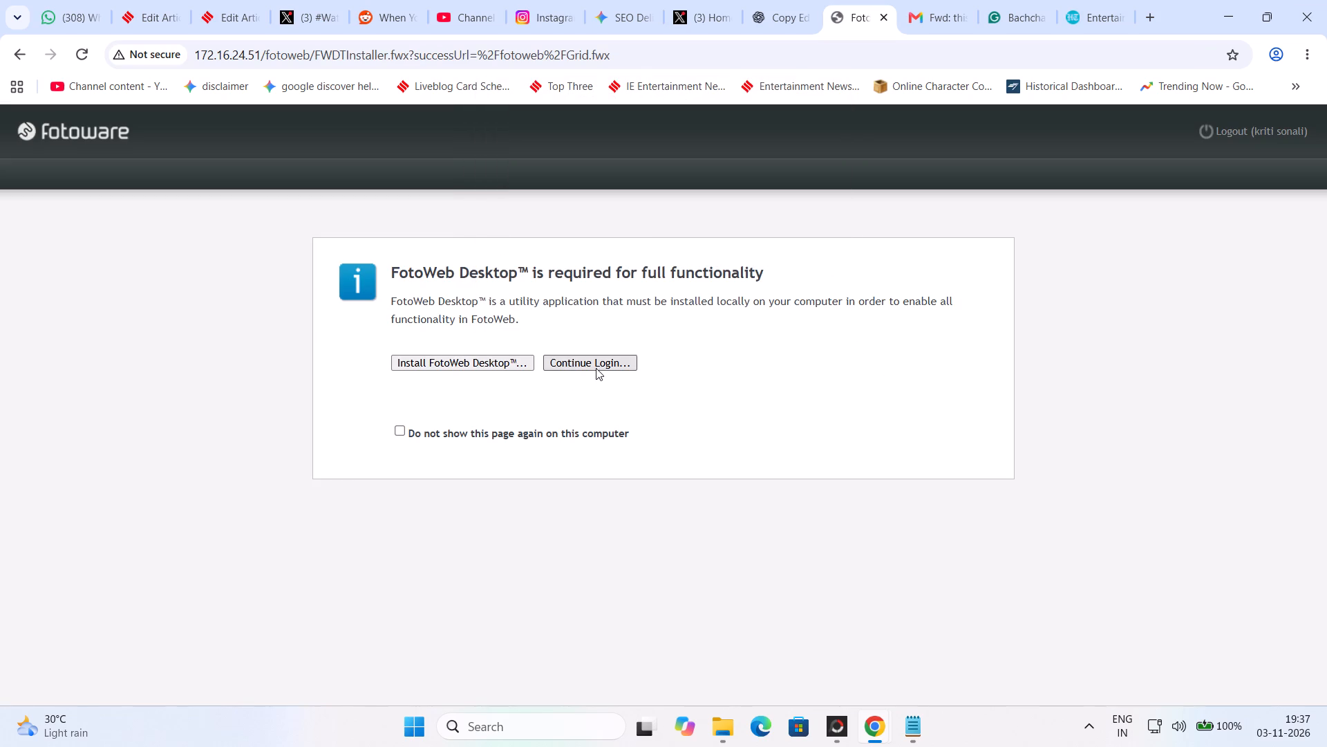
left_click(598, 368)
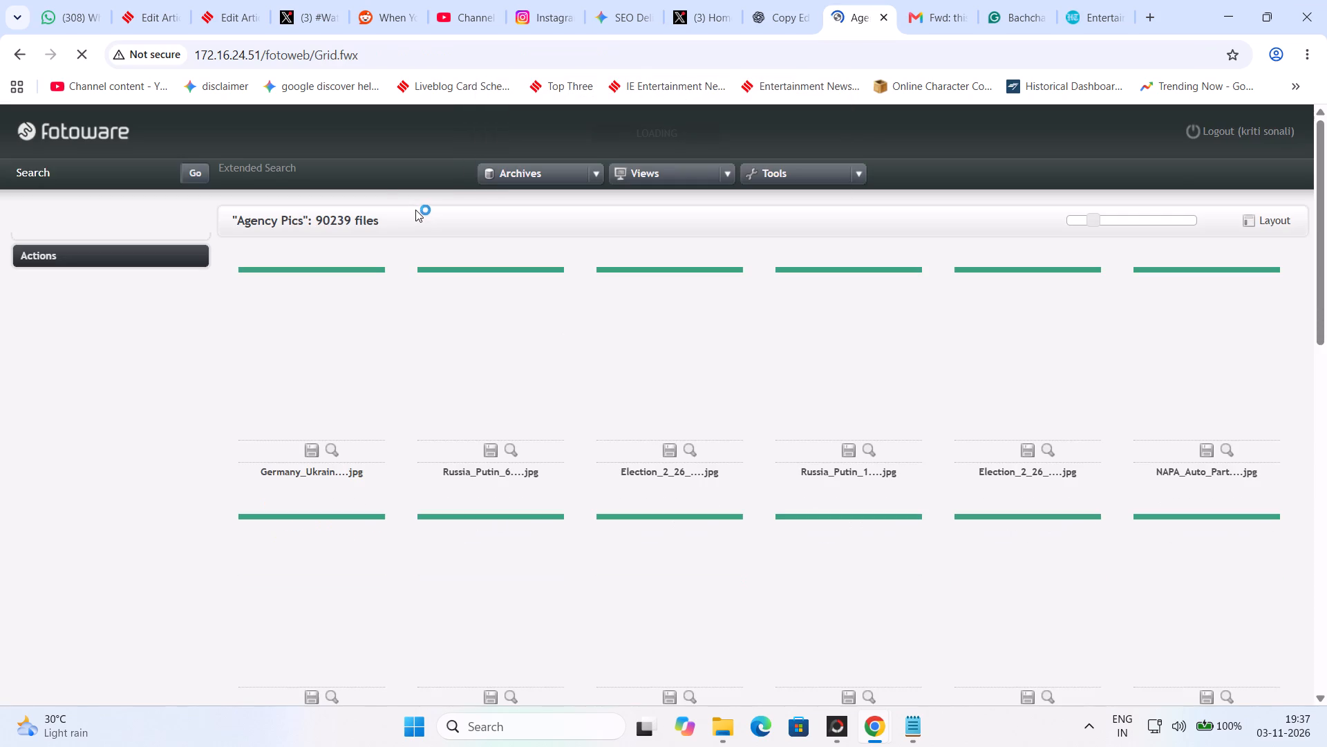
Search FotoWeb's Picture Archive for "mita and shah rukh khan".
left_click(533, 235)
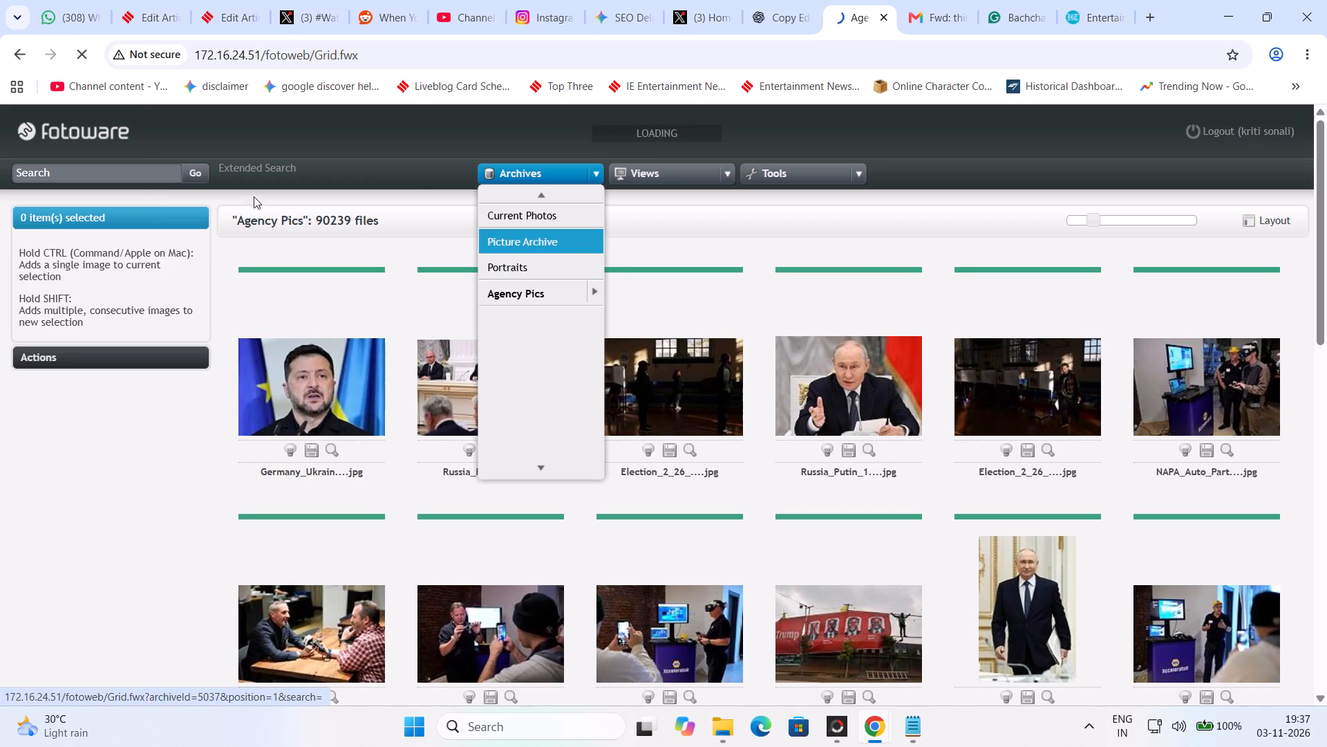
left_click(104, 178)
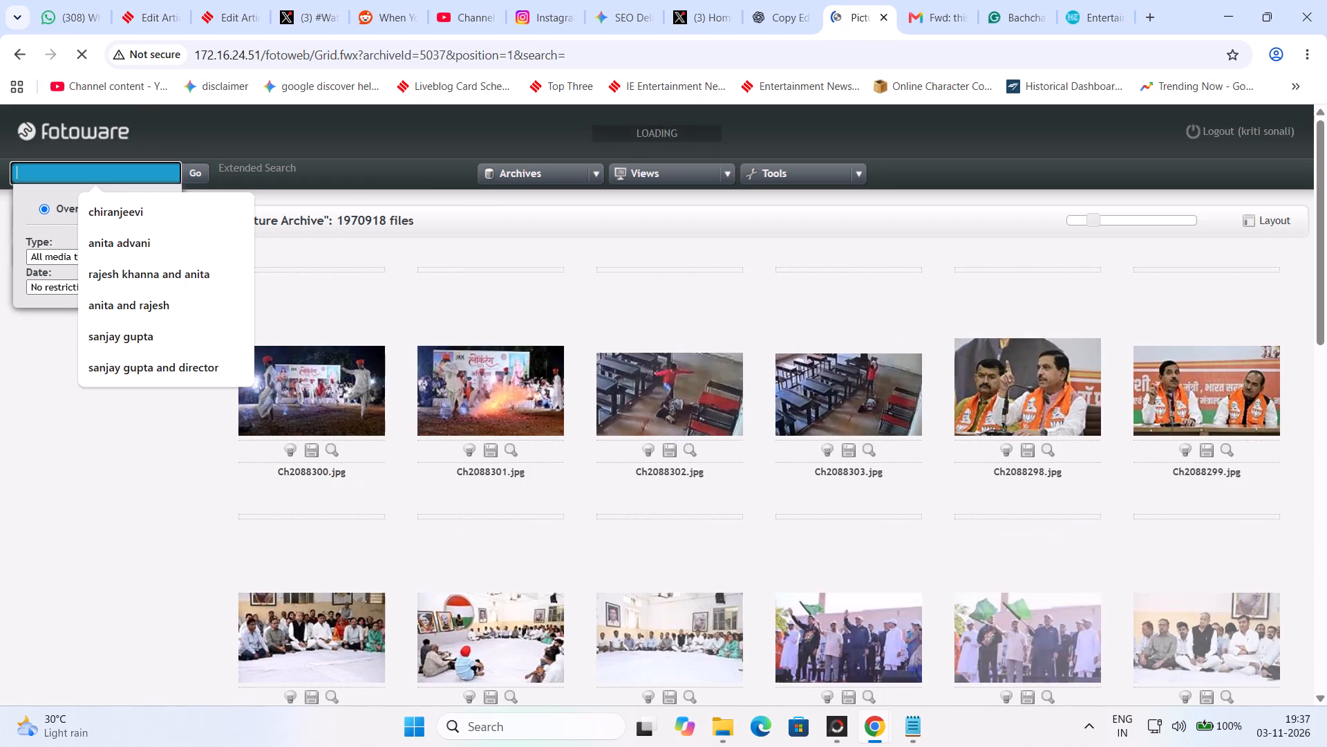
type("mit a")
key("BackSpace")
key("a")
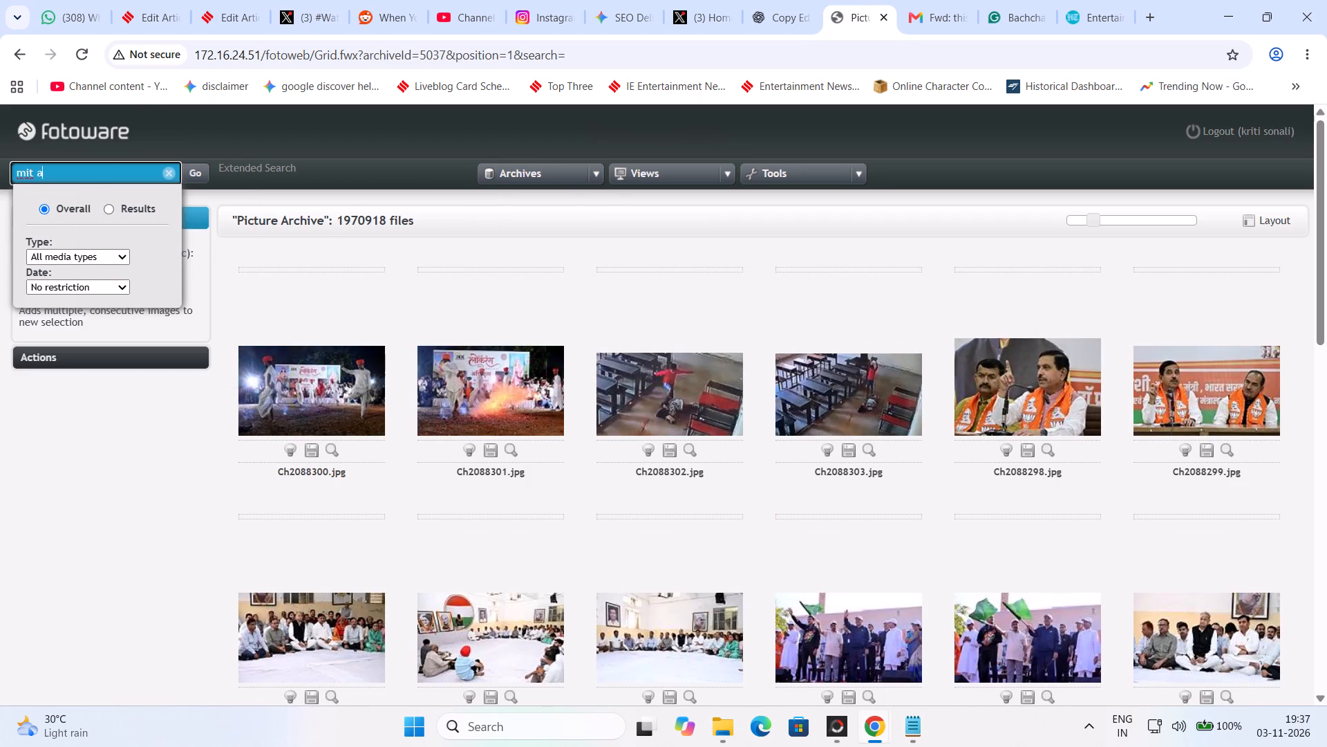
key("BackSpace")
key("BackSpace")
type("a and shah")
key("space")
type("rukh khan")
key("Return")
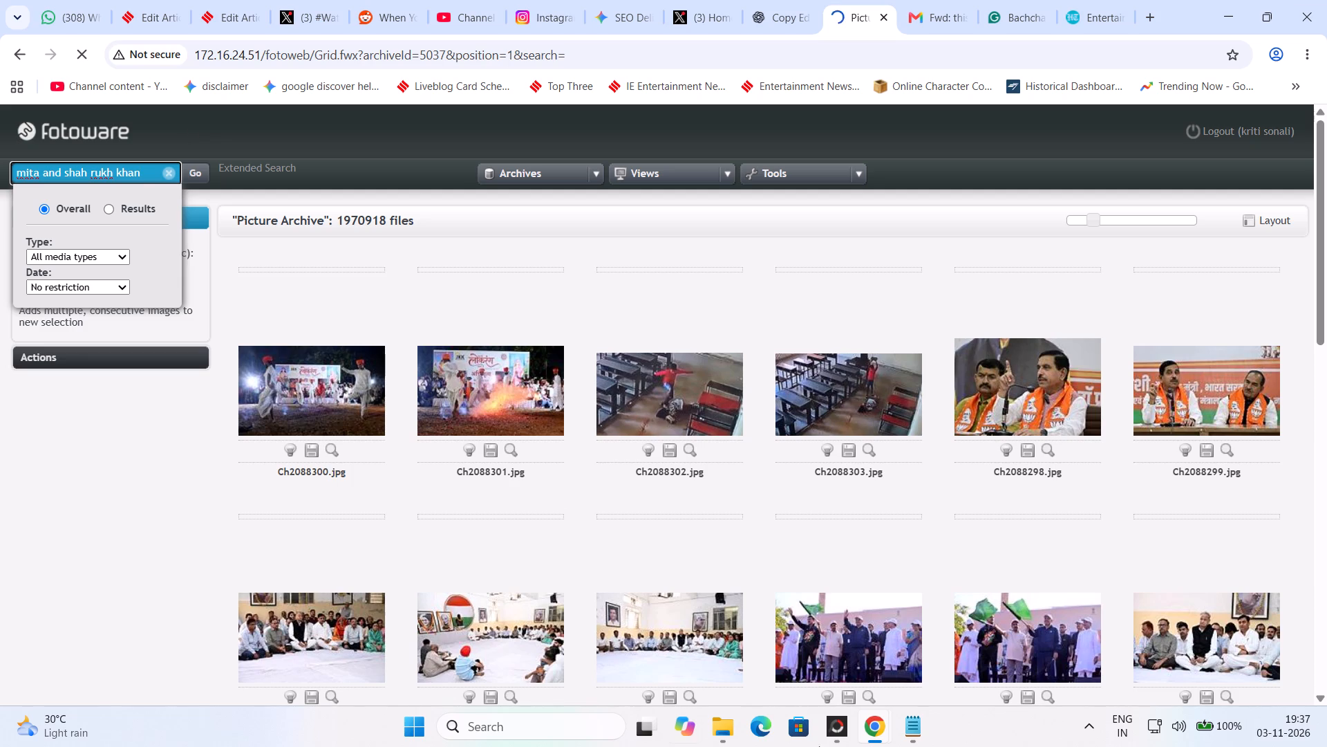
Switch to YouTube Studio and review the channel dashboard and the latest Short's video analytics, finishing back on the dashboard.
left_click(457, 0)
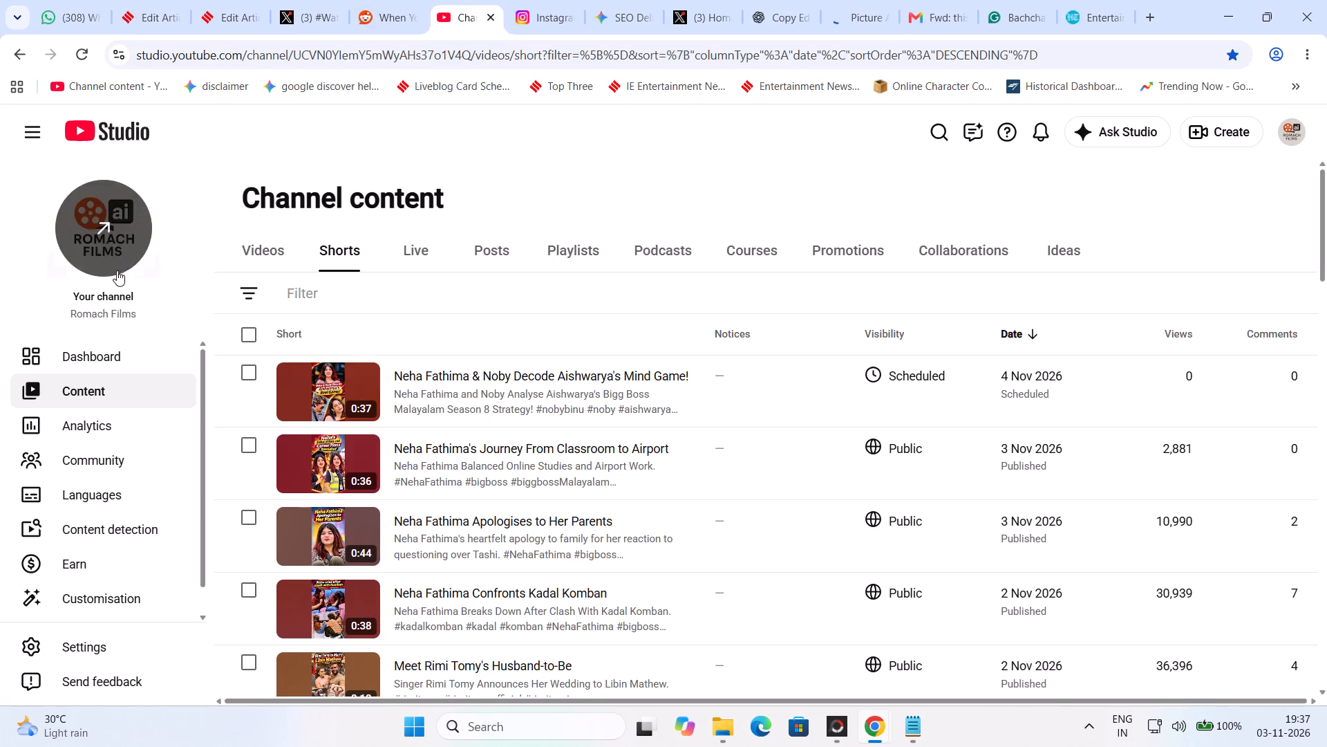
left_click(106, 352)
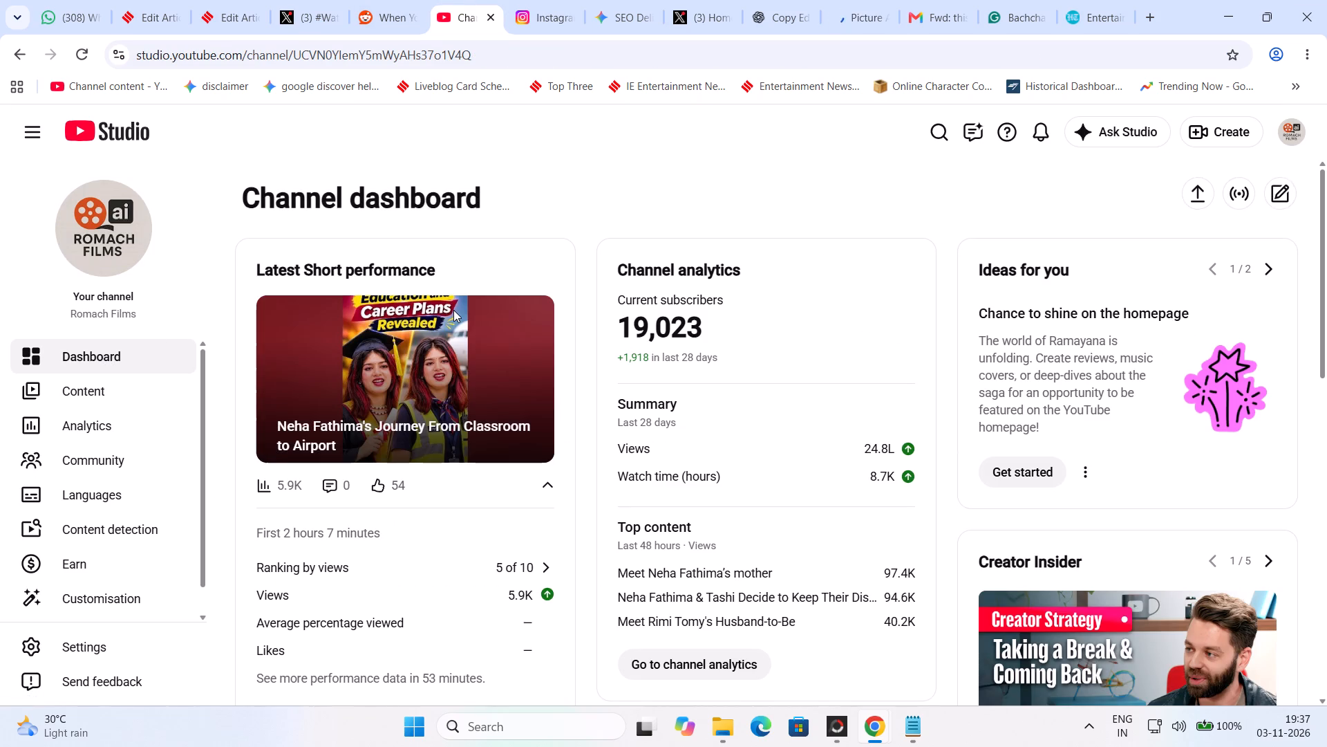
scroll(454, 335, "up", 1)
scroll(468, 512, "down", 3)
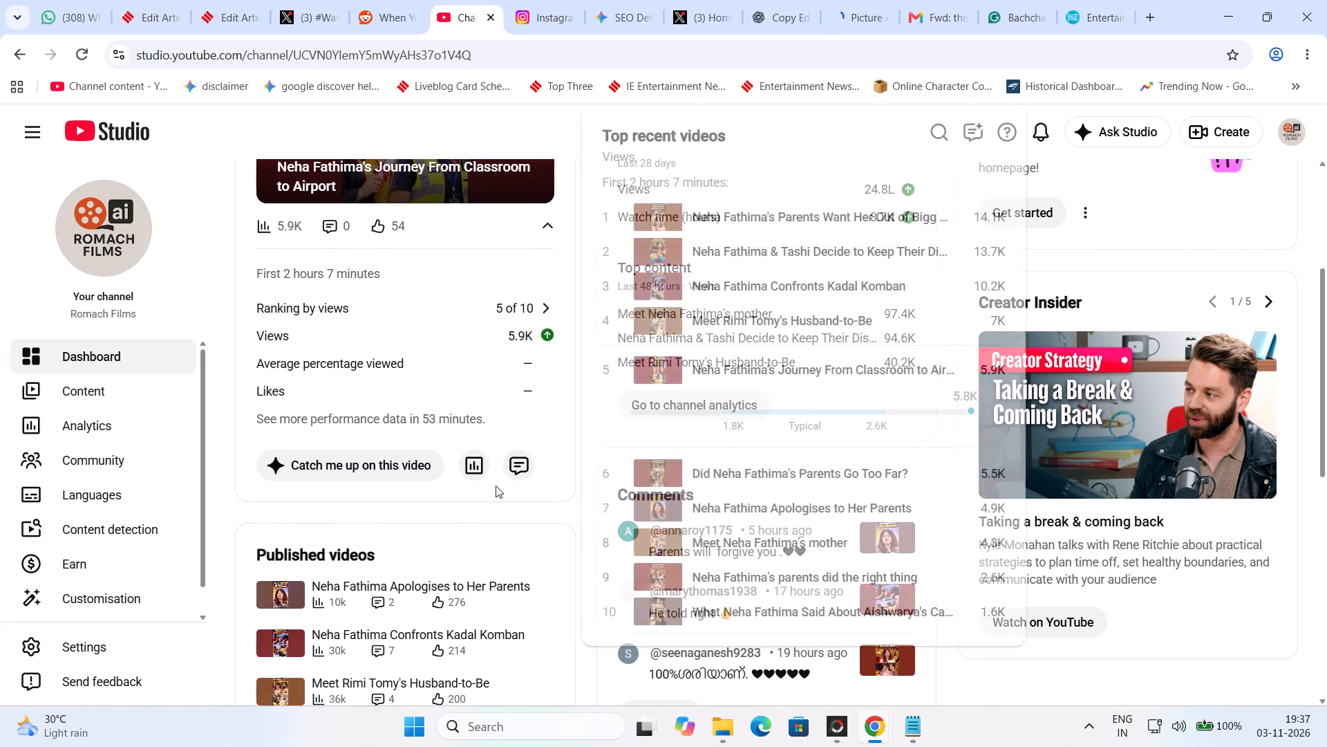
left_click(481, 468)
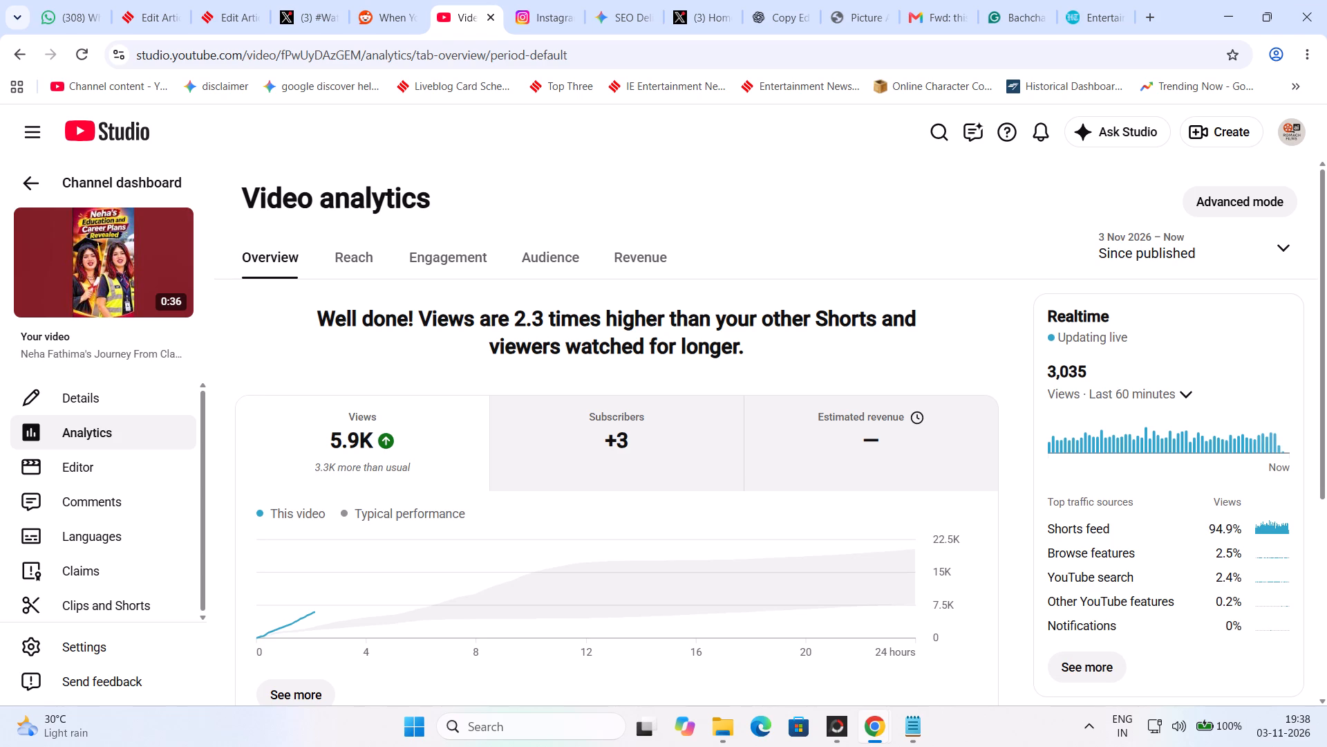
left_click(17, 183)
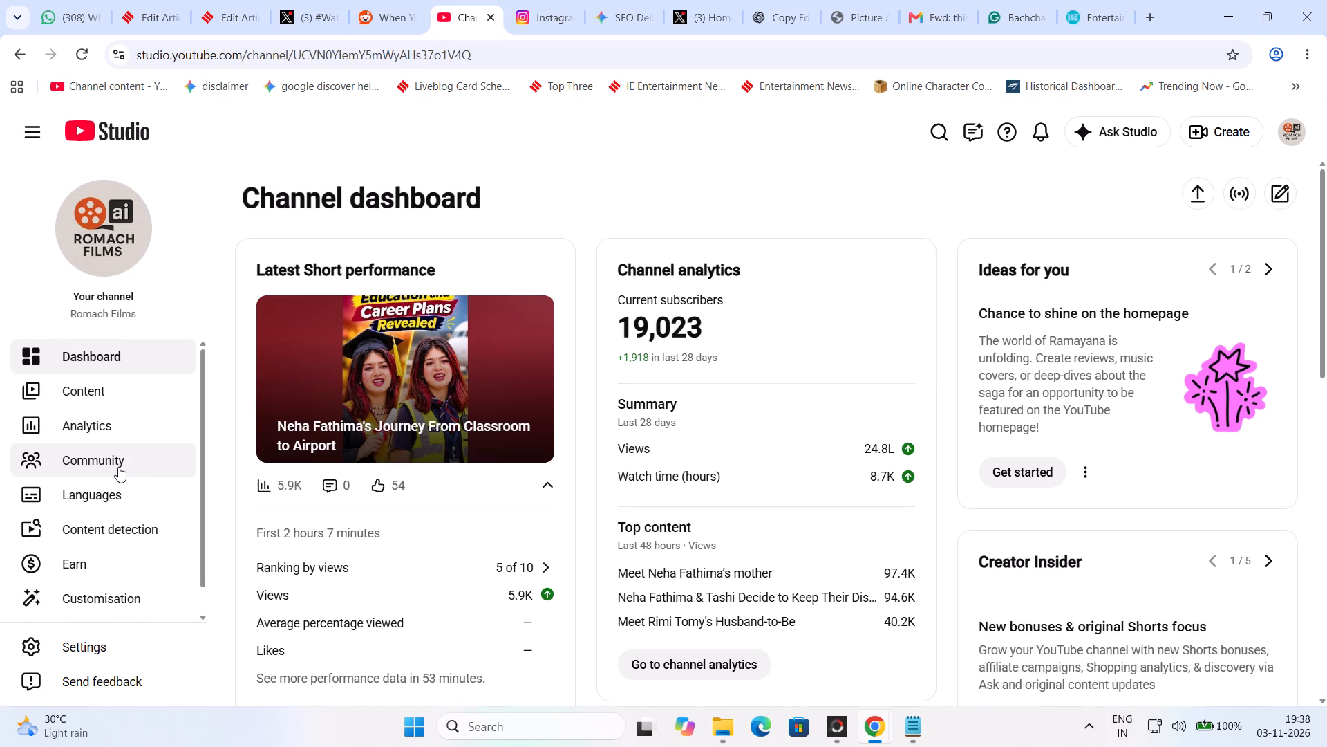
Check the Romach Films channel's monetisation status and reapplication eligibility requirements, and reload the page.
left_click(93, 565)
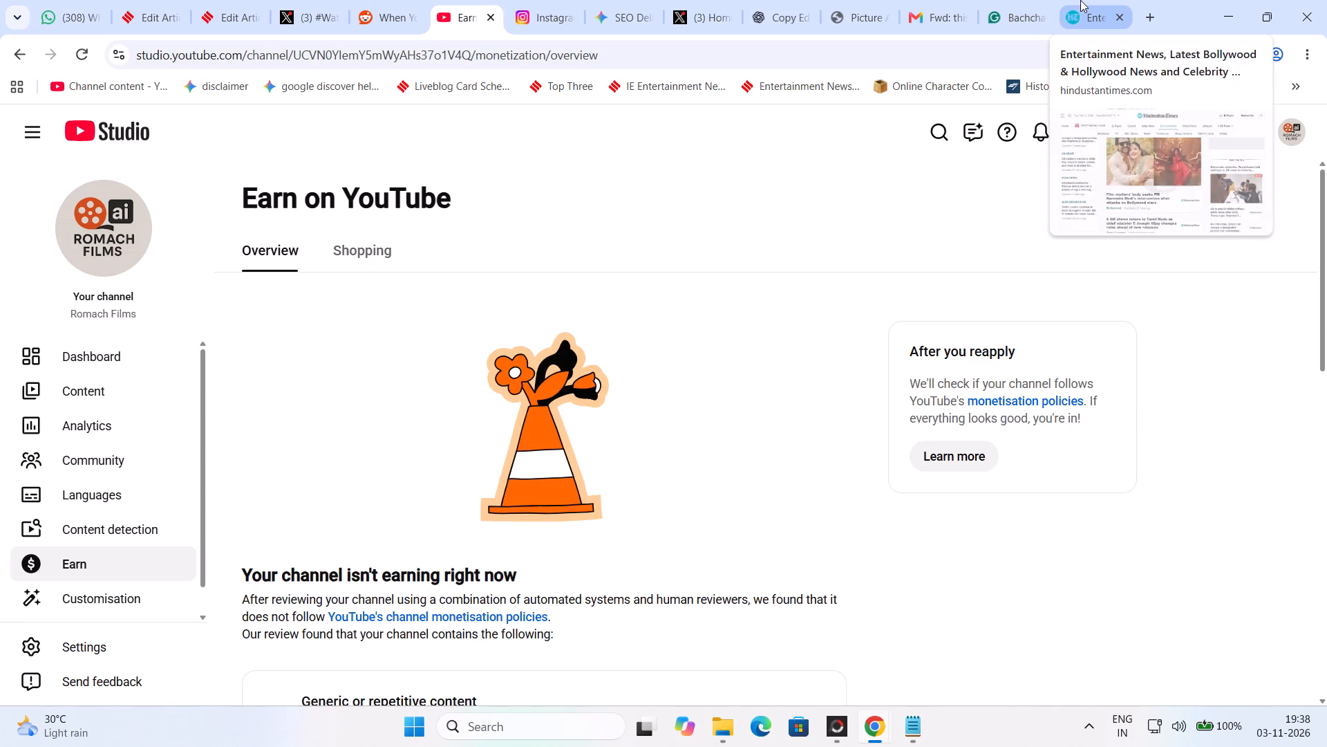
scroll(435, 479, "down", 13)
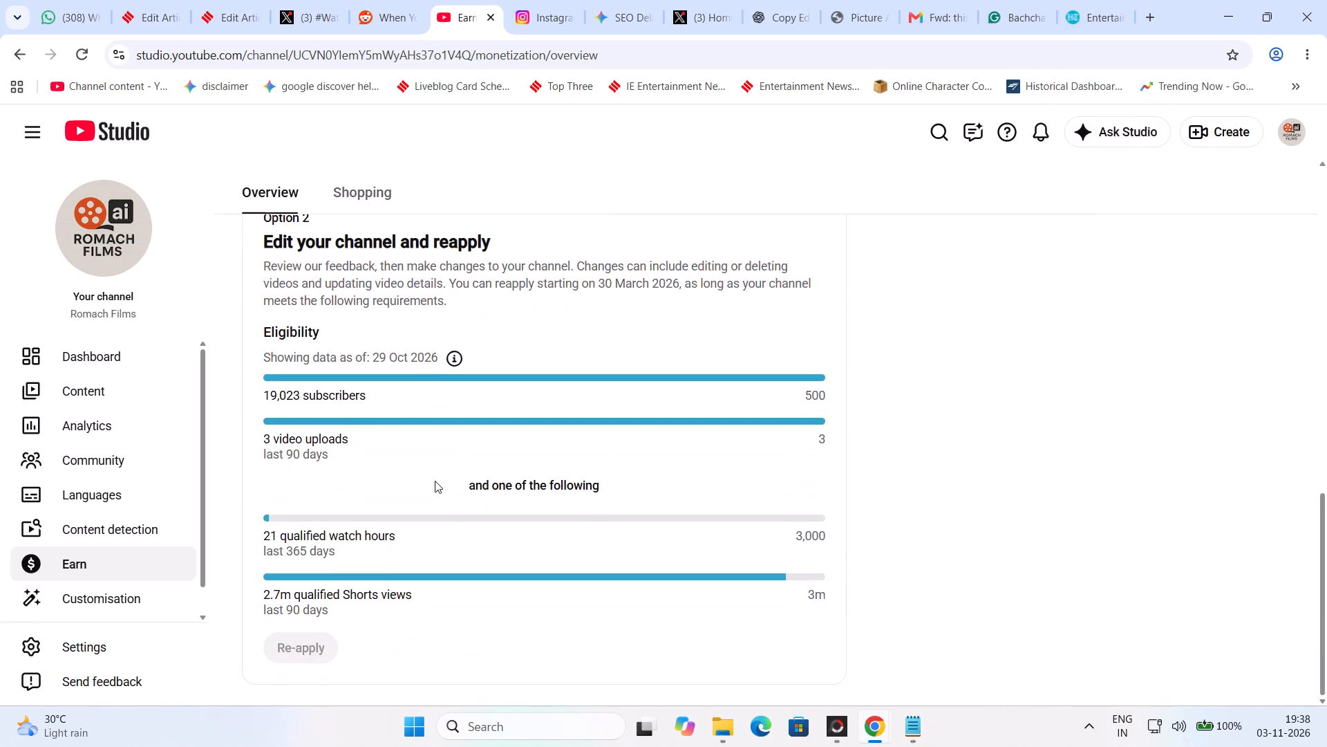
left_click(79, 62)
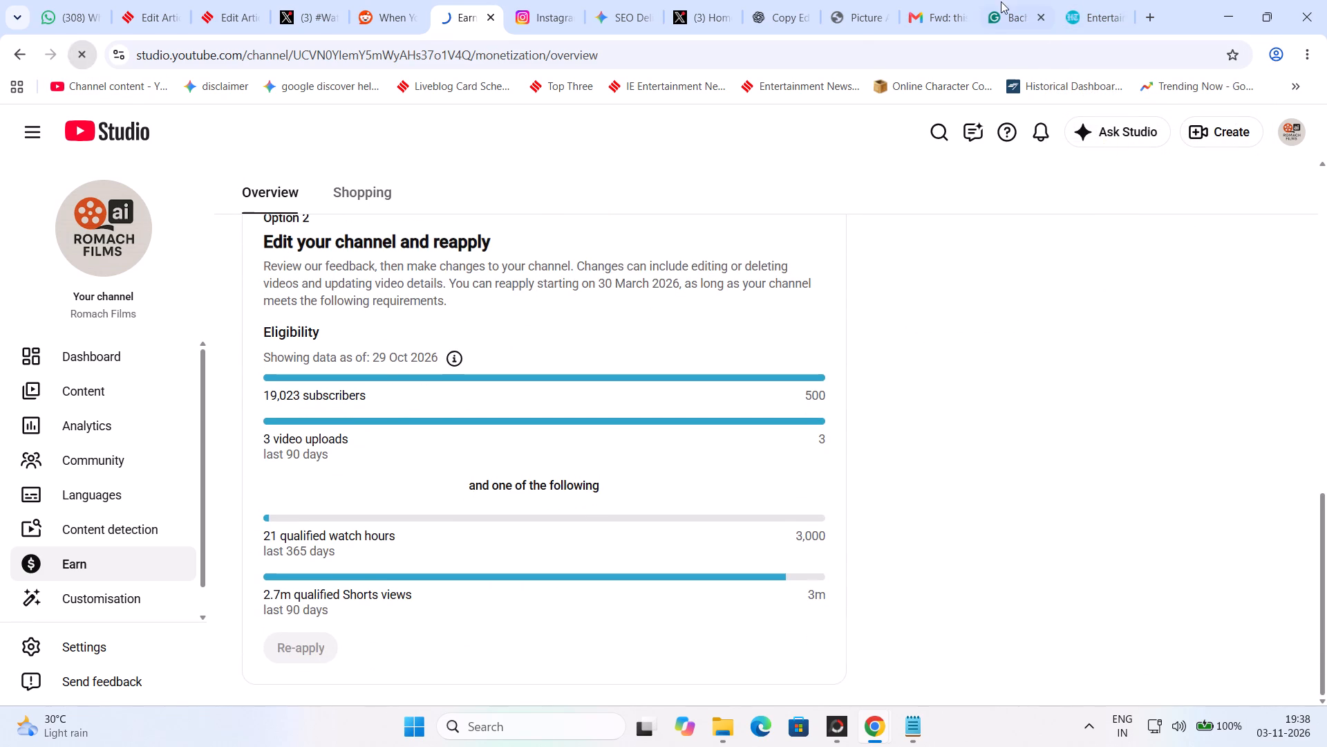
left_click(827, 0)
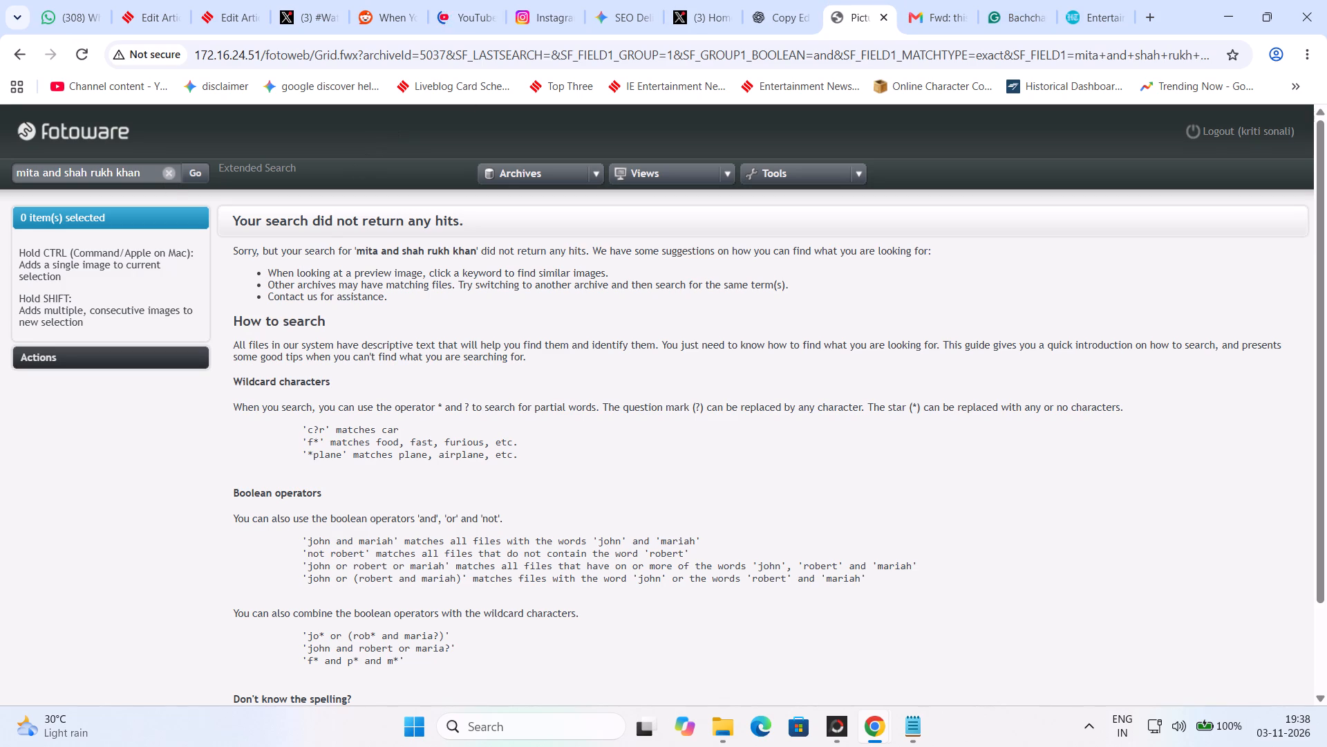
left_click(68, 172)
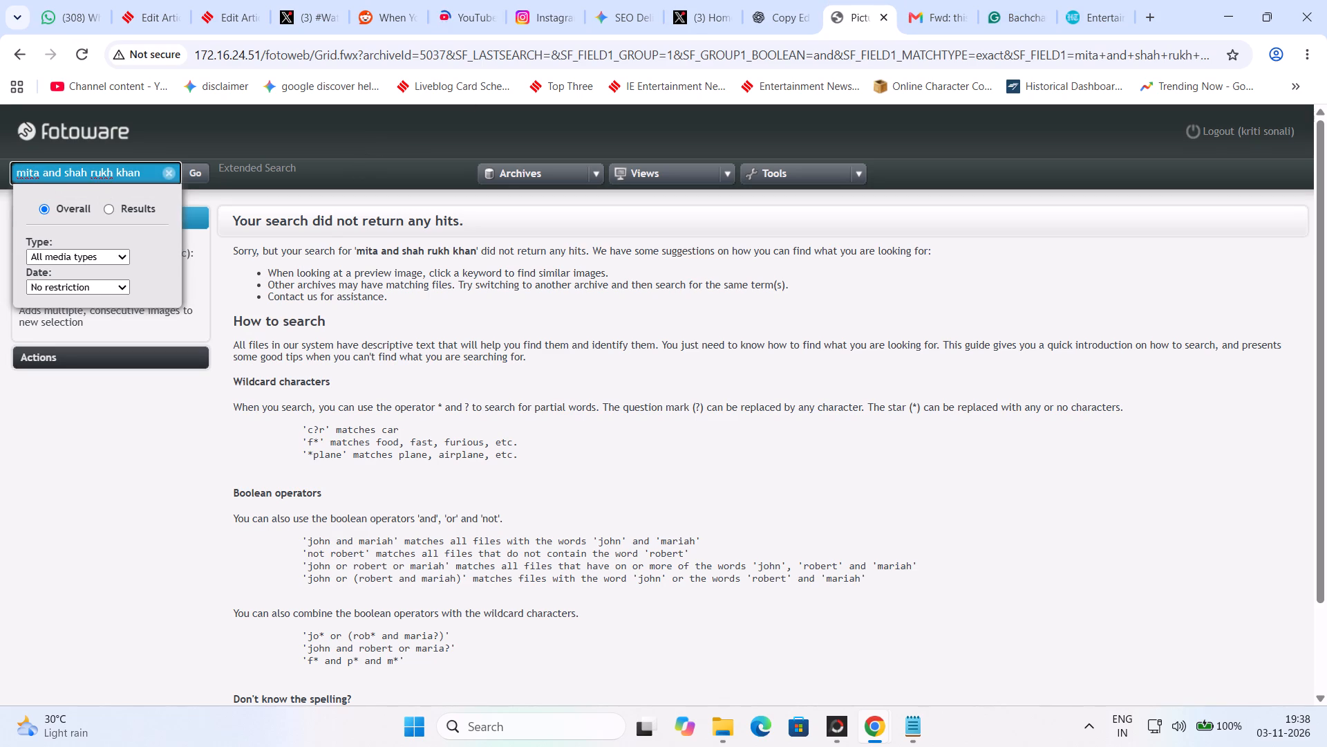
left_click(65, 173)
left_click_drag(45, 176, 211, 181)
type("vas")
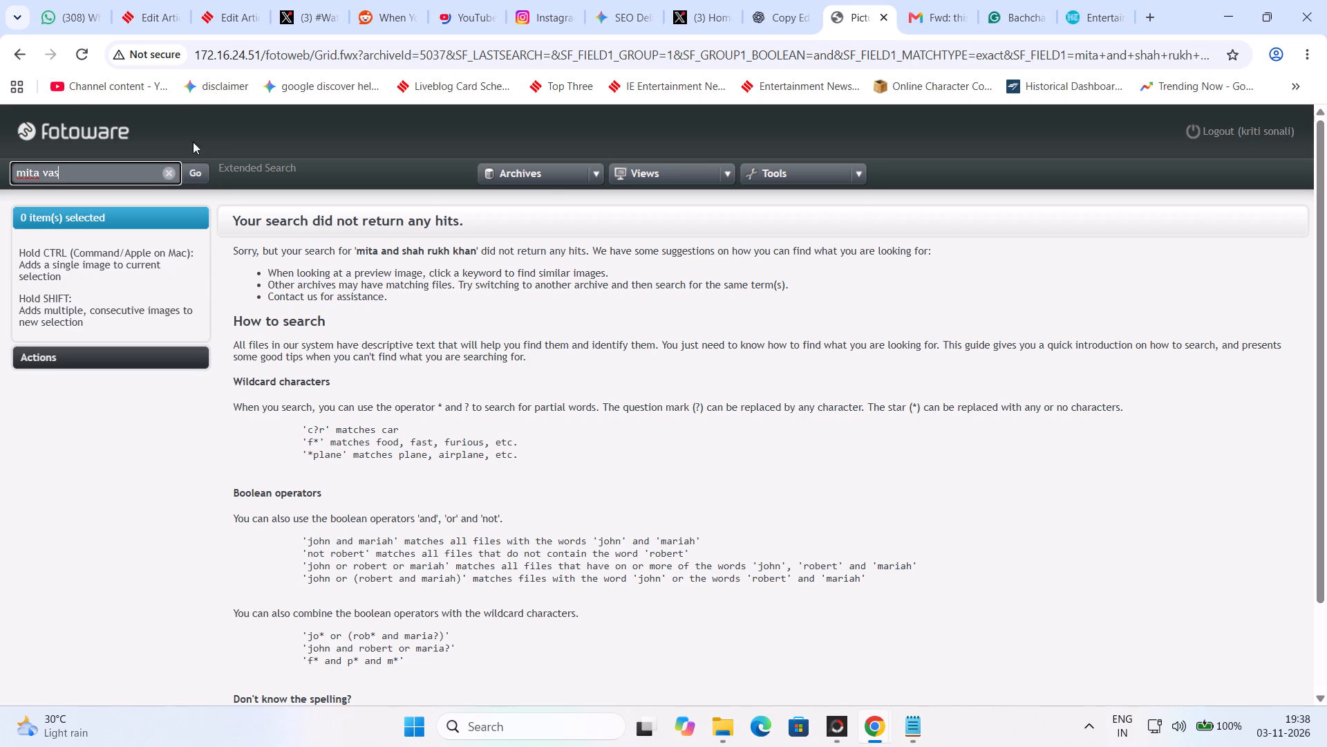
Copy "Mita Vashisht" from the Shah Rukh Khan article's title and search FotoWeb's Picture Archive for it.
left_click(135, 0)
left_click(182, 0)
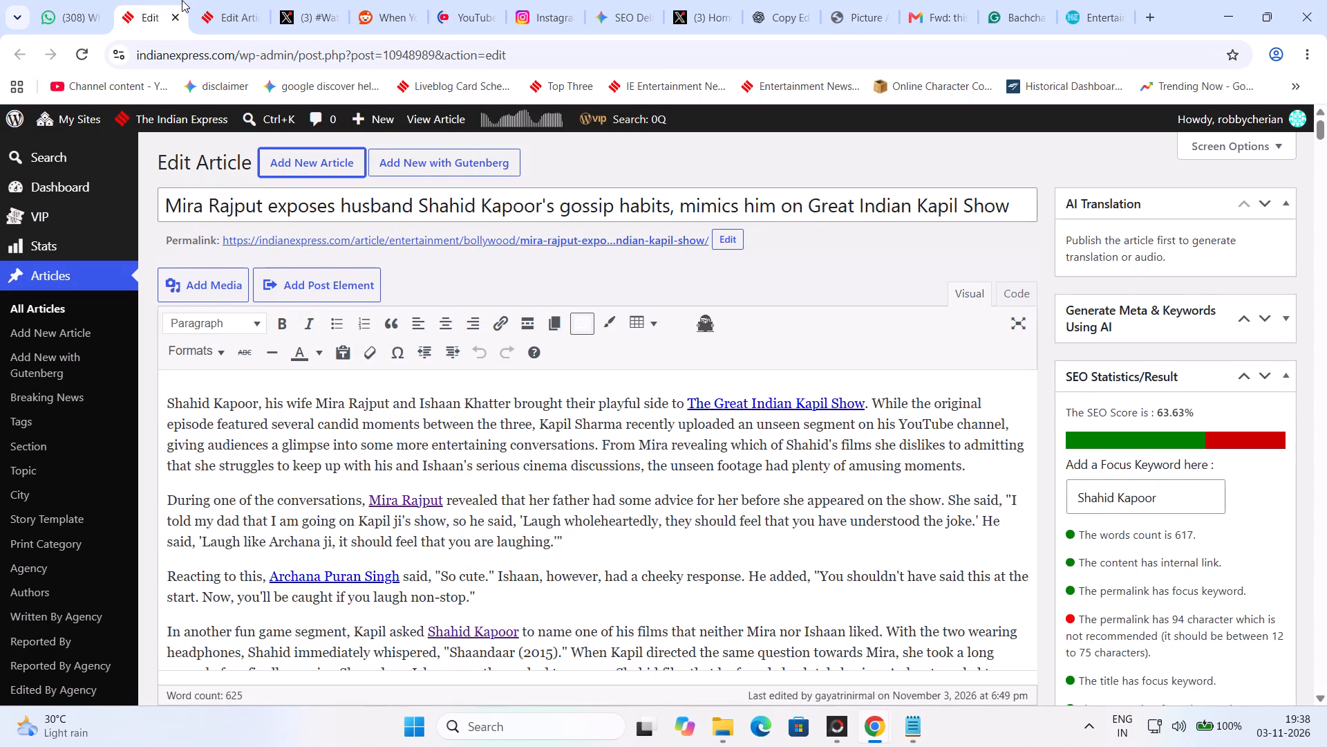
left_click(208, 0)
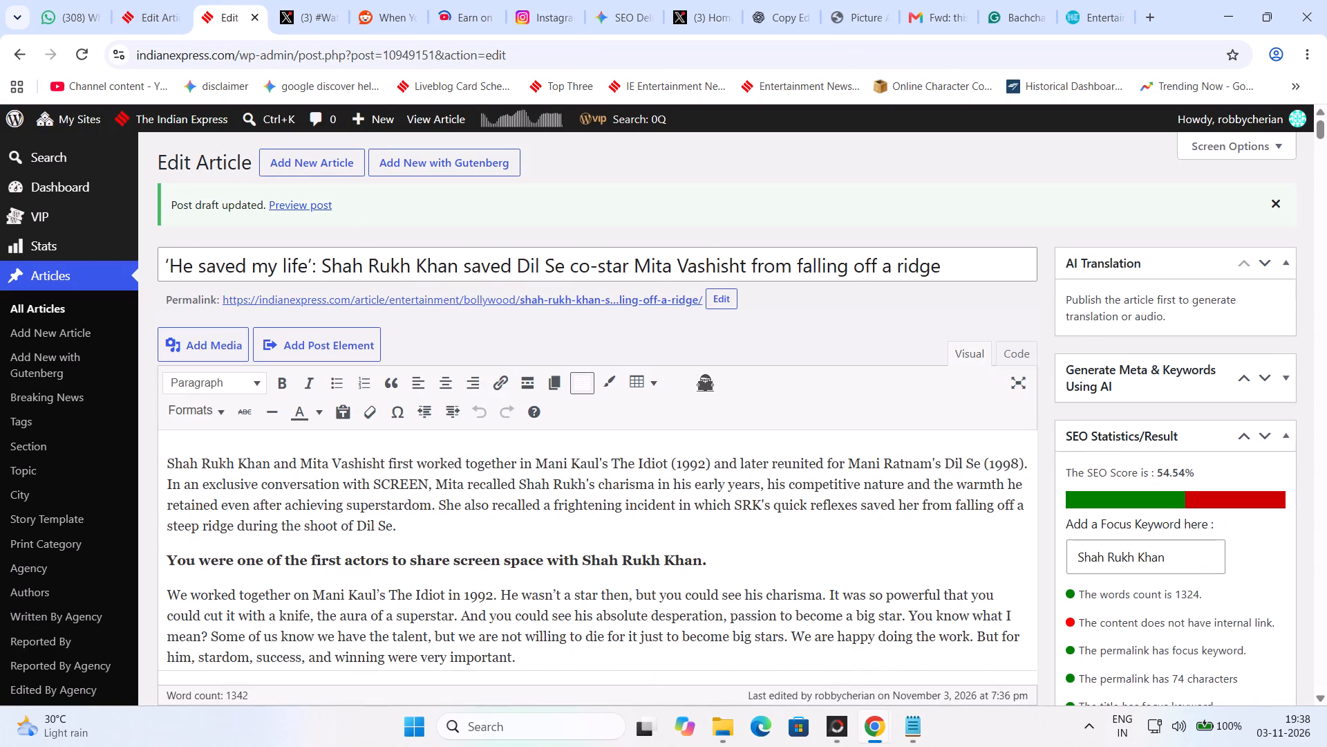
left_click_drag(637, 268, 744, 273)
key("ctrl+c")
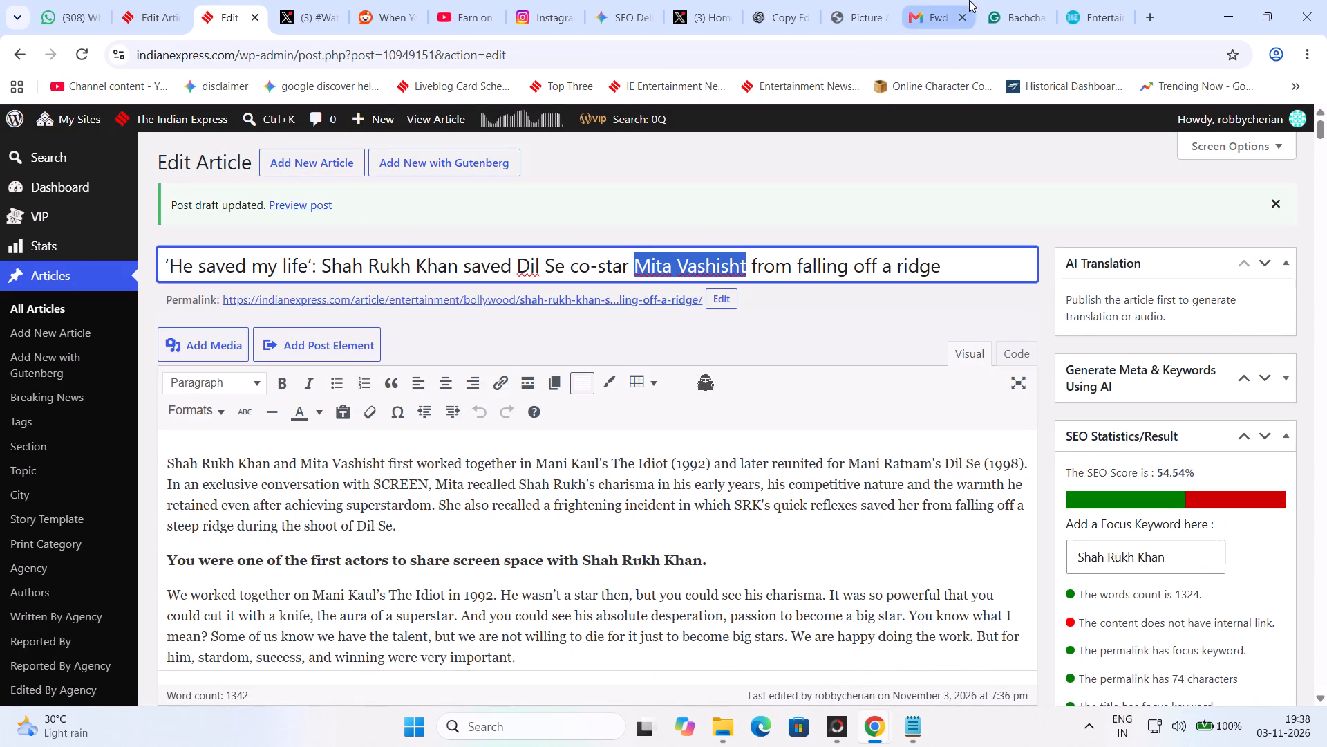
left_click(860, 0)
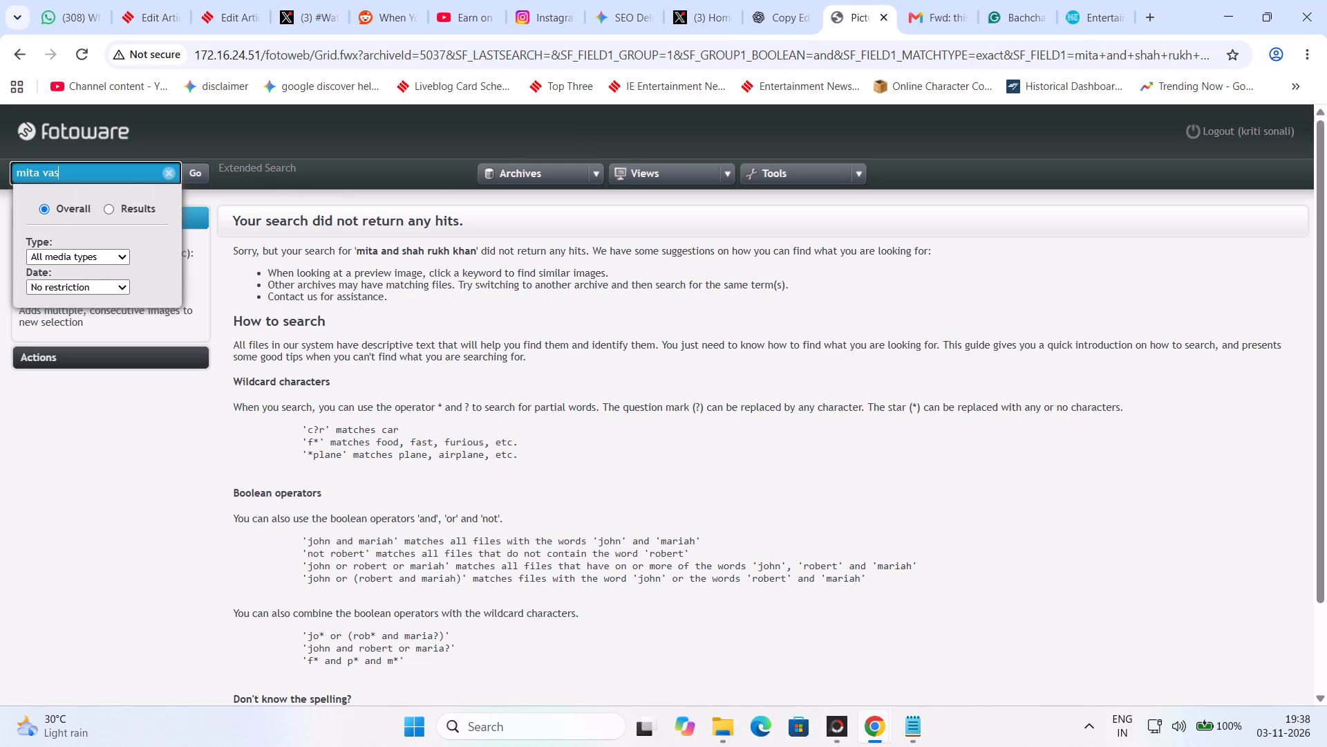
triple_click(72, 182)
key("ctrl+v")
left_click(205, 175)
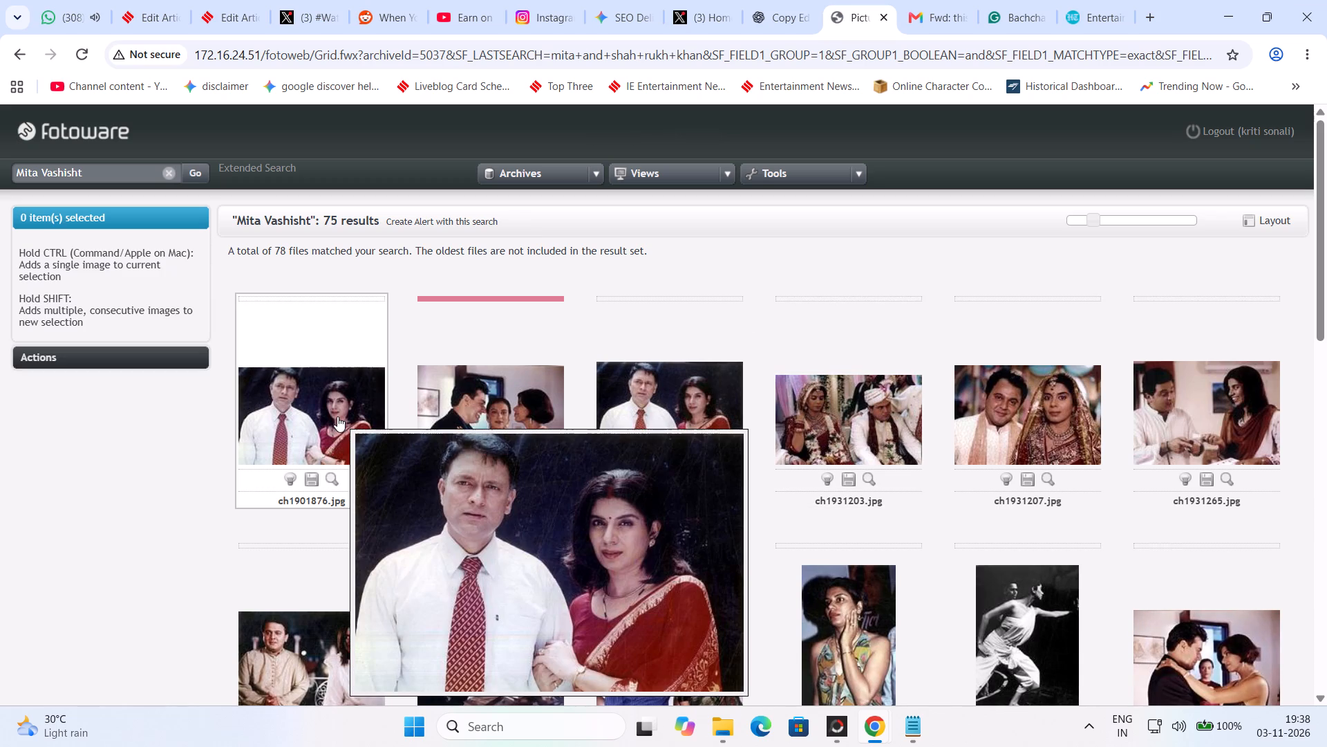
Look through the whole set of Mita Vashisht search results for a photo suitable for the article.
scroll(337, 416, "down", 3)
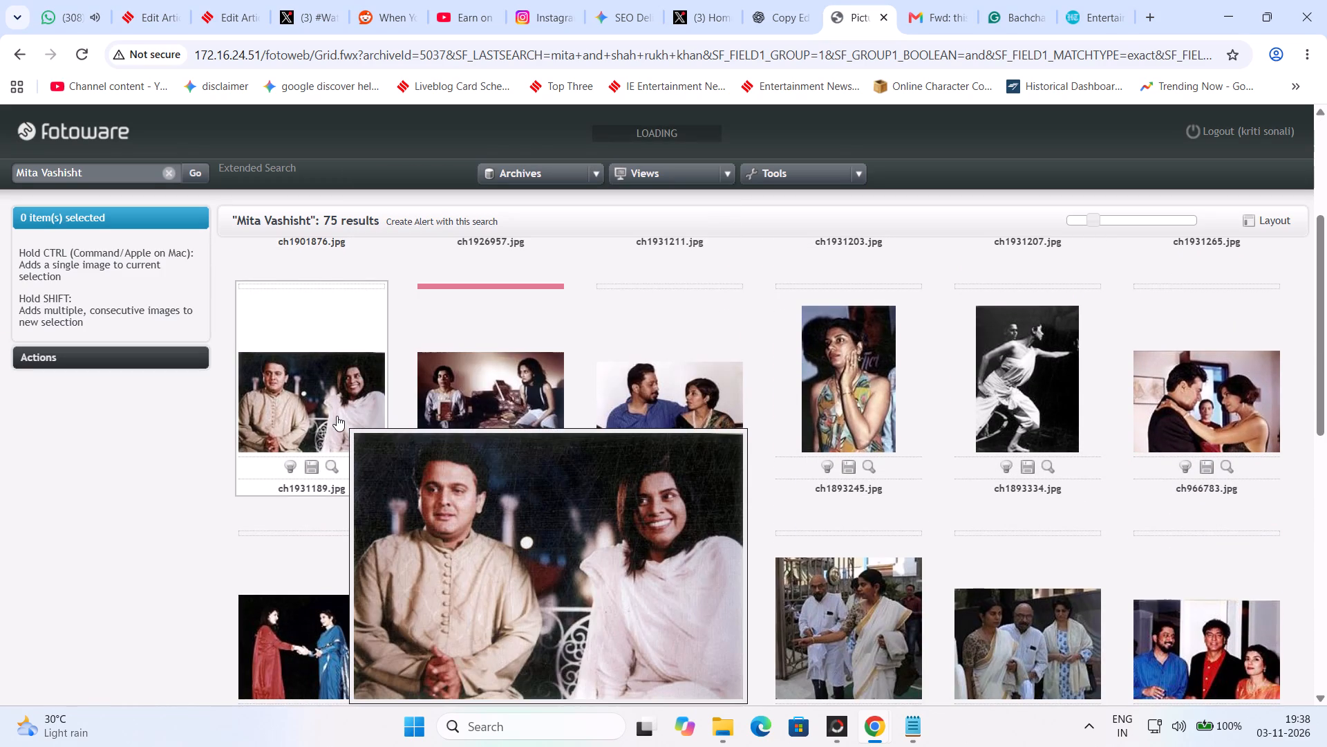
scroll(337, 416, "down", 5)
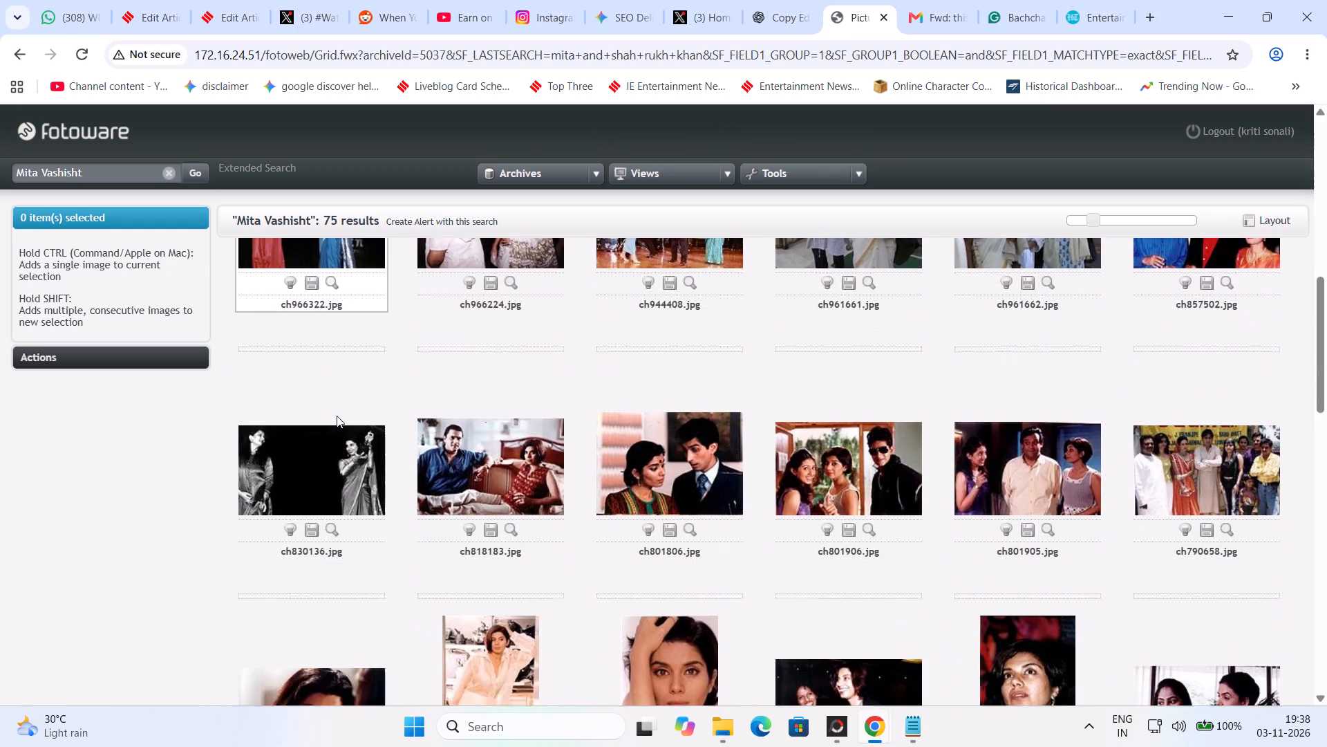
scroll(337, 416, "down", 2)
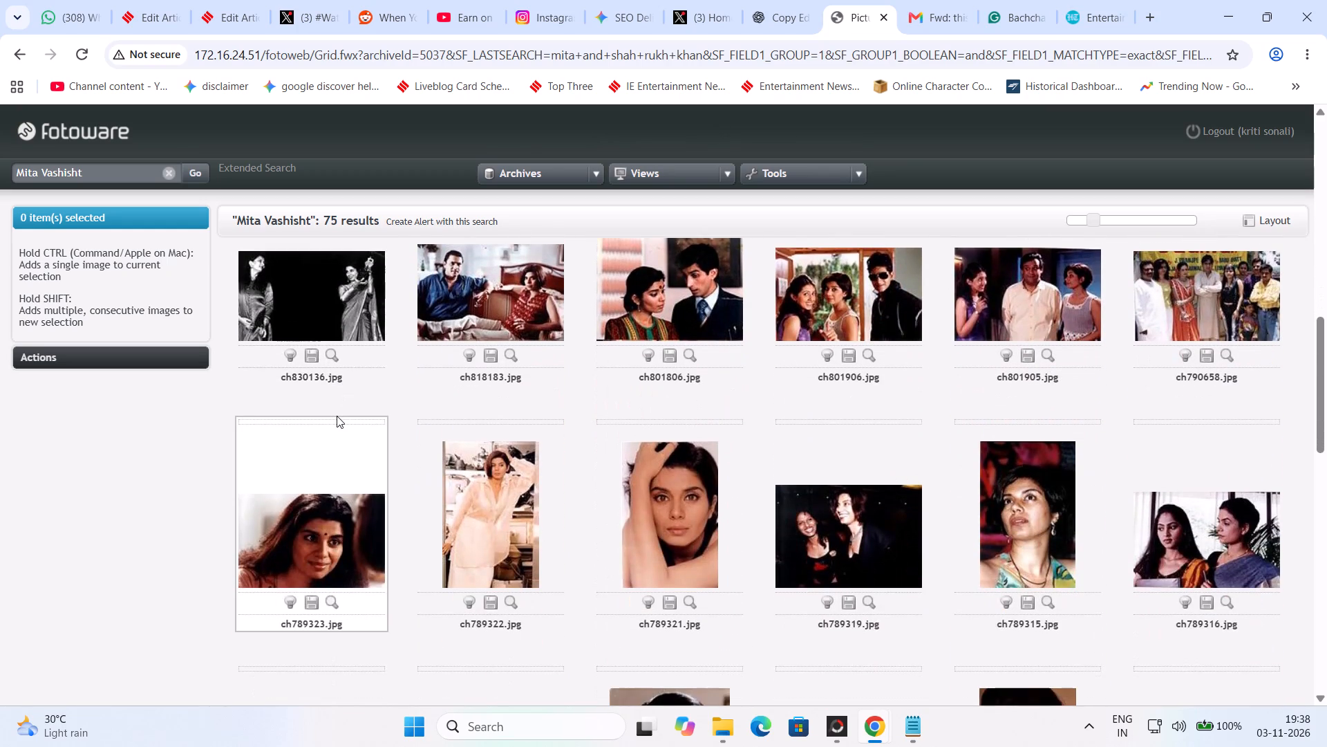
scroll(337, 416, "down", 2)
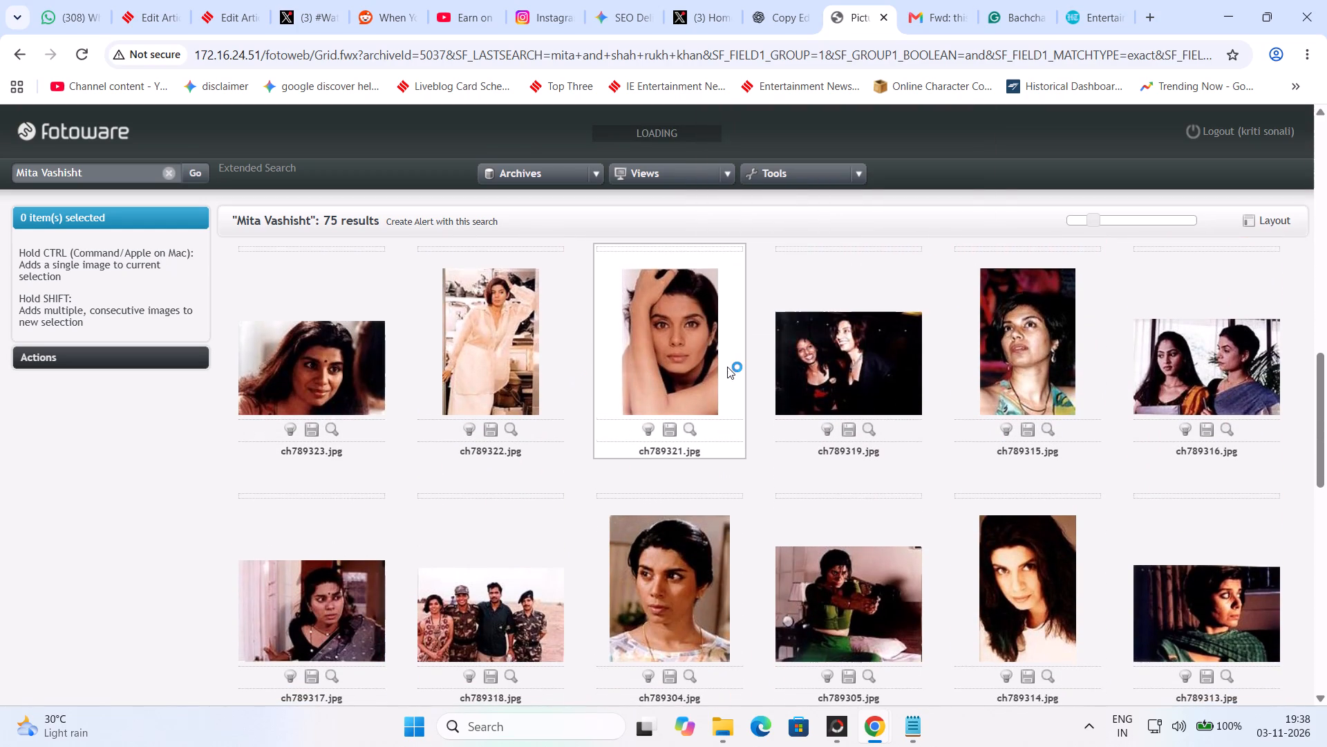
scroll(727, 367, "down", 4)
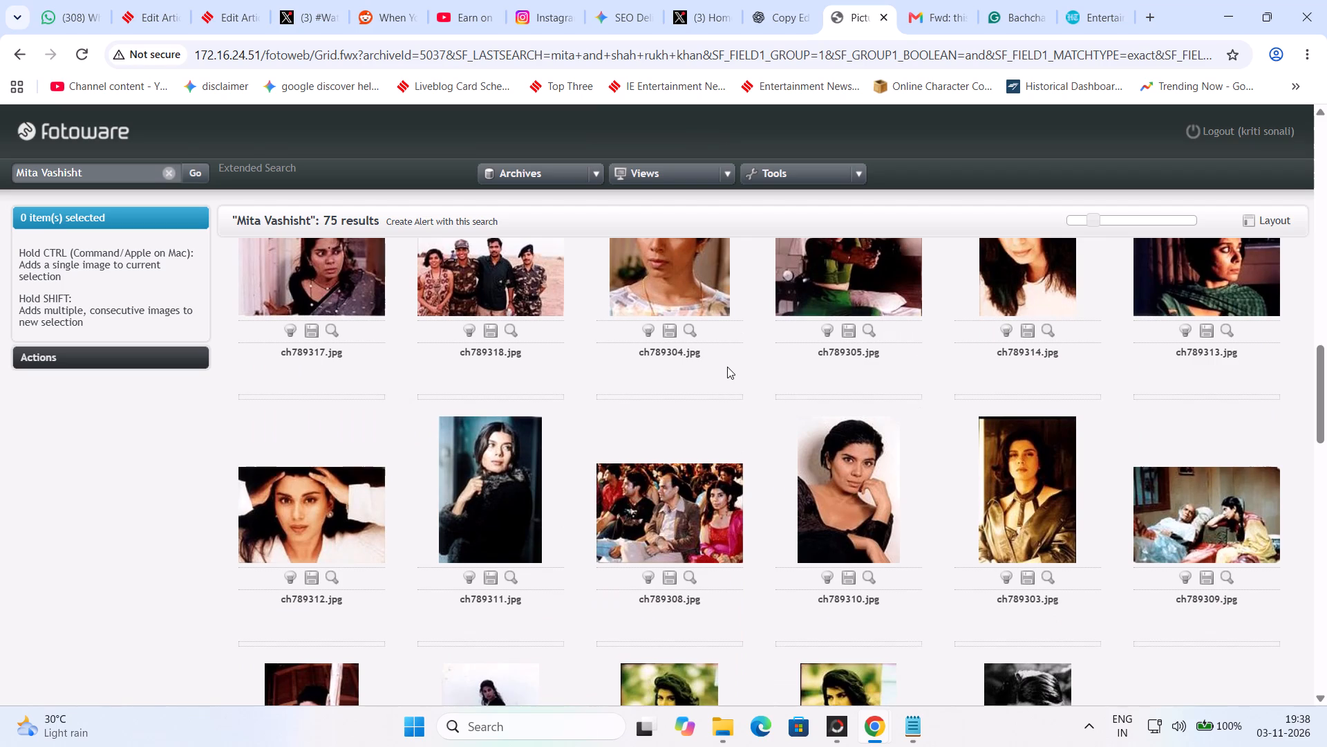
scroll(727, 367, "down", 1)
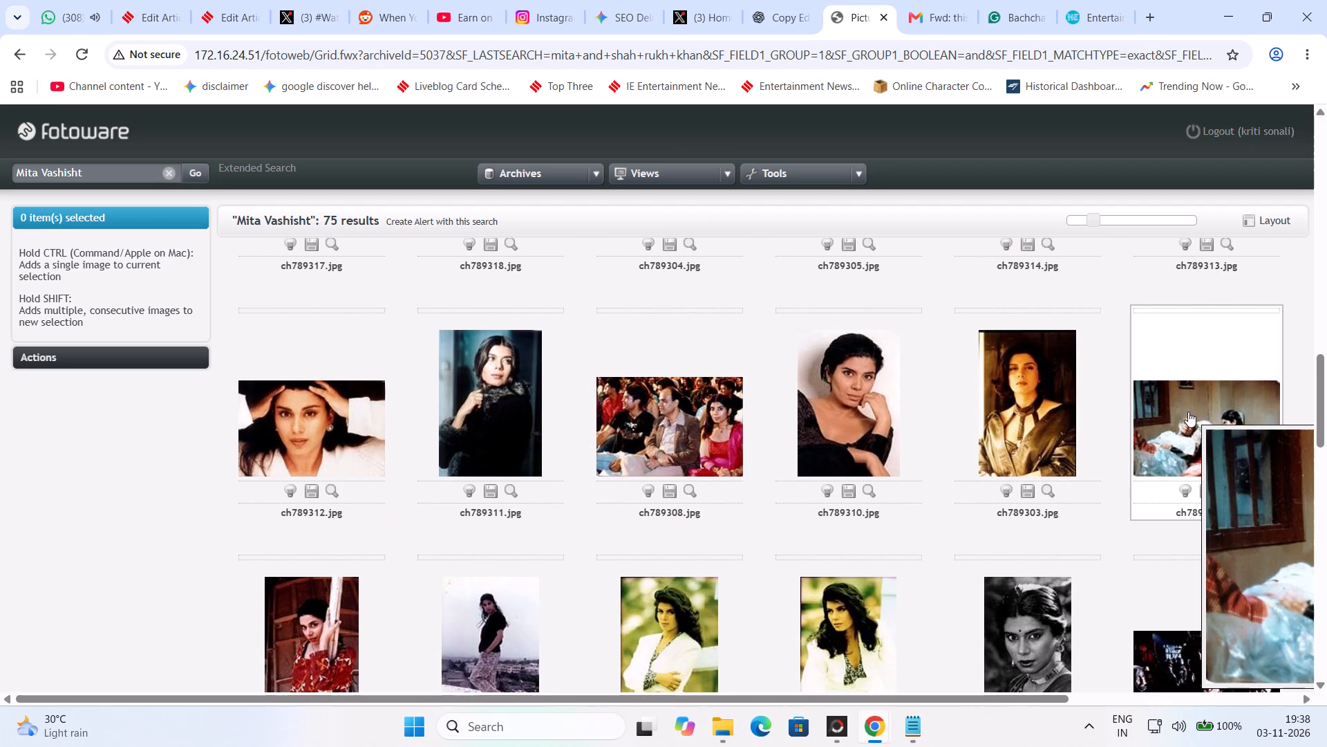
scroll(1188, 412, "down", 4)
scroll(806, 418, "down", 2)
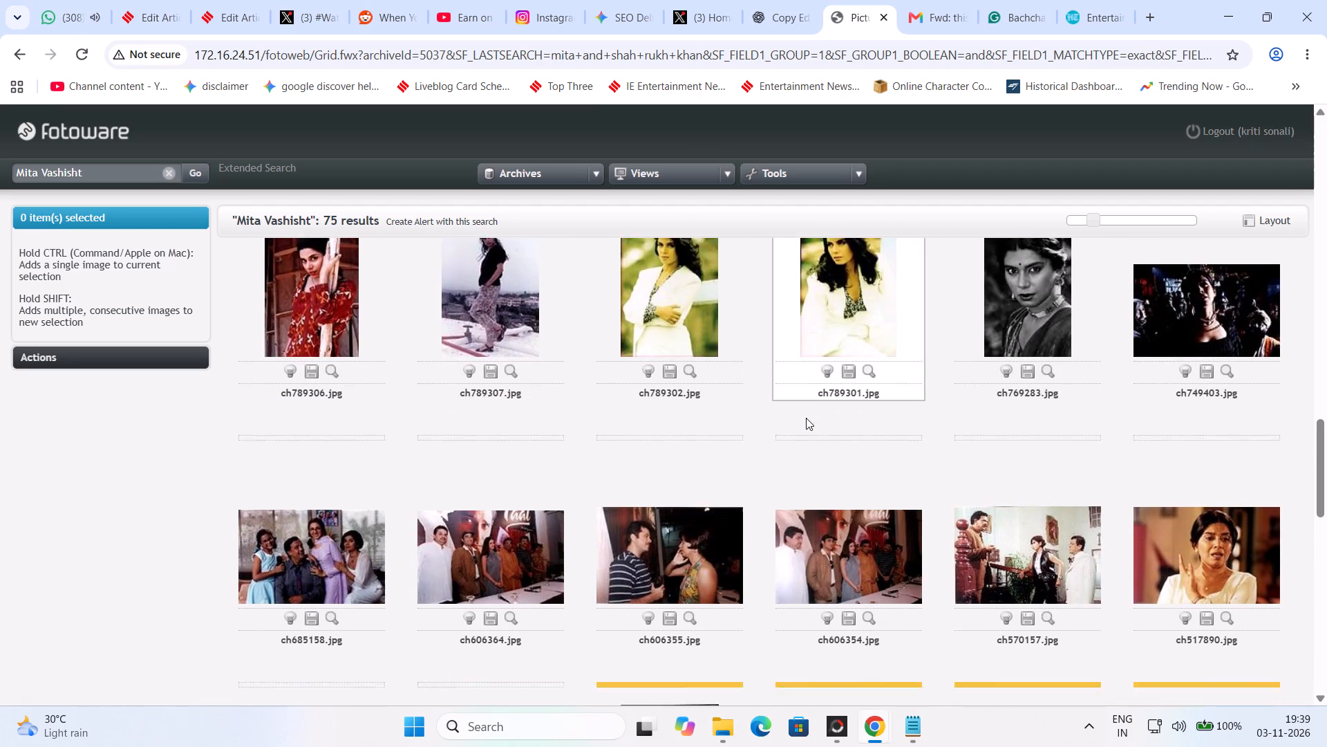
scroll(806, 418, "down", 4)
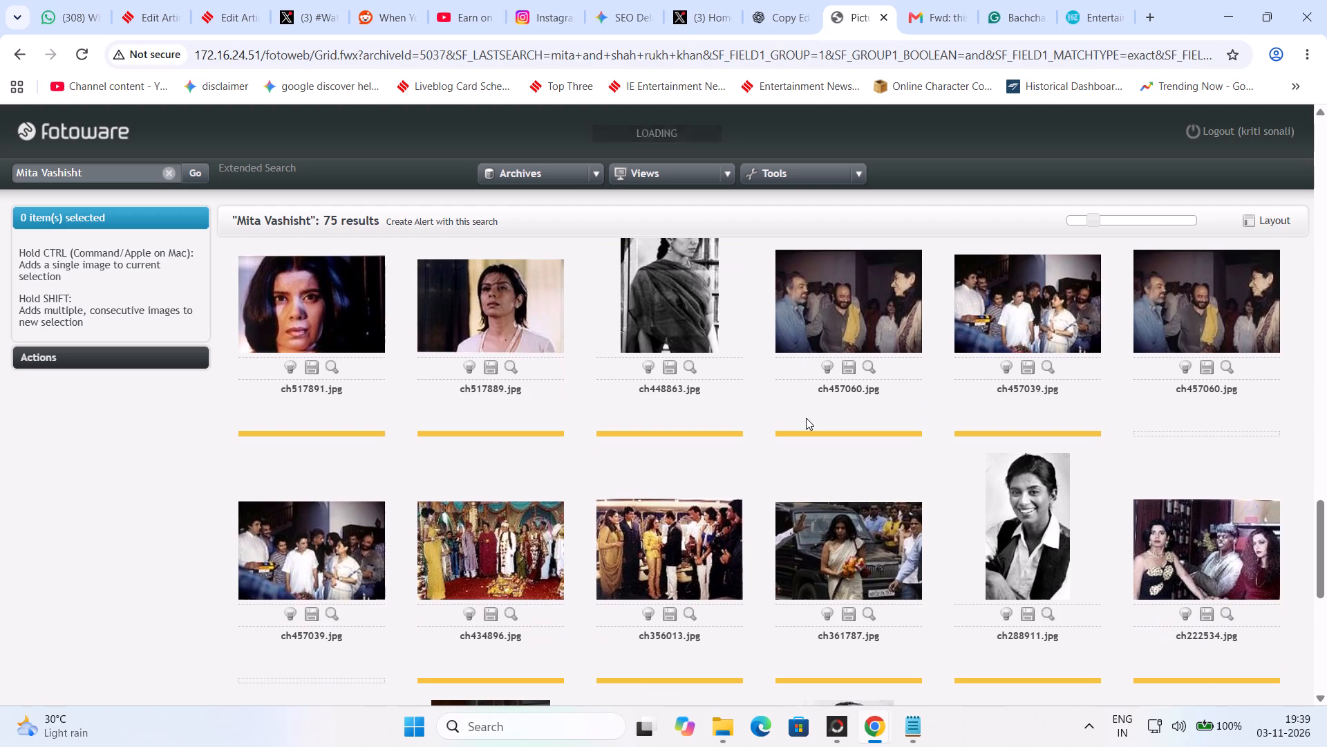
scroll(806, 418, "down", 3)
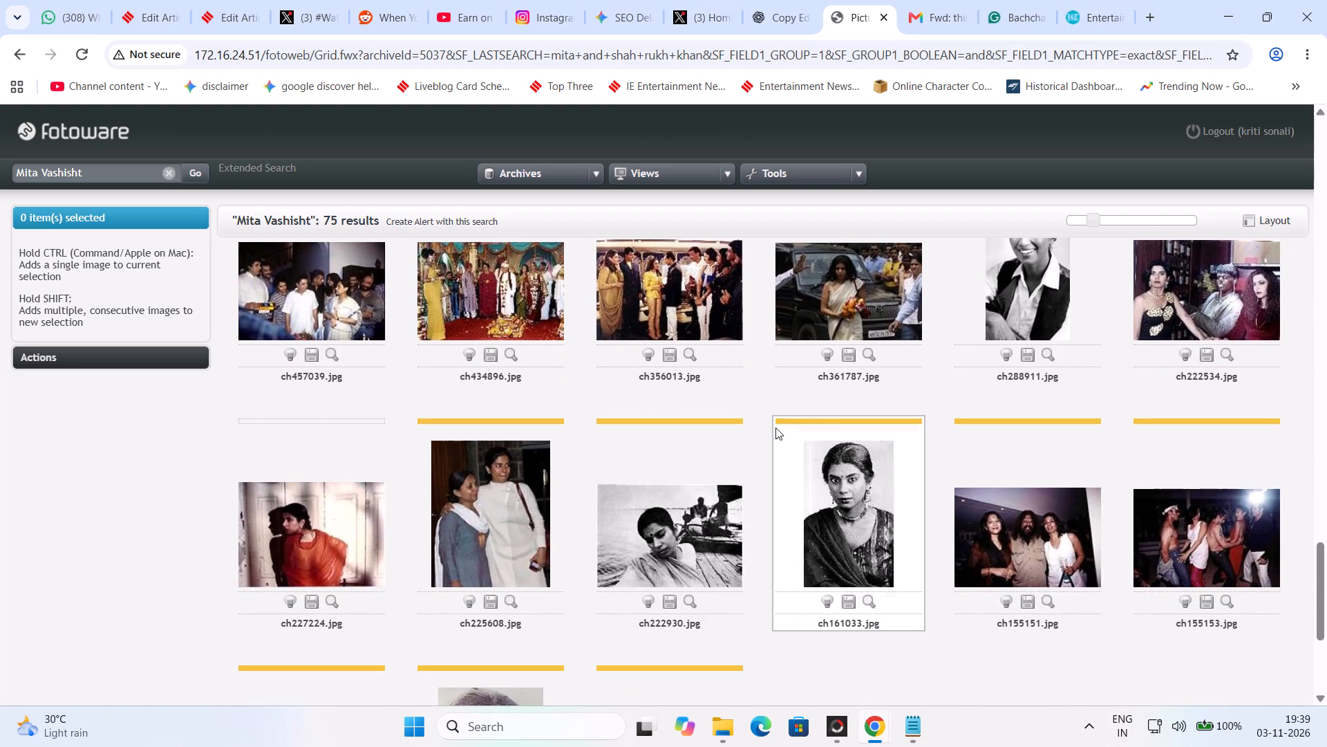
scroll(752, 437, "down", 3)
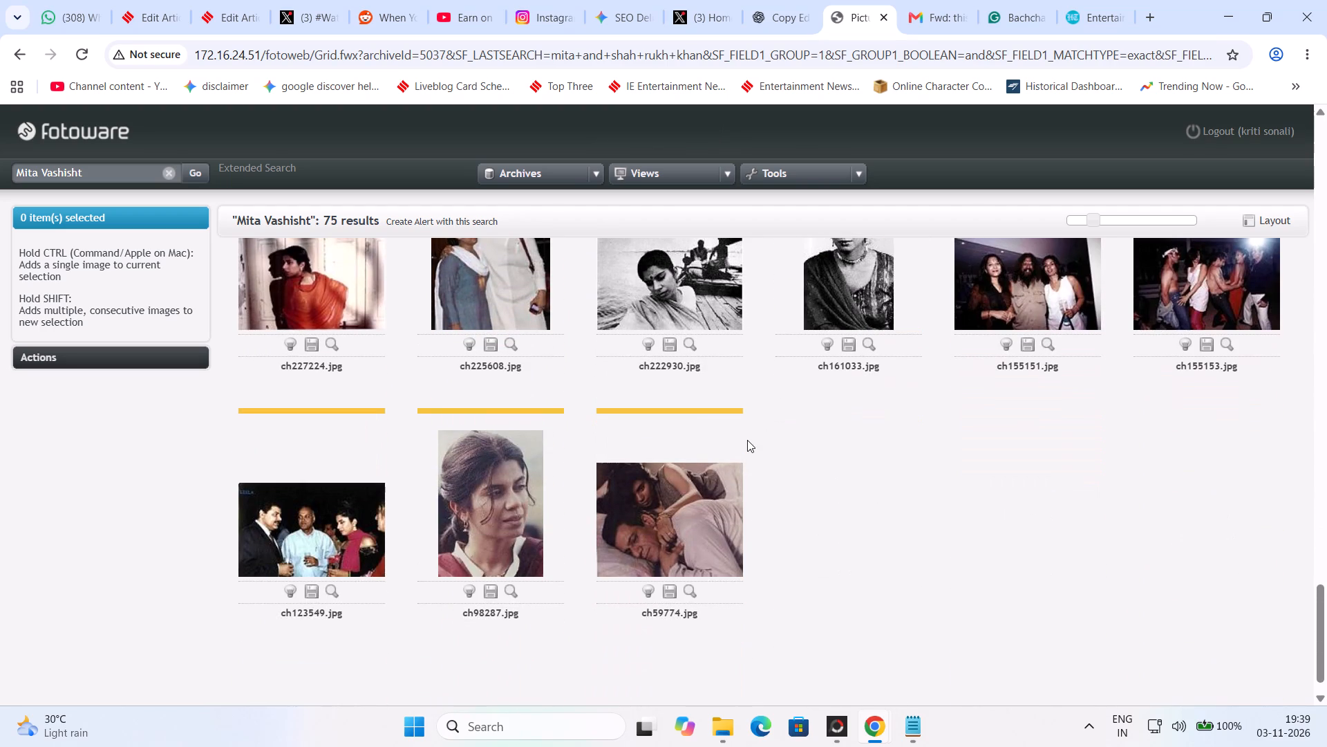
scroll(747, 440, "up", 2)
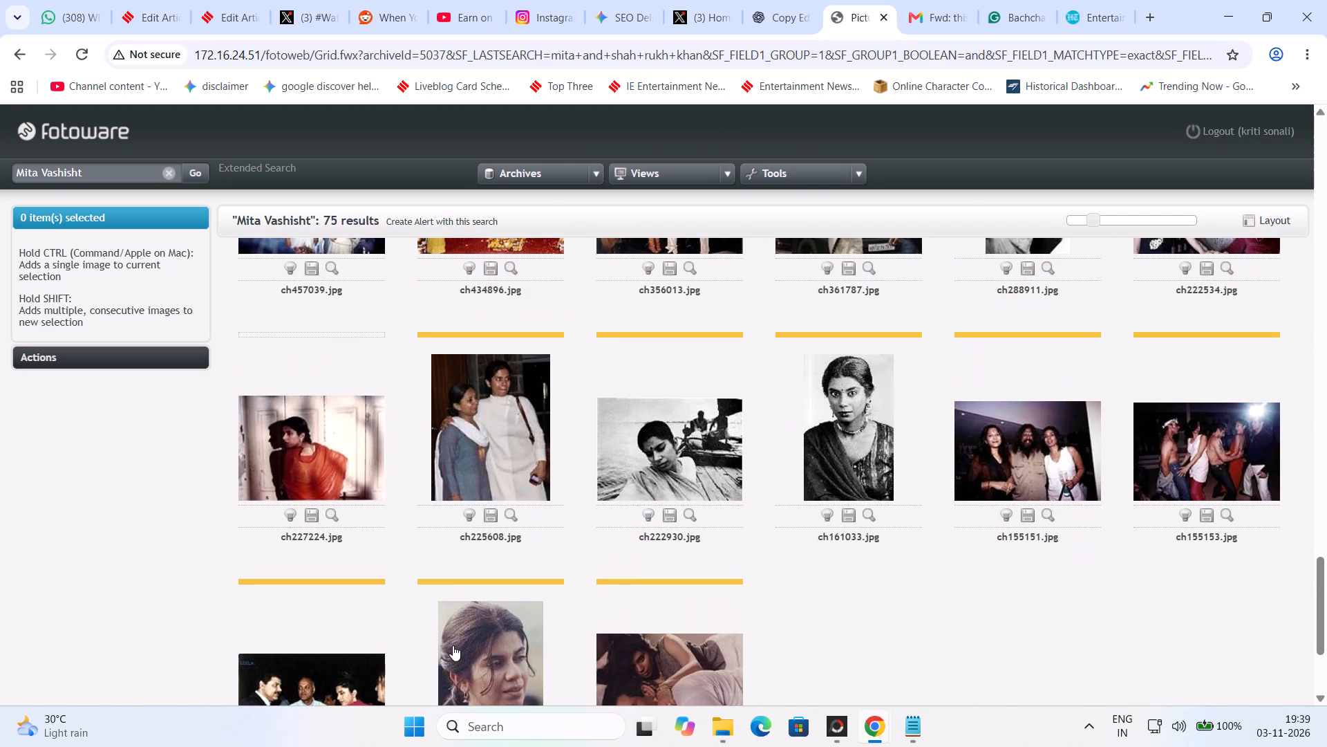
Download Mita Vashisht's close-up portrait ch98287.jpg from FotoWeb, saving it in the Downloads folder as a JPEG under its existing name.
left_click(467, 641)
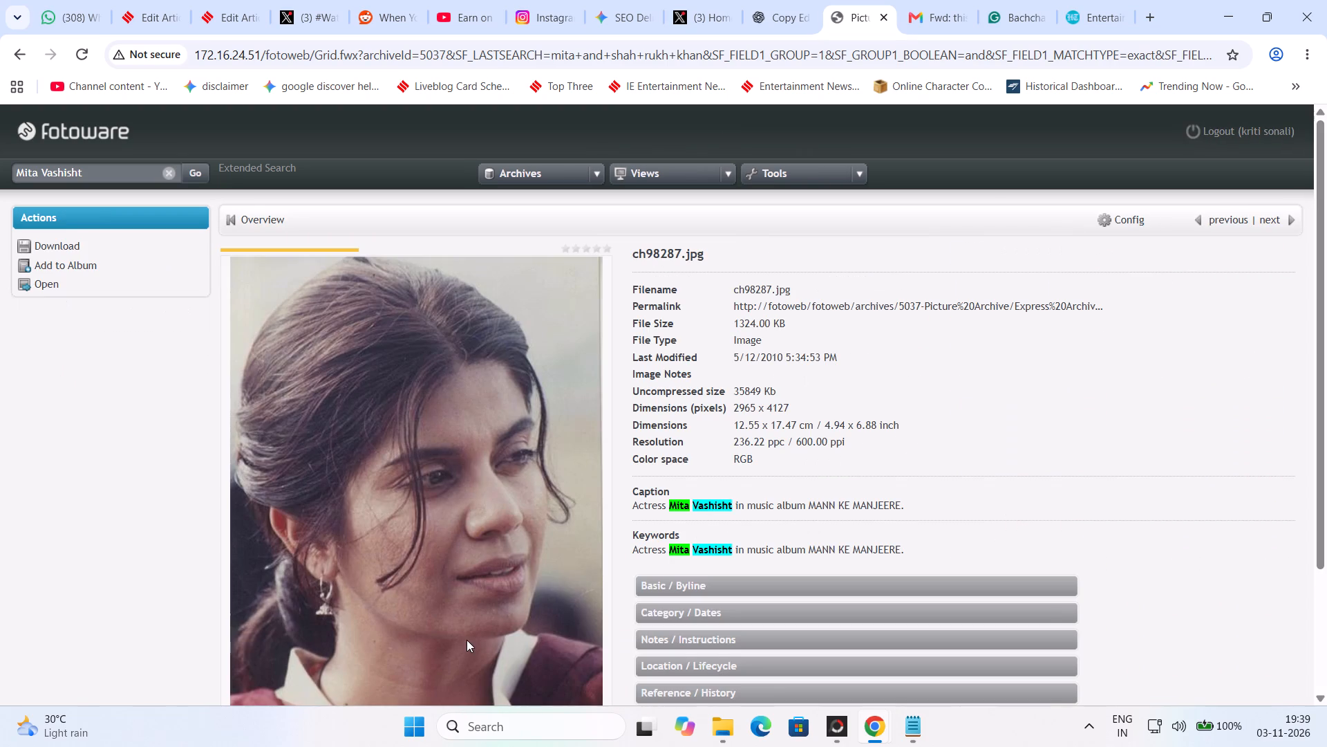
left_click(76, 237)
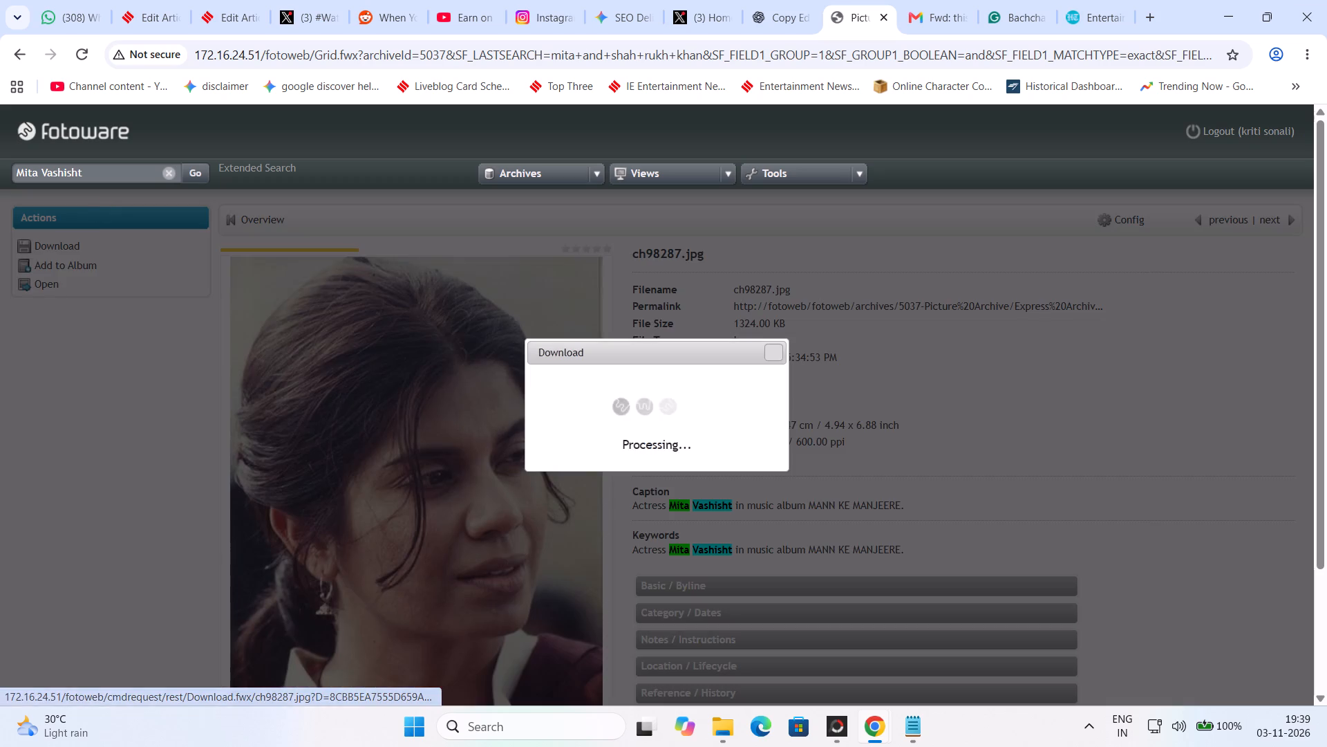
left_click(712, 441)
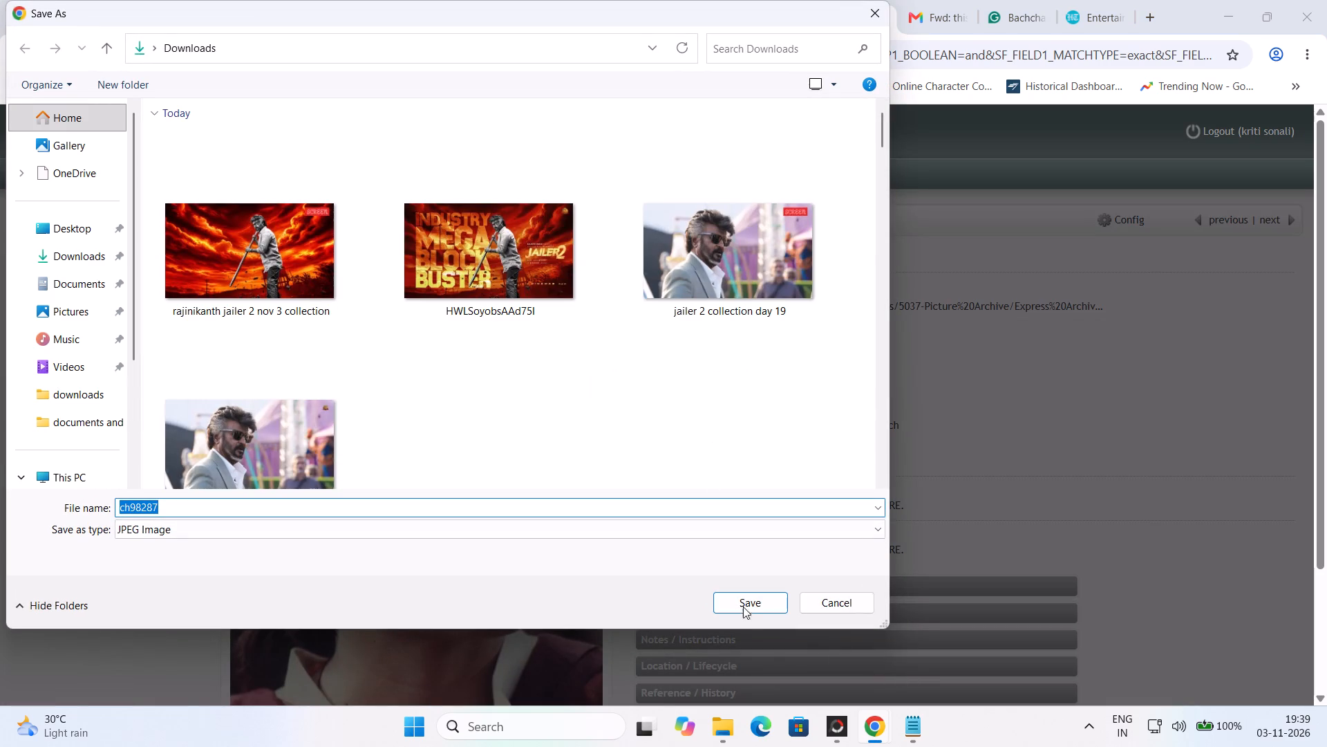
left_click(742, 602)
left_click(706, 436)
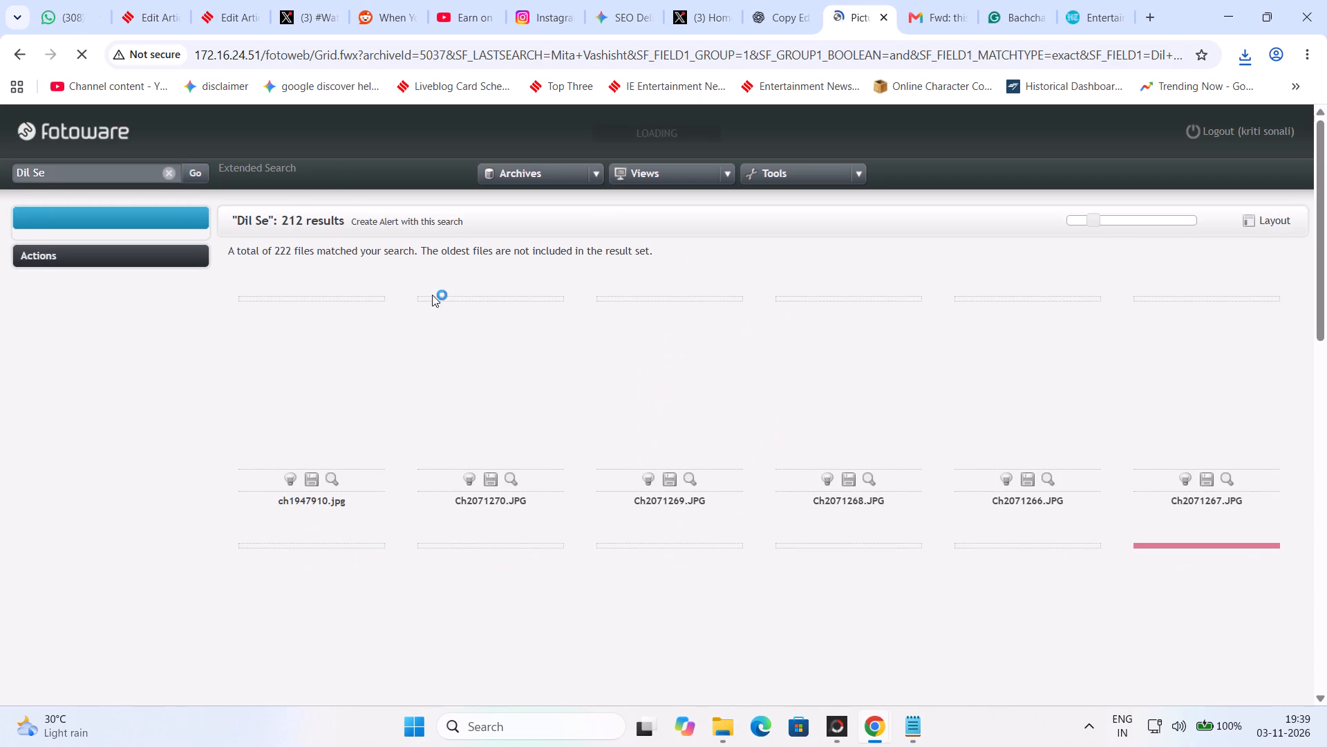
Look through the "Dil Se" search results in FotoWeb for a still from the film that suits the article.
scroll(708, 381, "down", 3)
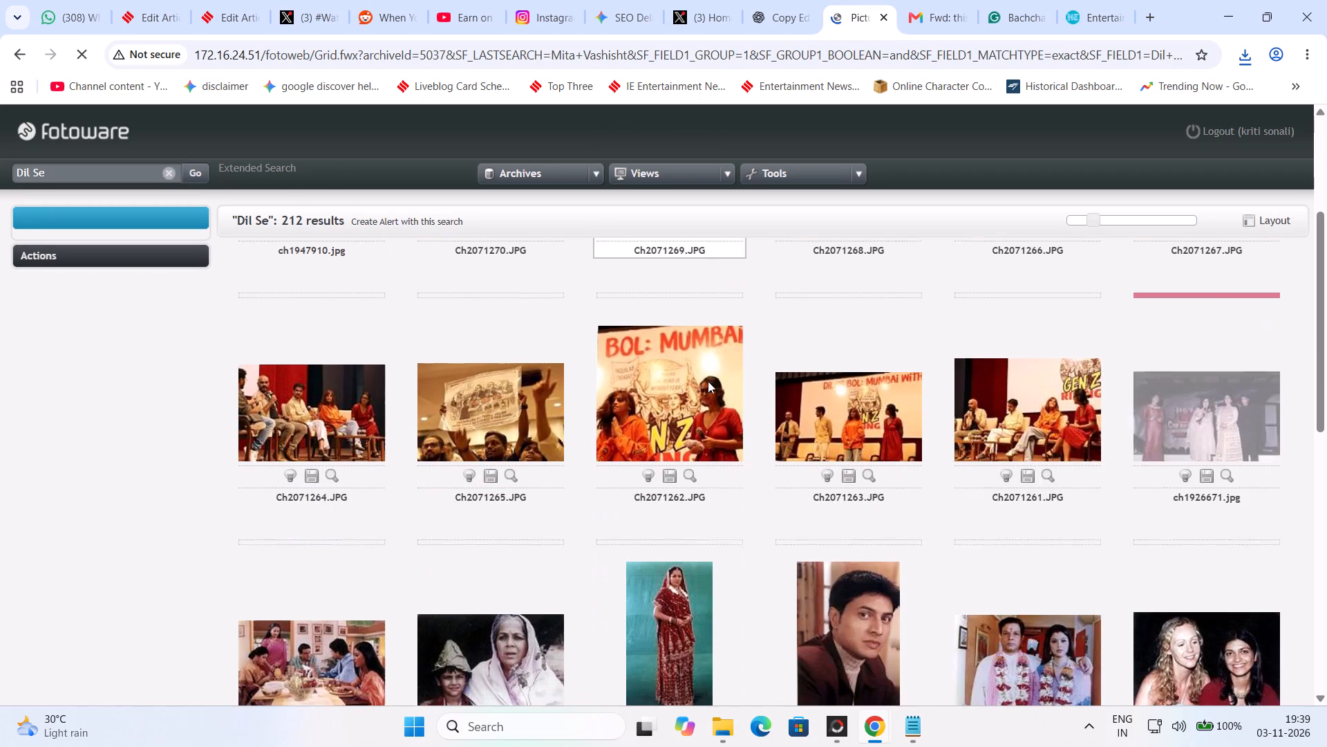
scroll(624, 386, "down", 4)
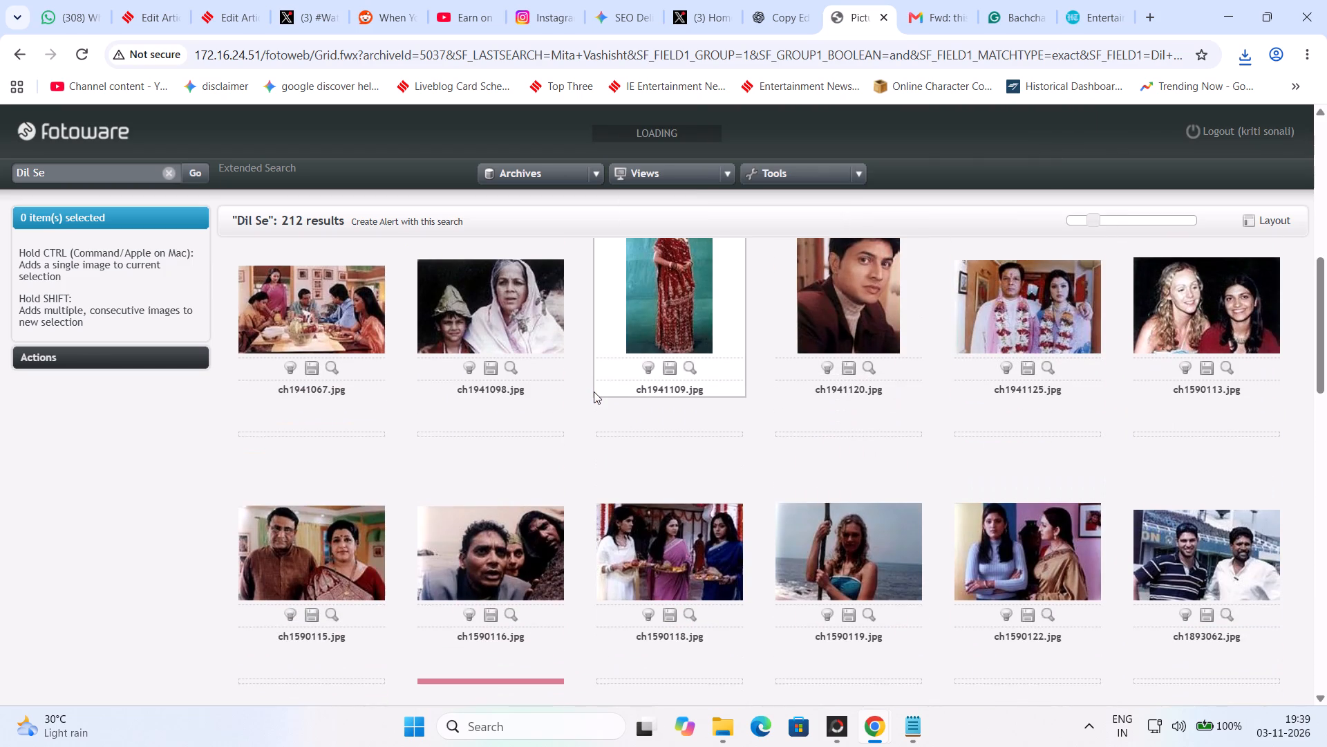
scroll(594, 391, "down", 10)
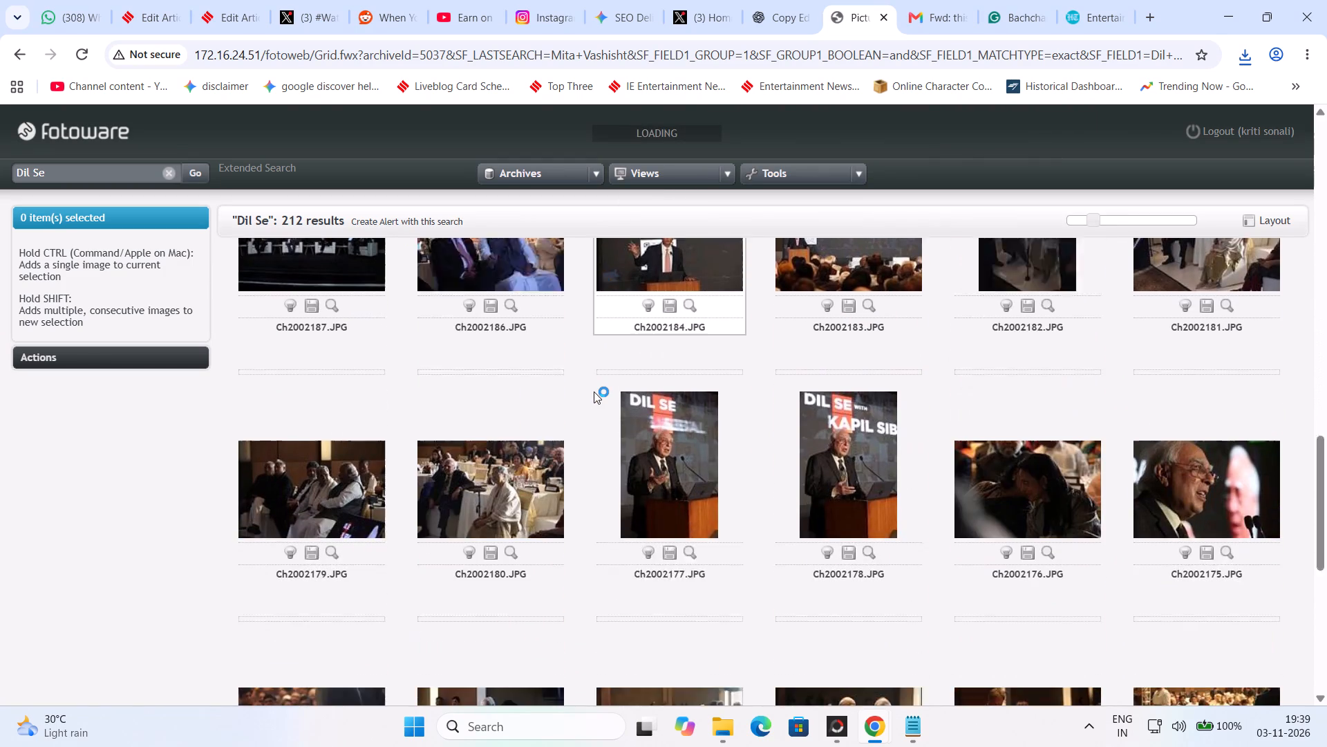
scroll(594, 391, "down", 6)
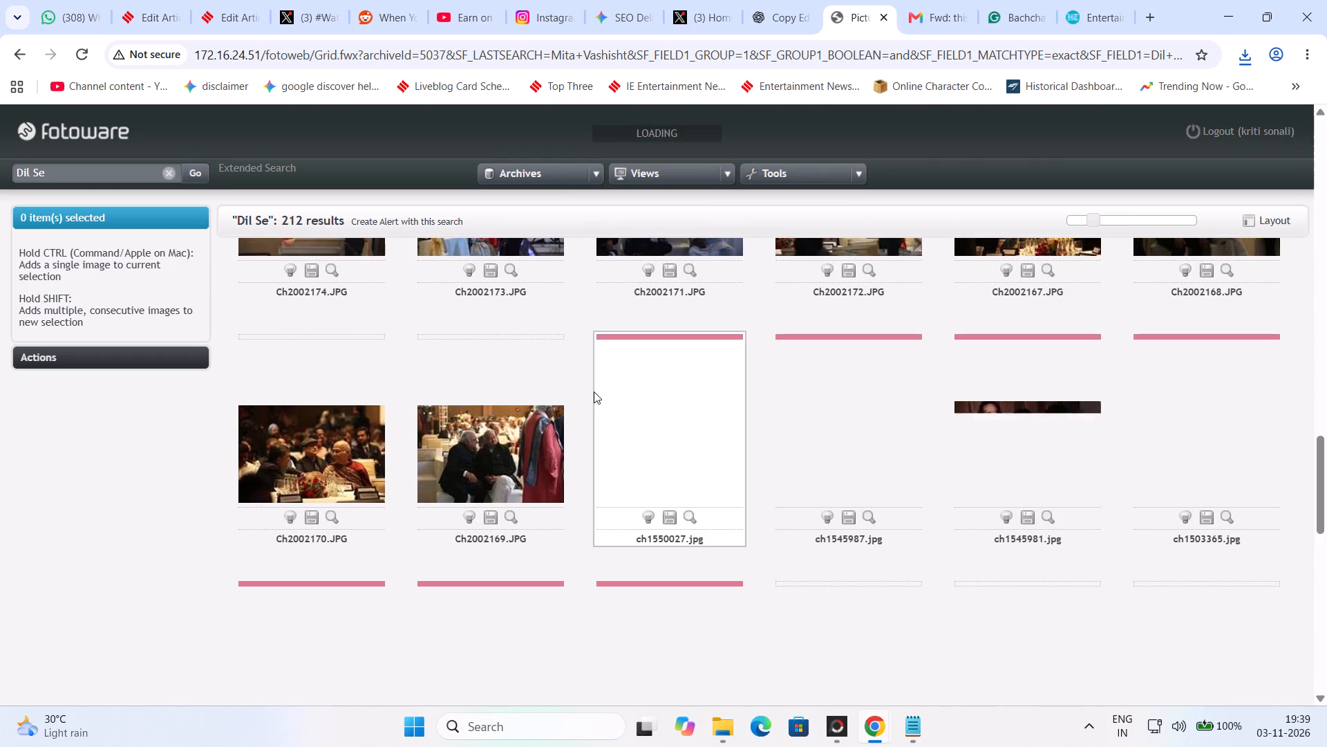
scroll(594, 391, "down", 7)
scroll(594, 391, "up", 3)
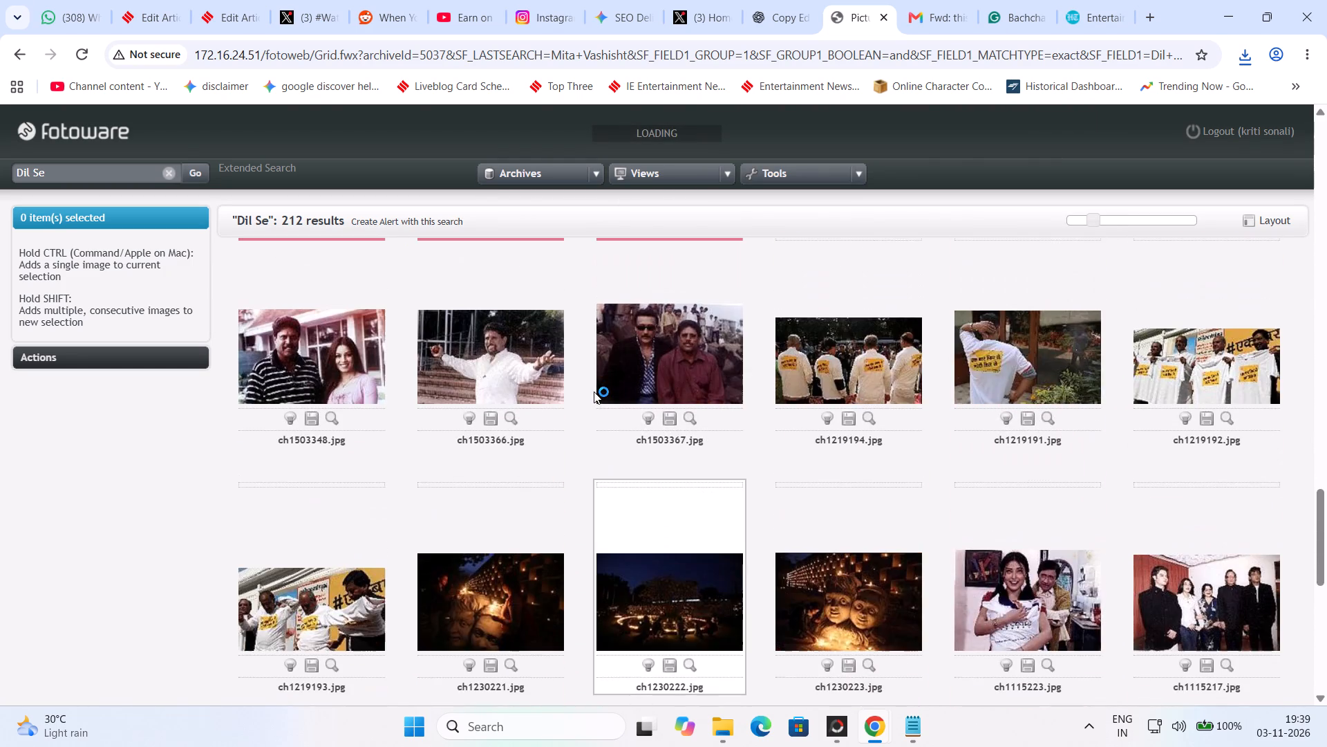
scroll(594, 391, "down", 8)
scroll(594, 391, "up", 3)
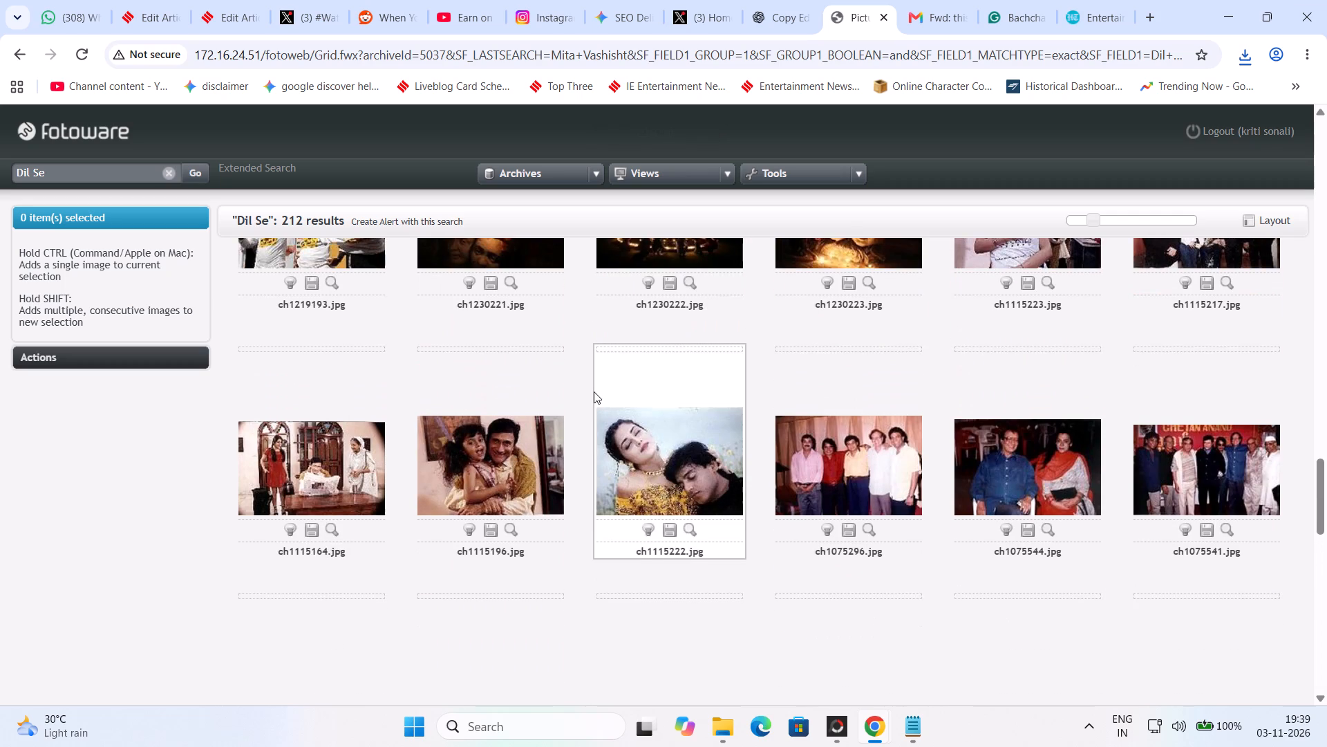
scroll(594, 391, "down", 9)
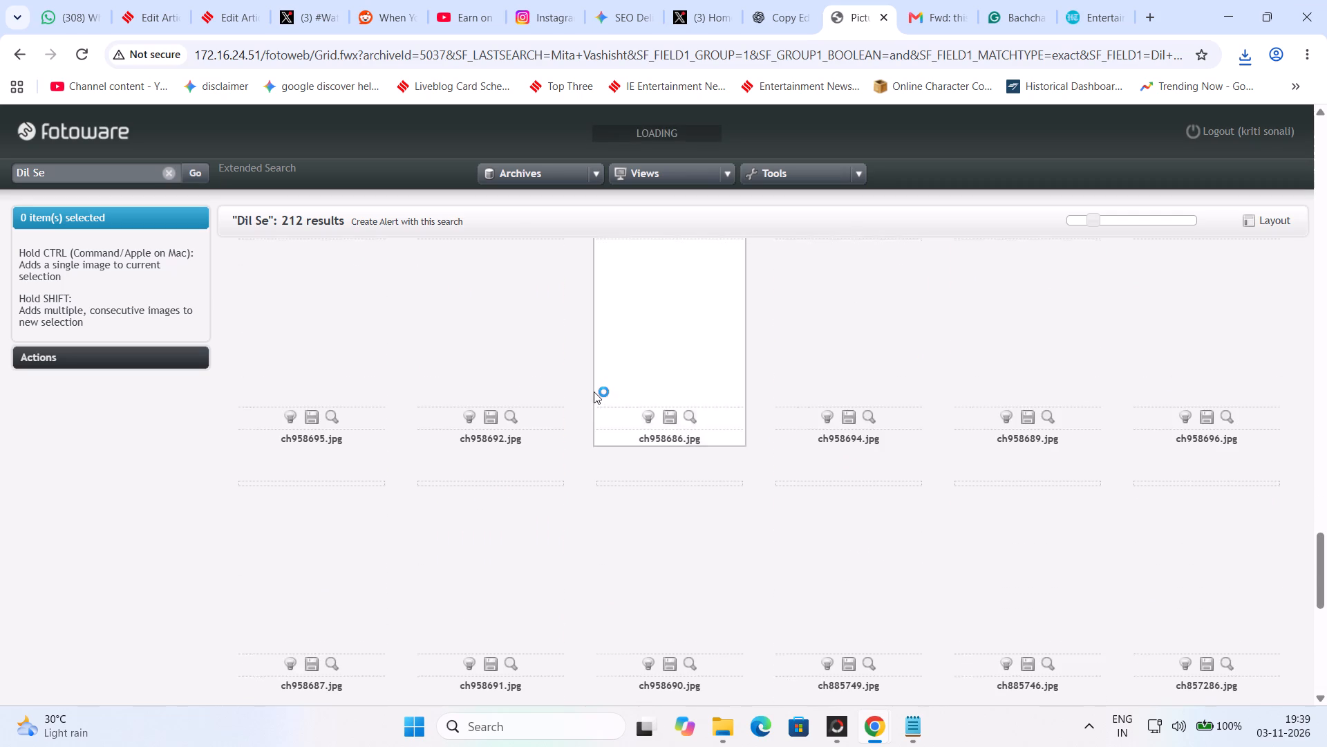
scroll(594, 391, "down", 2)
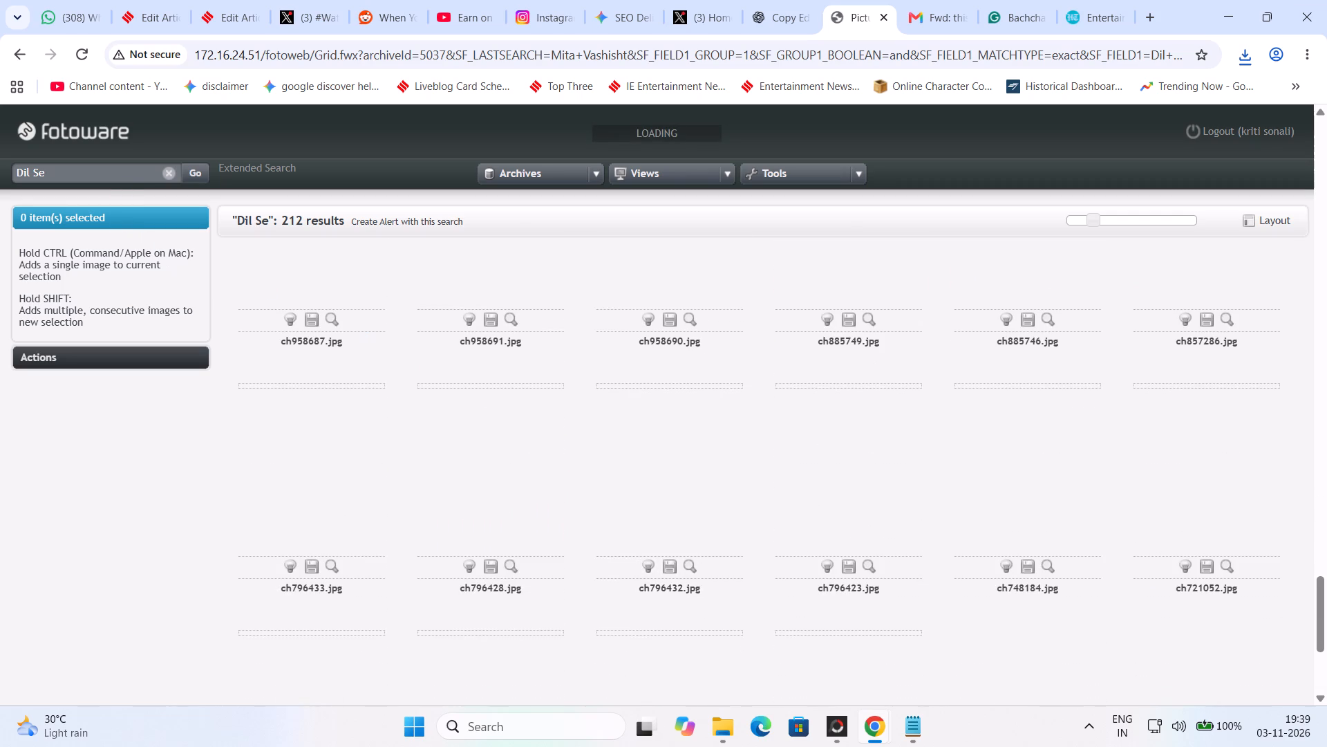
Refine the FotoWeb search by extending the query to "Dil Se and film".
left_click(115, 175)
key("space")
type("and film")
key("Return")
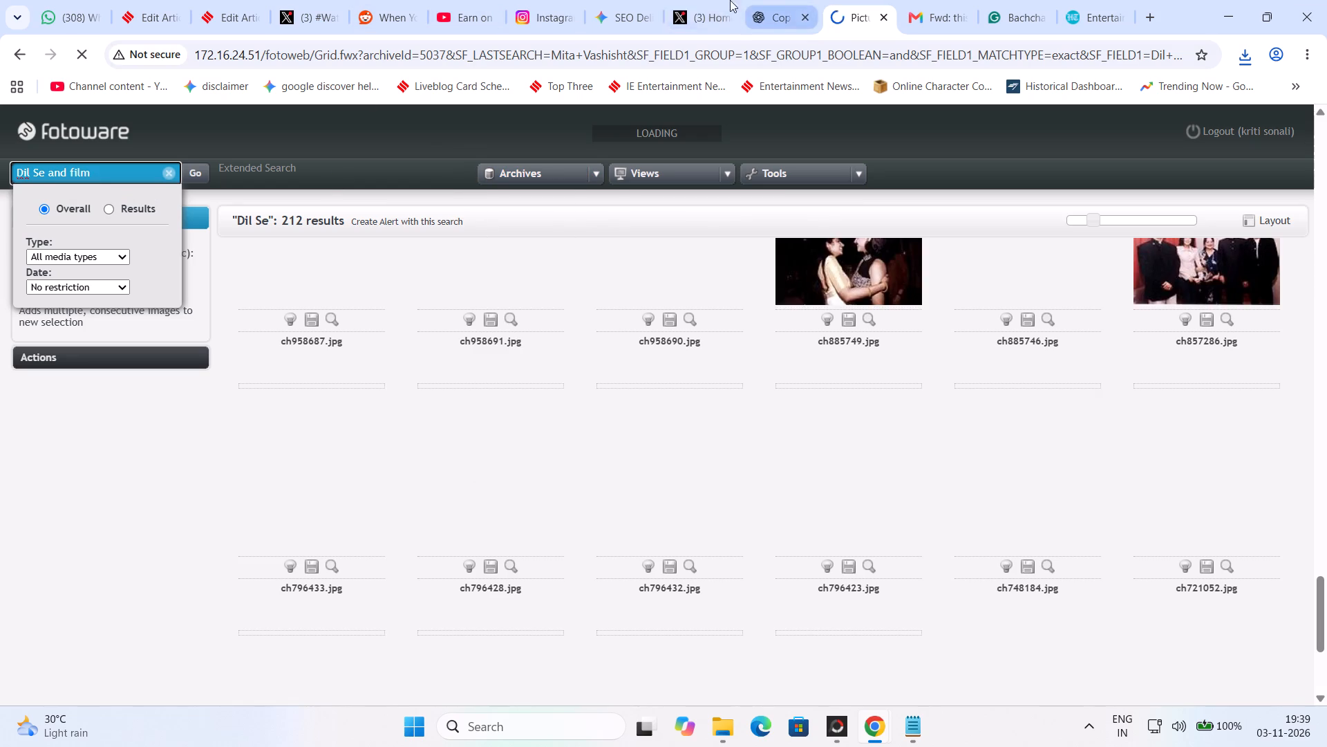
Skim the latest posts in the For you feed on X while the picture search loads, and return to FotoWeb.
left_click(700, 0)
left_click(530, 262)
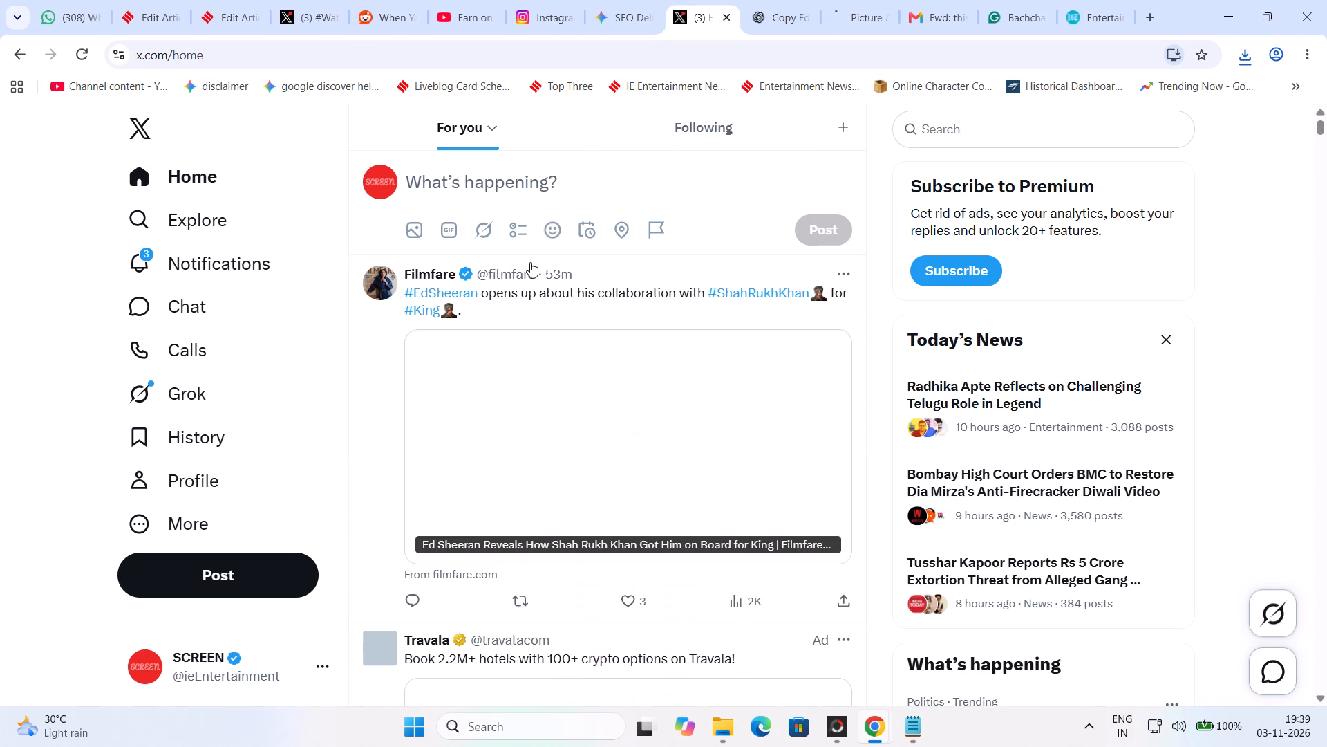
scroll(509, 432, "down", 10)
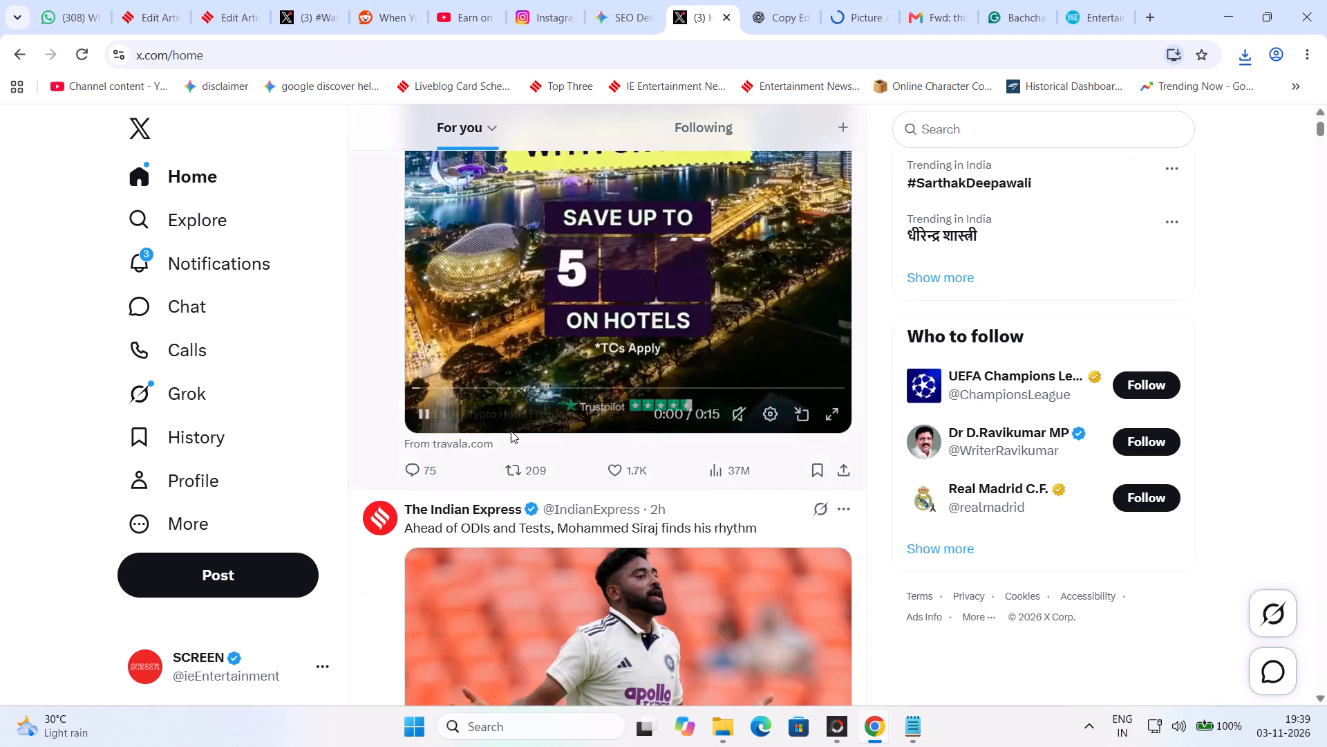
scroll(511, 431, "down", 8)
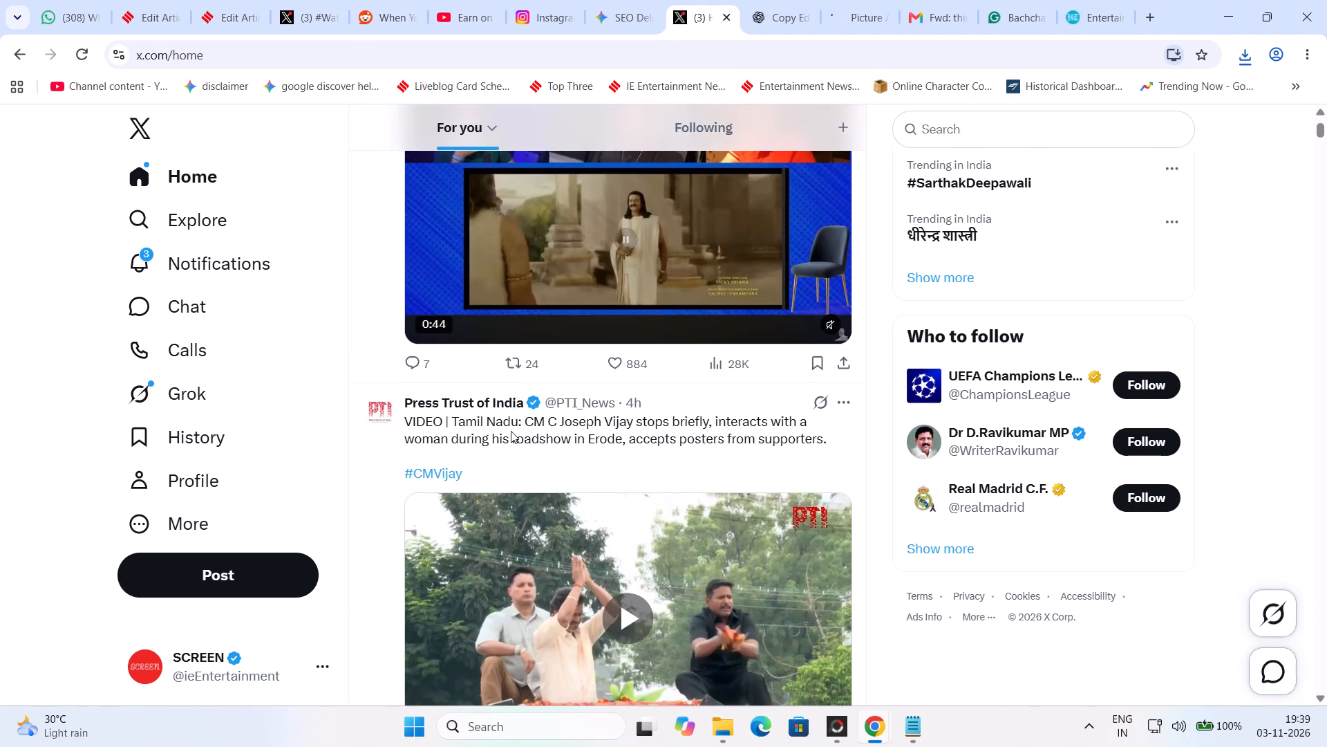
scroll(511, 431, "up", 3)
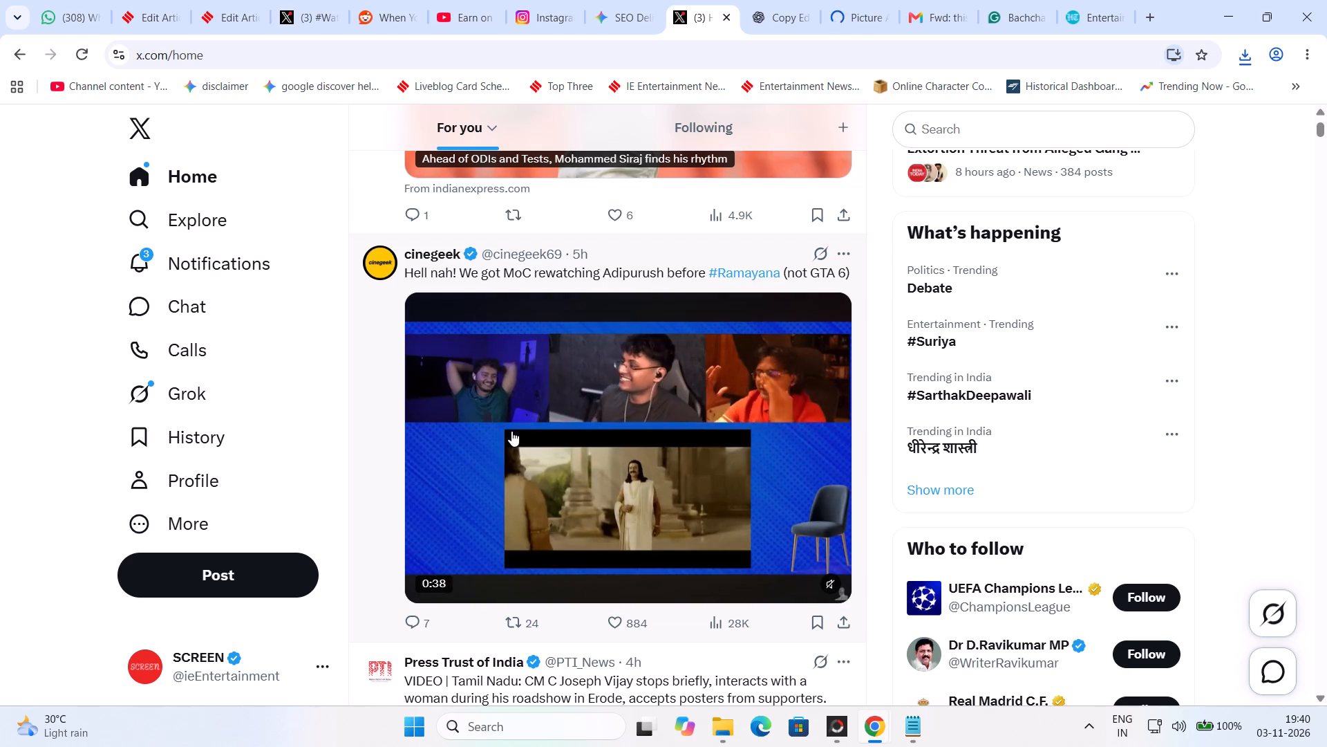
scroll(511, 431, "down", 4)
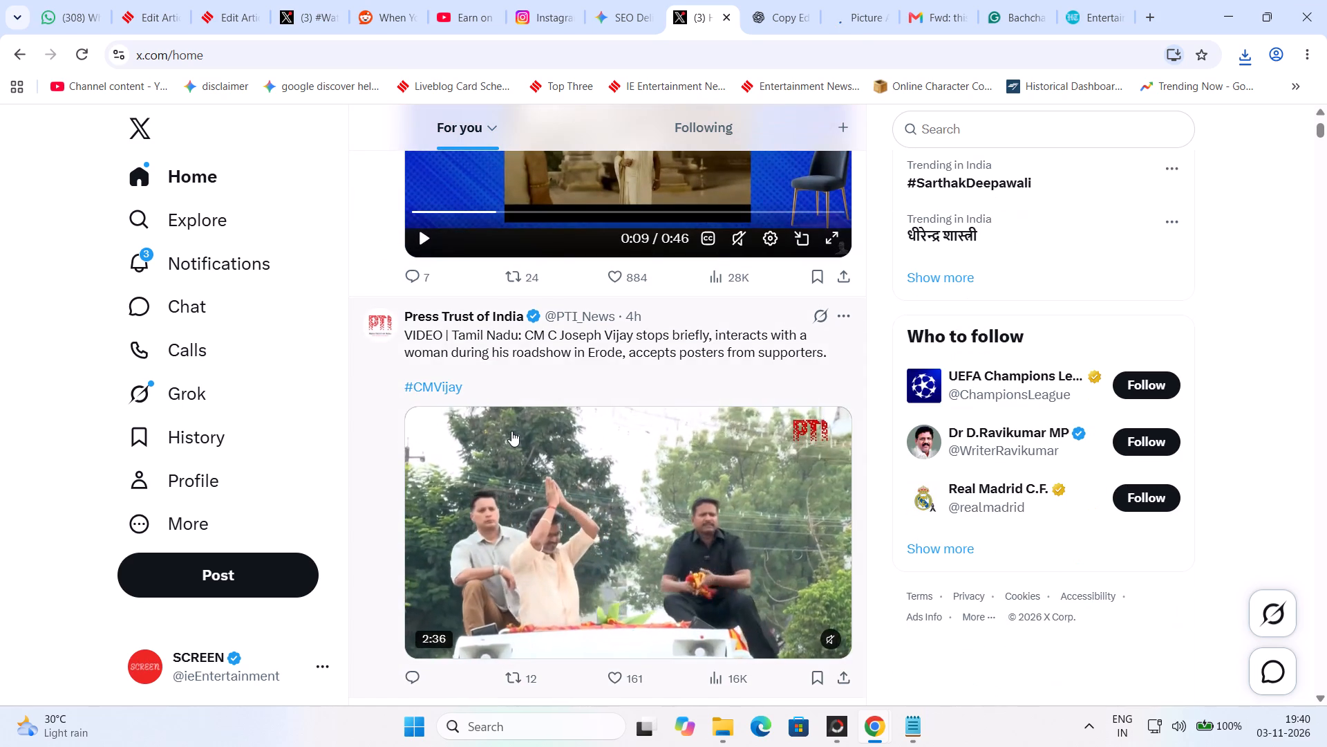
left_click(874, 0)
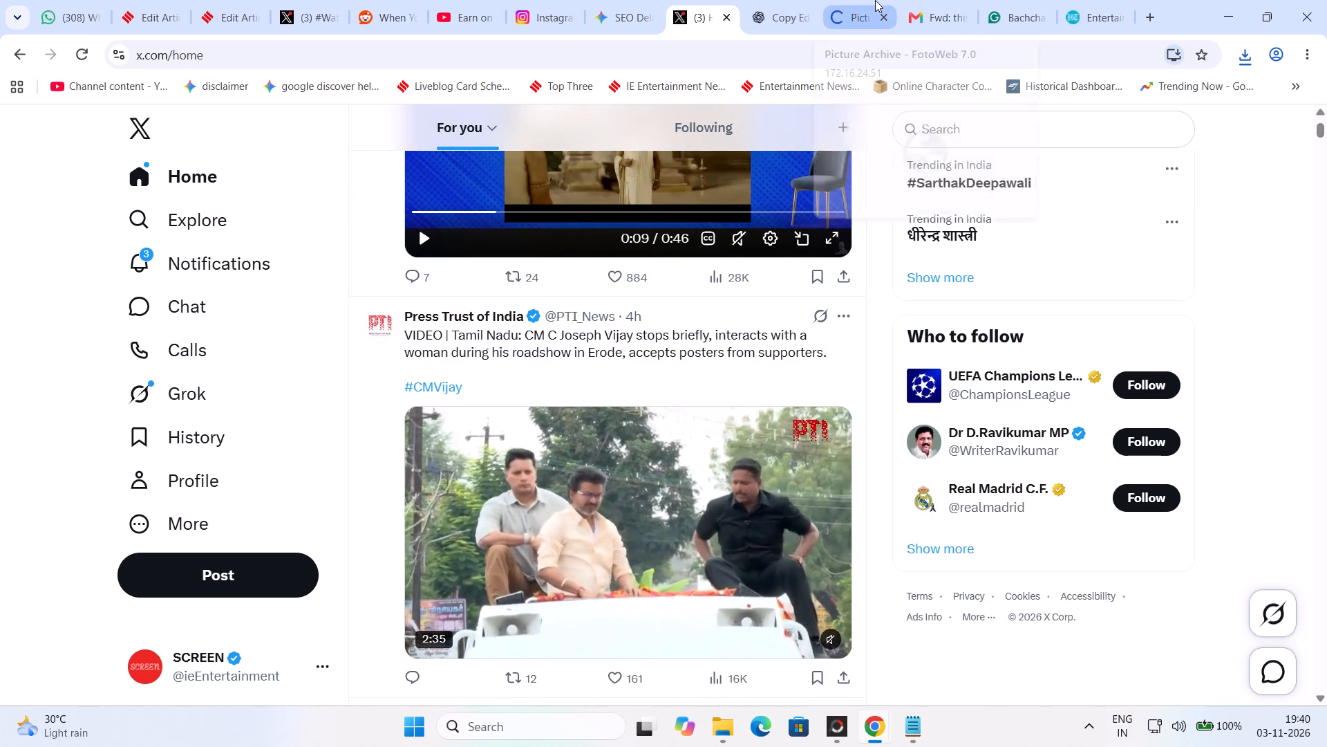
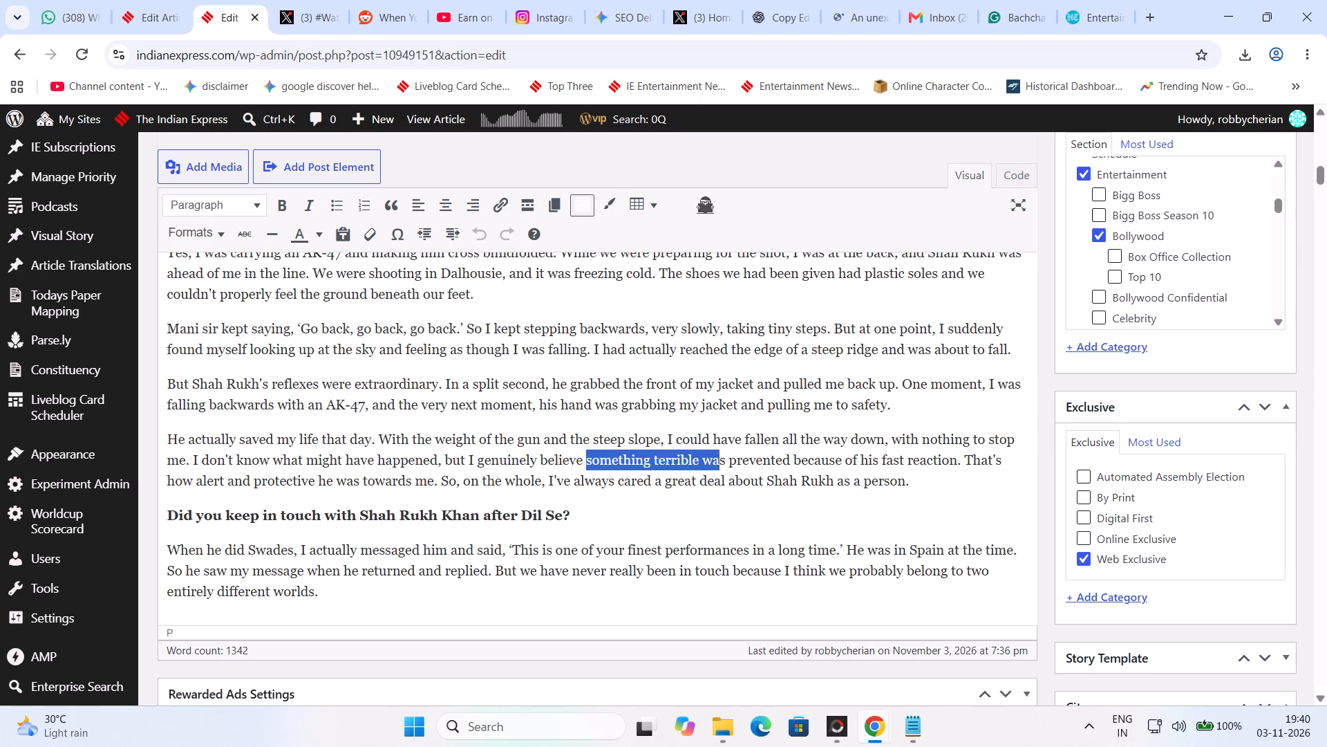
Proofread the paragraph in the WordPress article about Shah Rukh Khan saving Mita Vashisht from falling down the steep slope.
left_click_drag(717, 453, 781, 450)
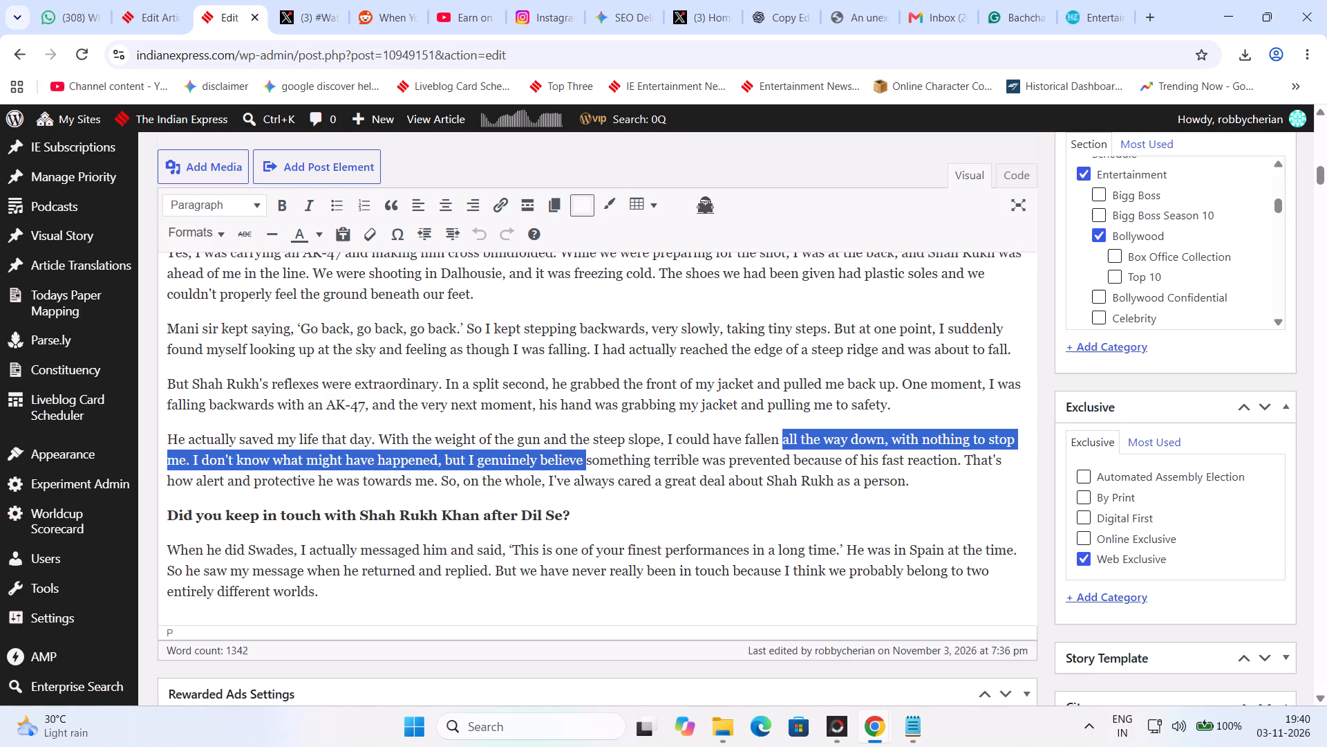
Proofread the jacket-rescue answer and change its last sentence's opening from "So, on the whole, I've" to "On the whole, I have".
left_click_drag(781, 450, 784, 456)
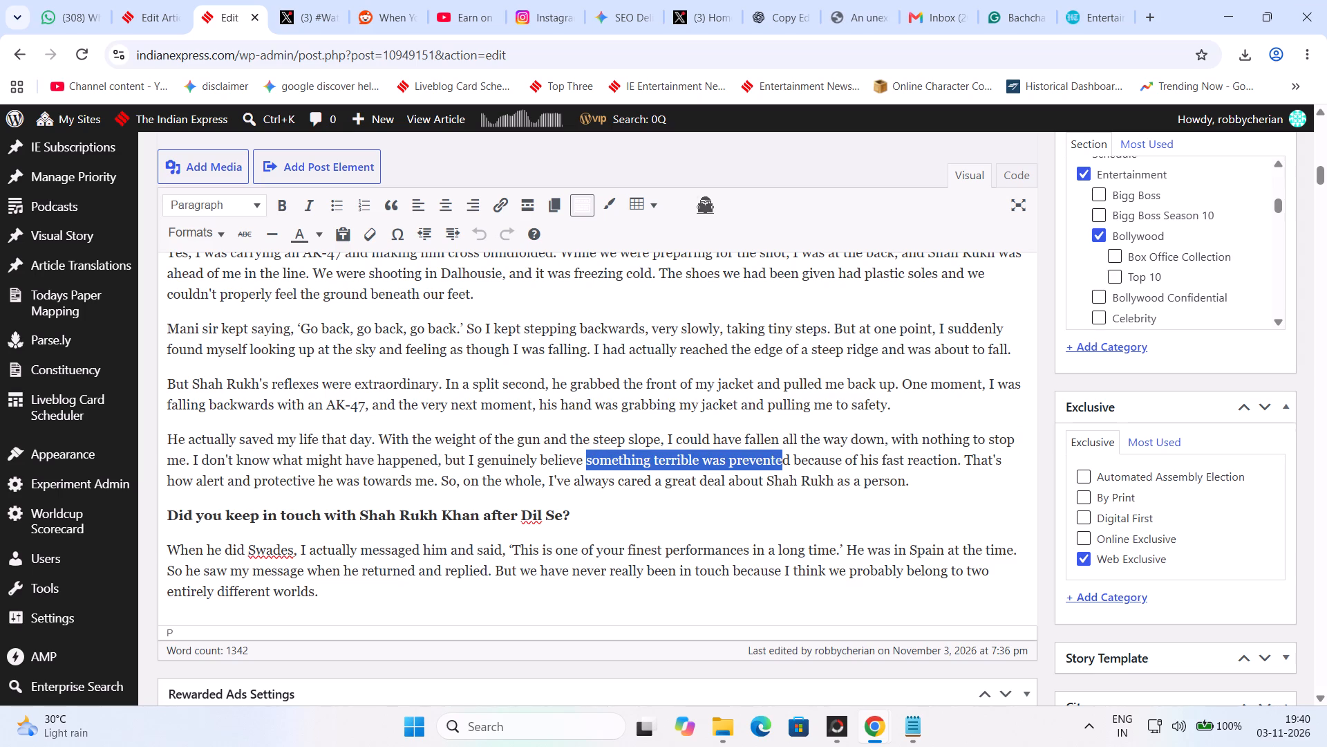
left_click_drag(442, 470, 472, 478)
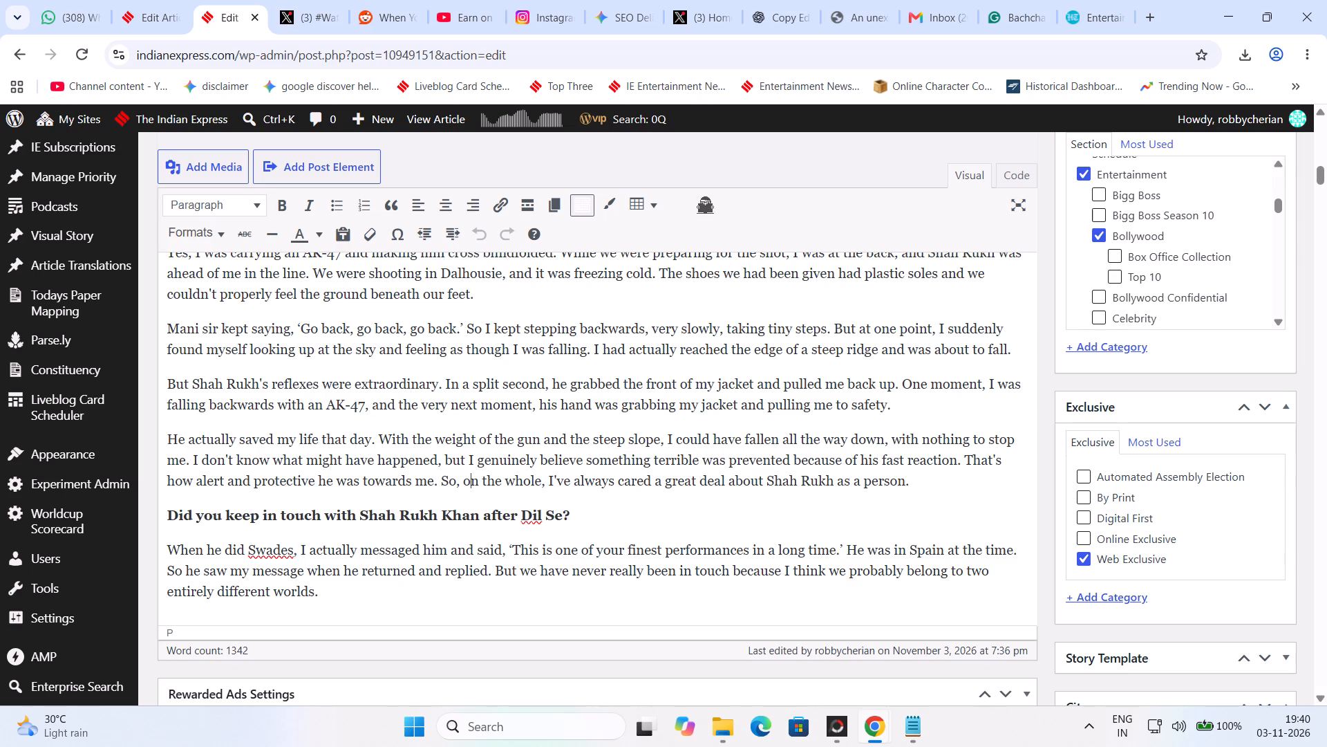
left_click_drag(472, 478, 471, 479)
left_click_drag(471, 479, 444, 473)
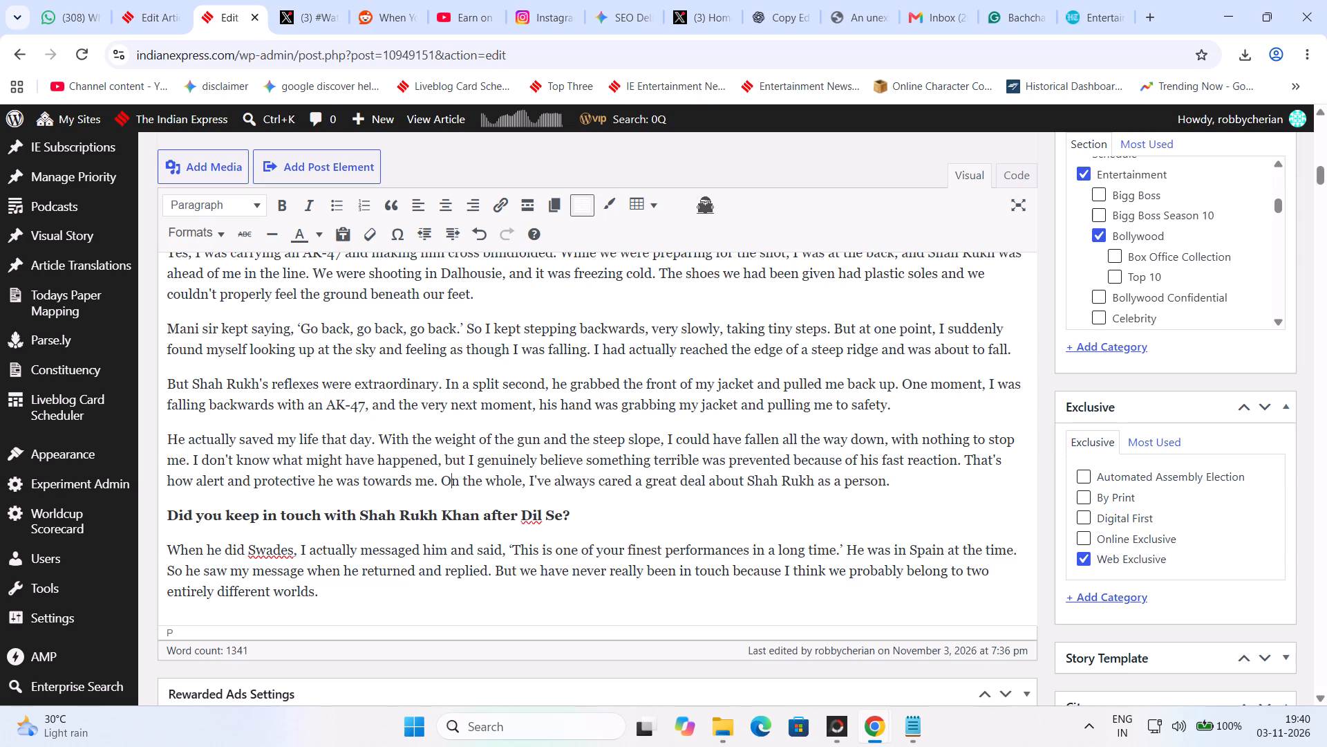
left_click_drag(531, 481, 540, 481)
key("space")
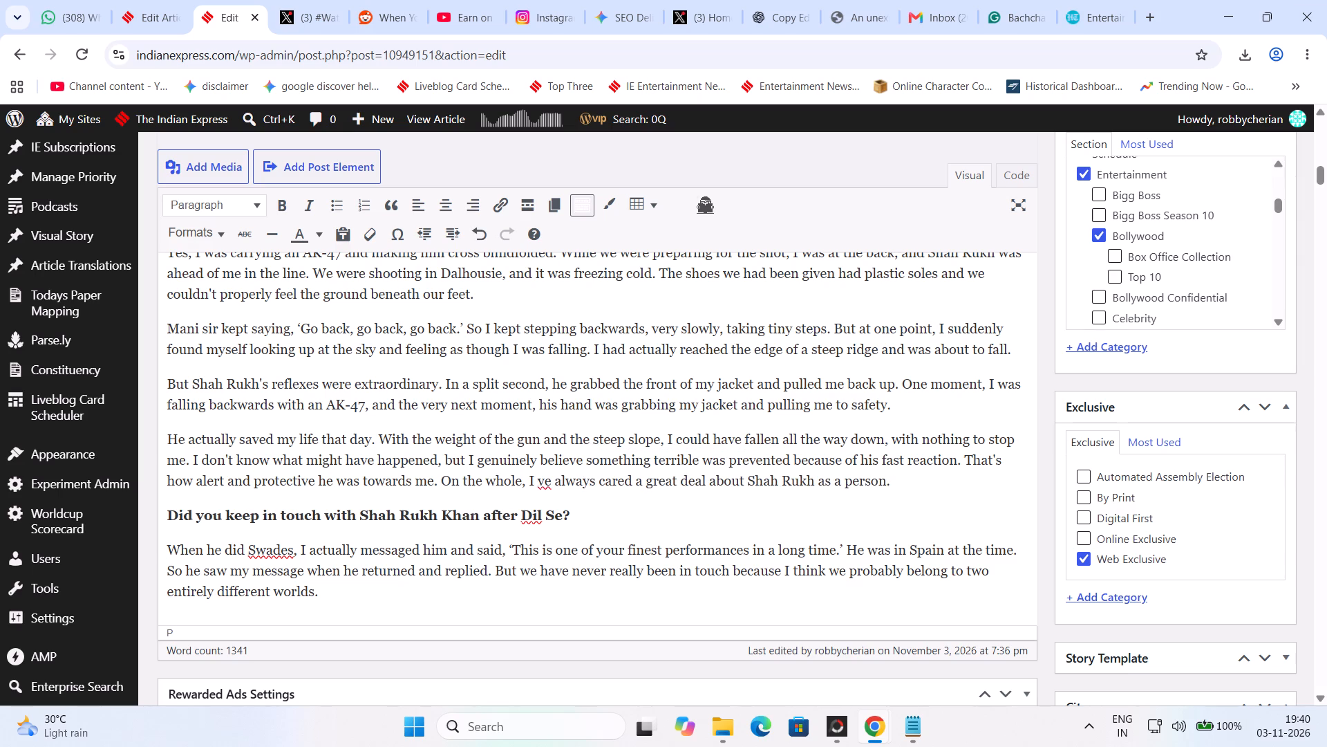
type("ha")
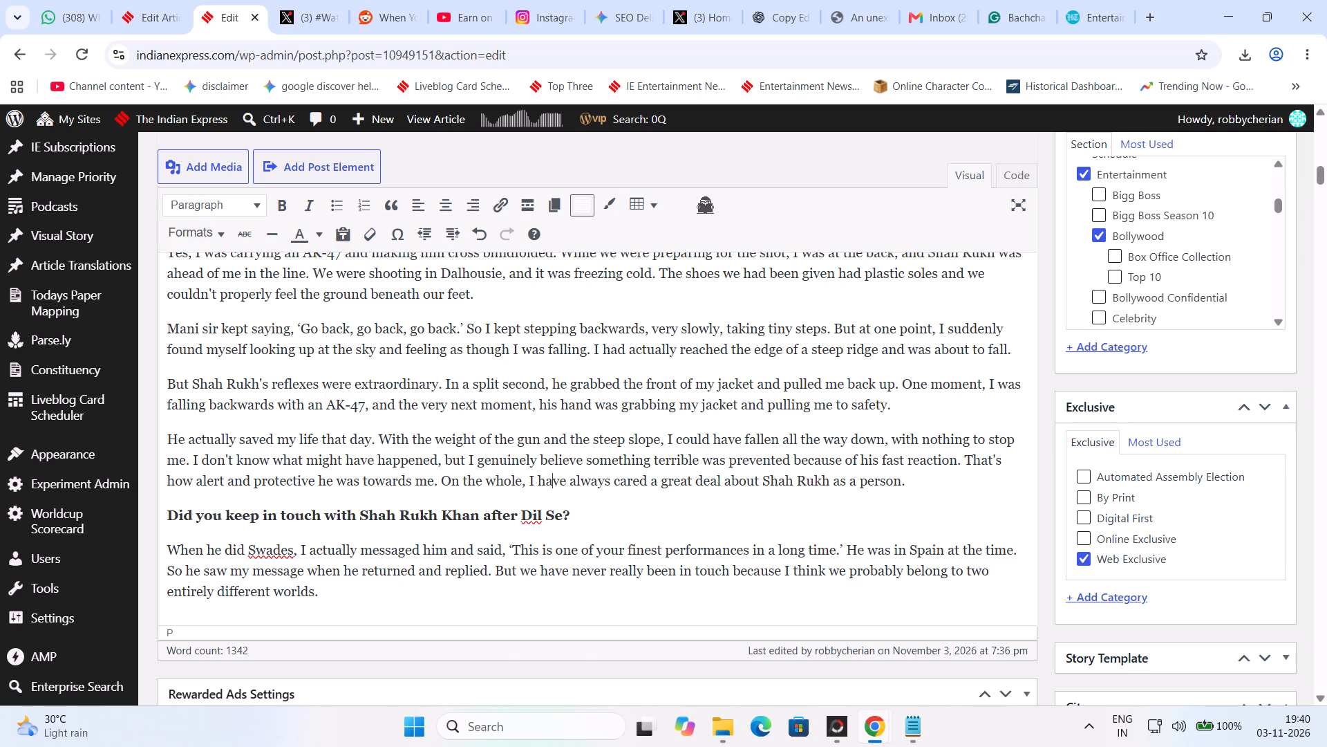
Switch to FotoWeb, return to the picture archive overview and rerun the search for "Dil Se and film".
left_click(776, 4)
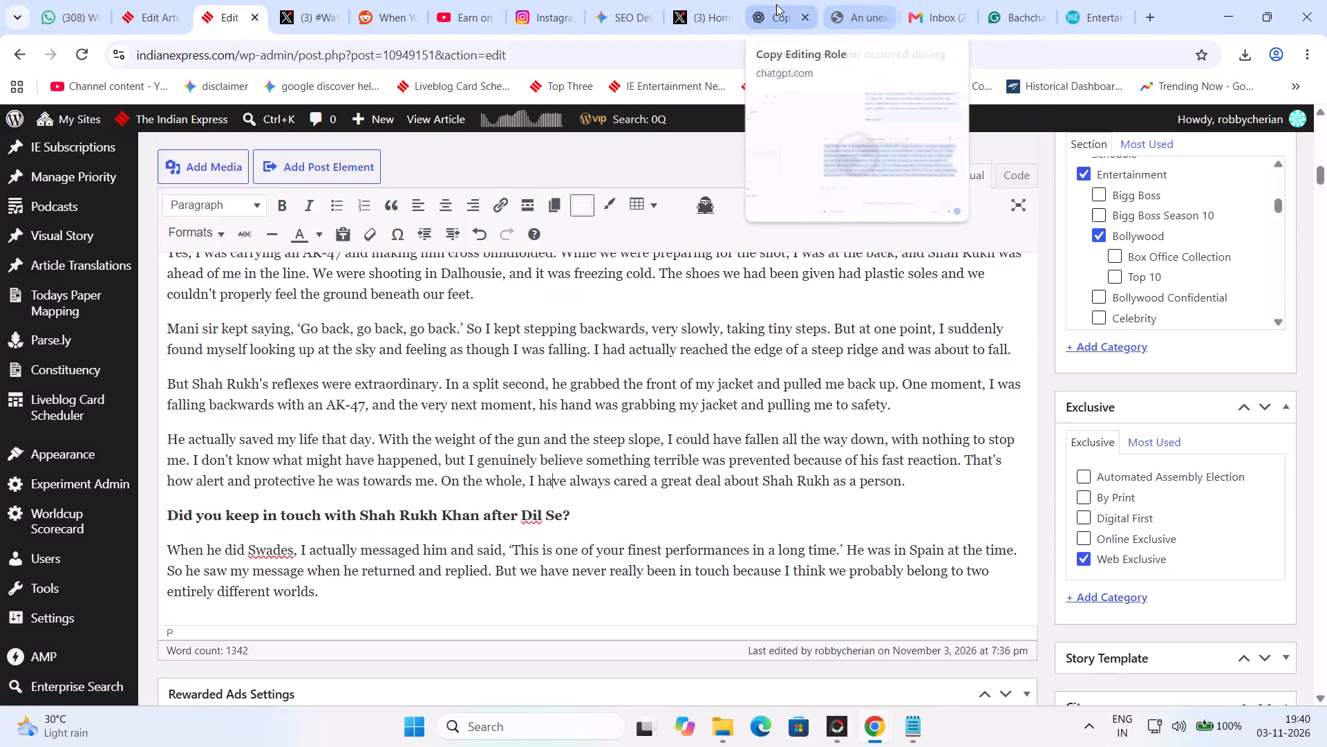
left_click(846, 0)
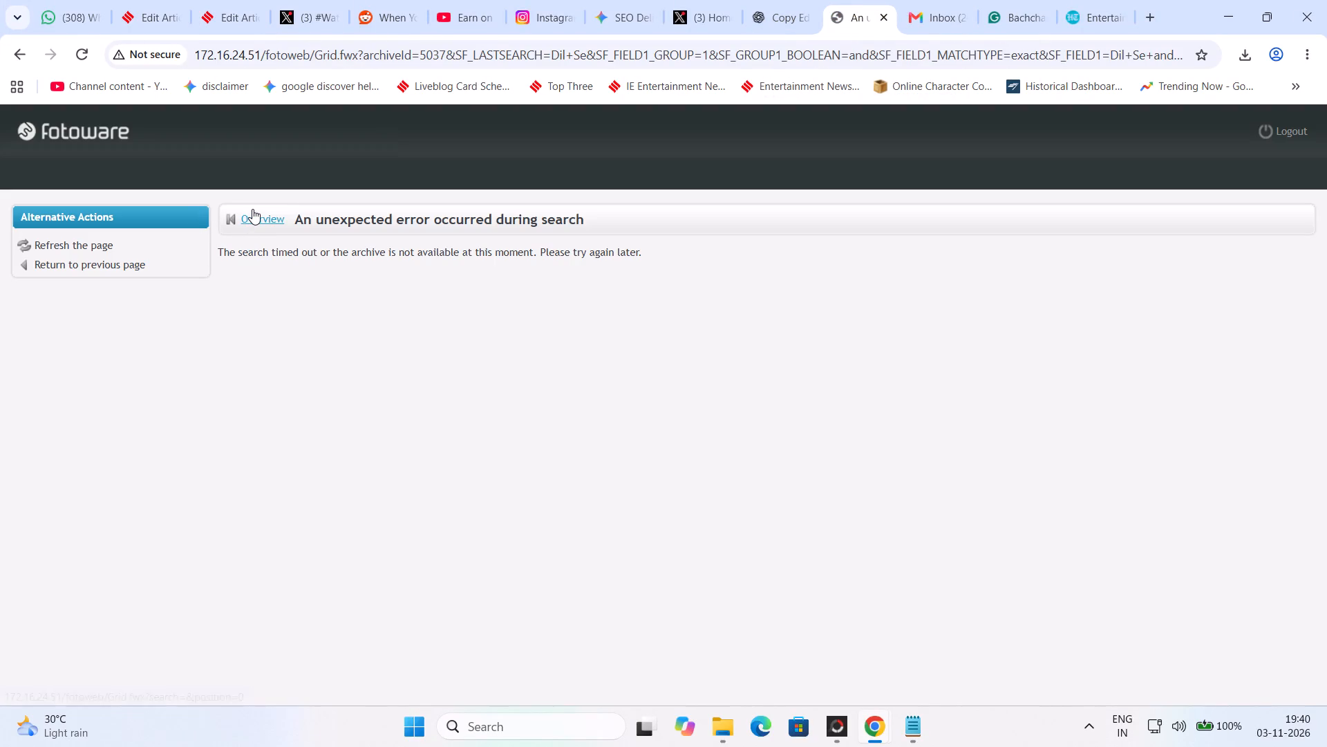
left_click(252, 209)
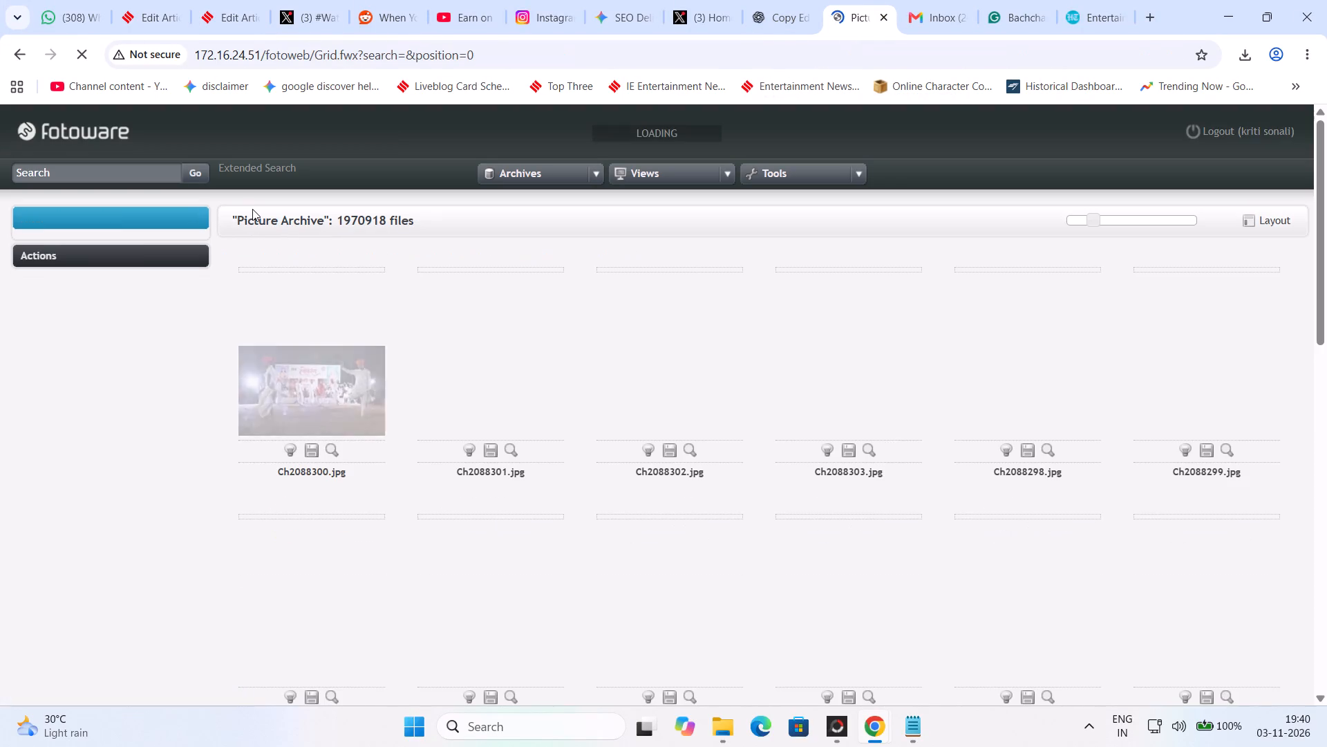
left_click(147, 178)
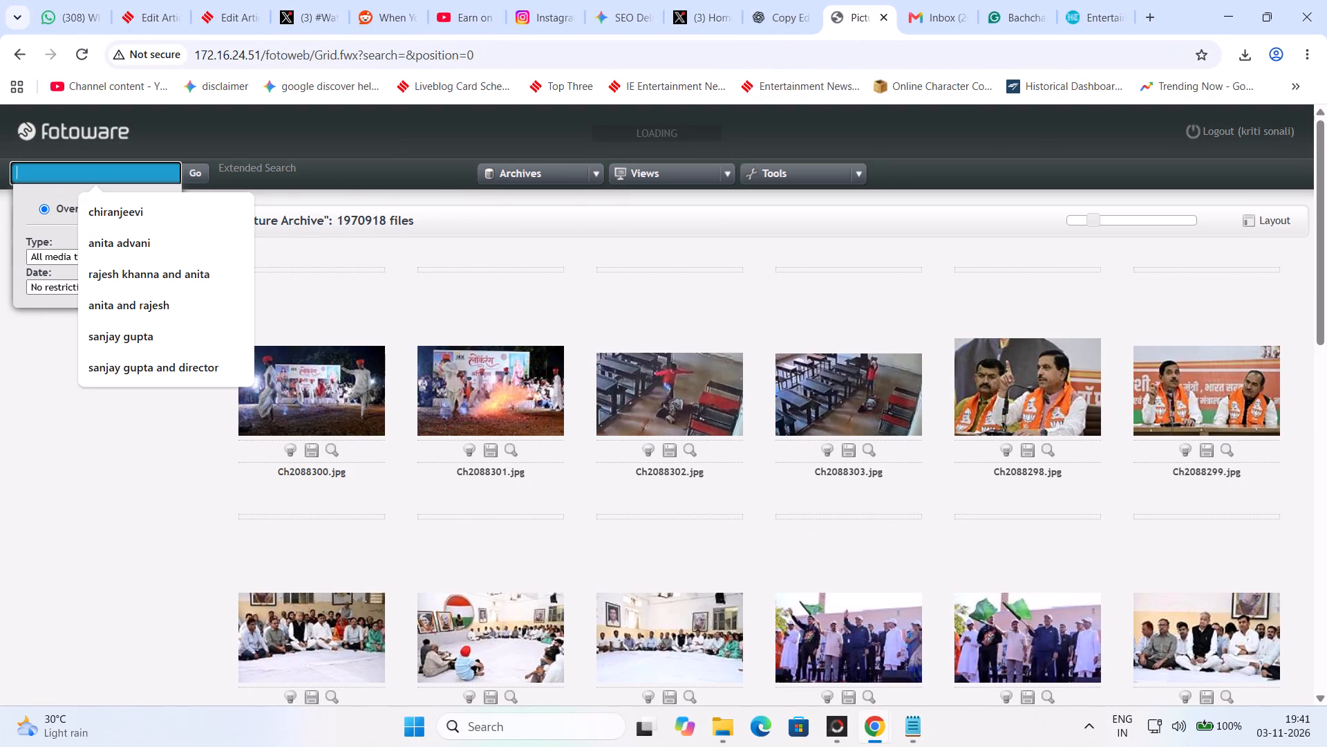
left_click(147, 178)
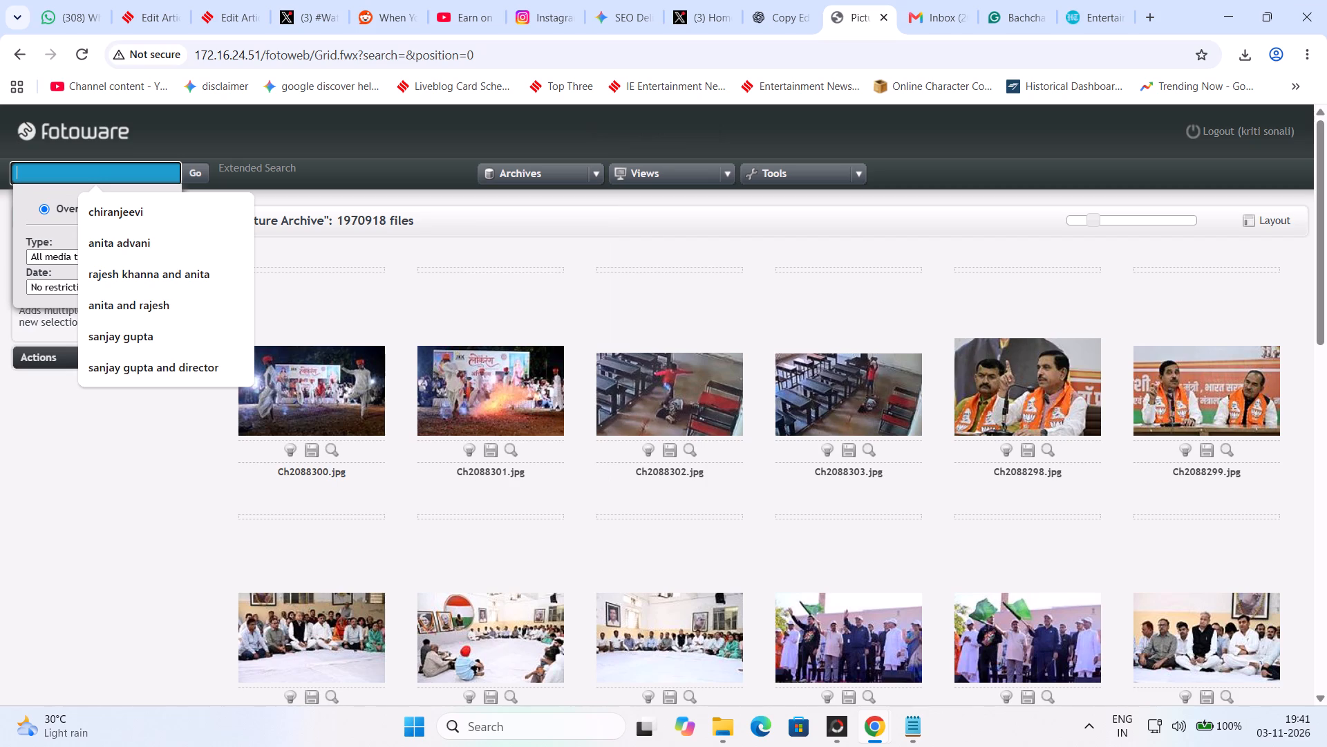
type("fil se")
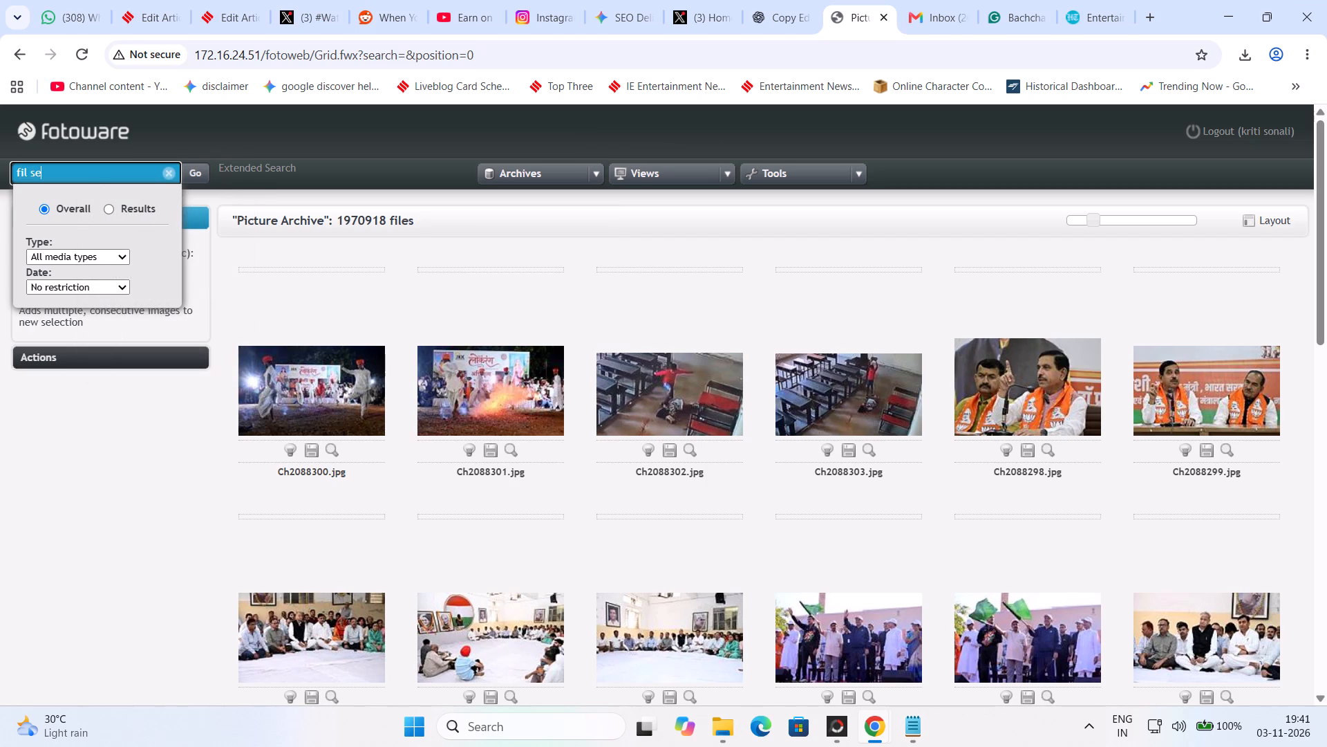
key("BackSpace")
key("BackSpace")
key("BackSpace")
key("BackSpace")
key("BackSpace")
key("BackSpace")
type("di")
key("space")
key("BackSpace")
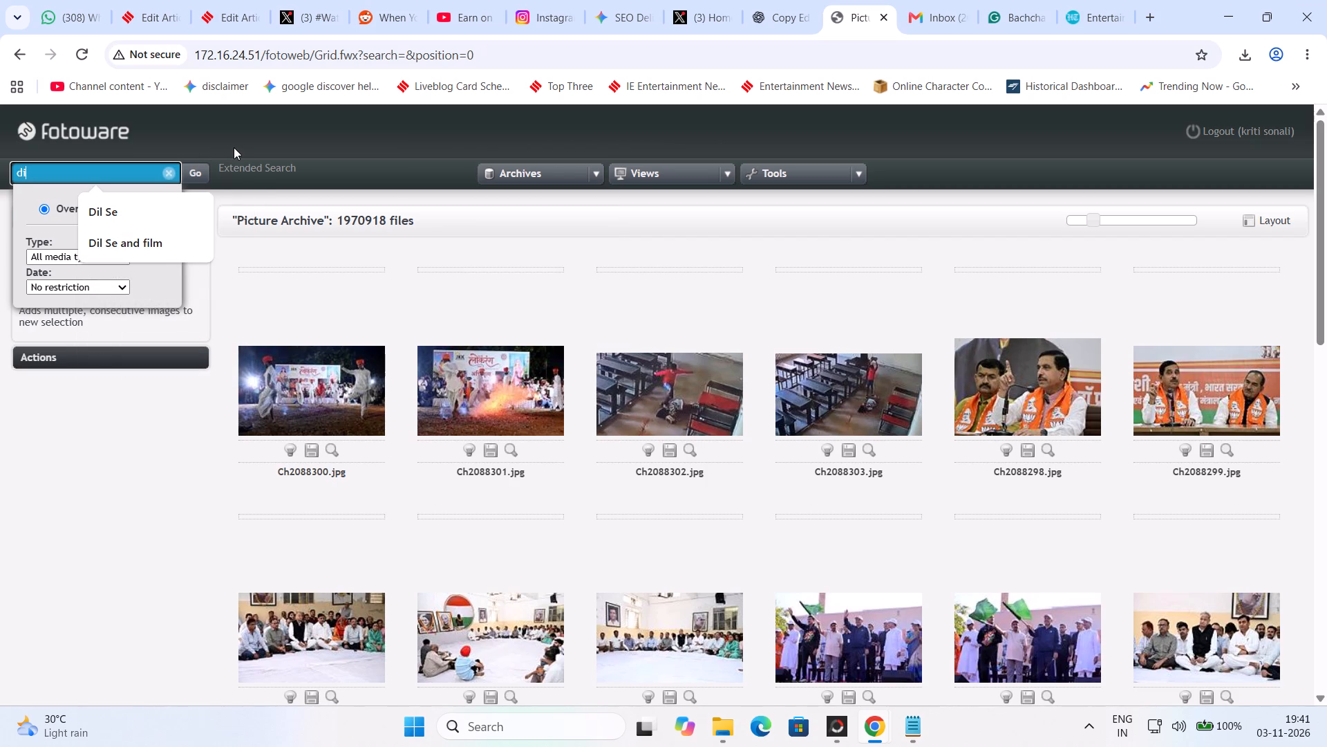
key("Down")
key("Down")
key("Return")
key("Return")
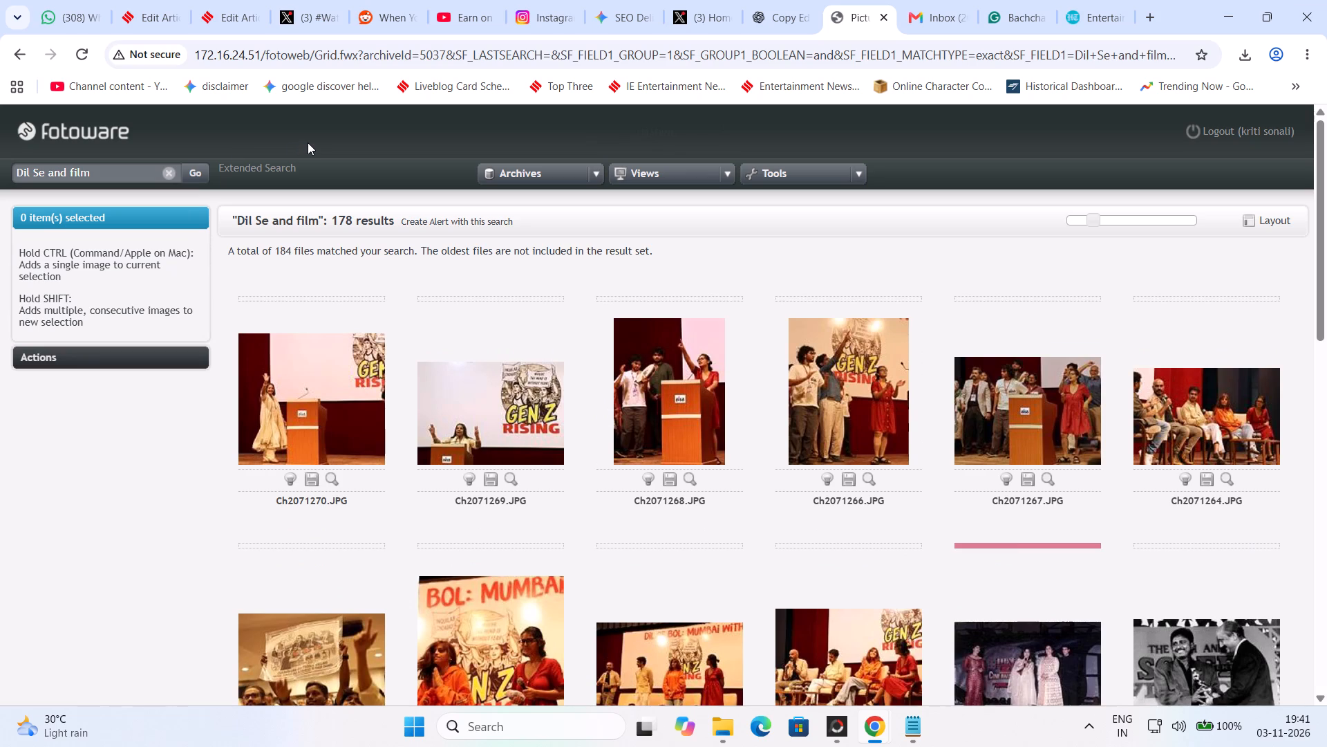
Look through the whole set of "Dil Se and film" results for a film still that suits the article.
scroll(751, 540, "down", 4)
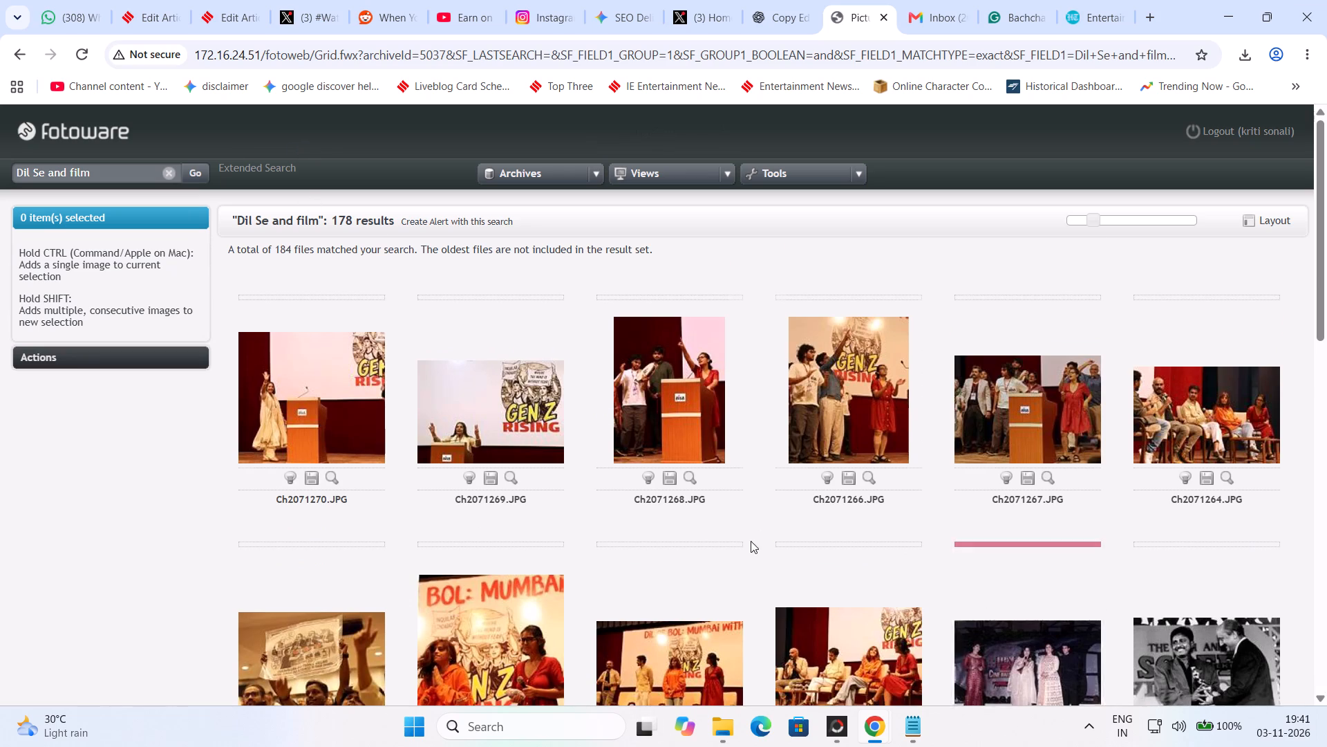
scroll(751, 541, "down", 10)
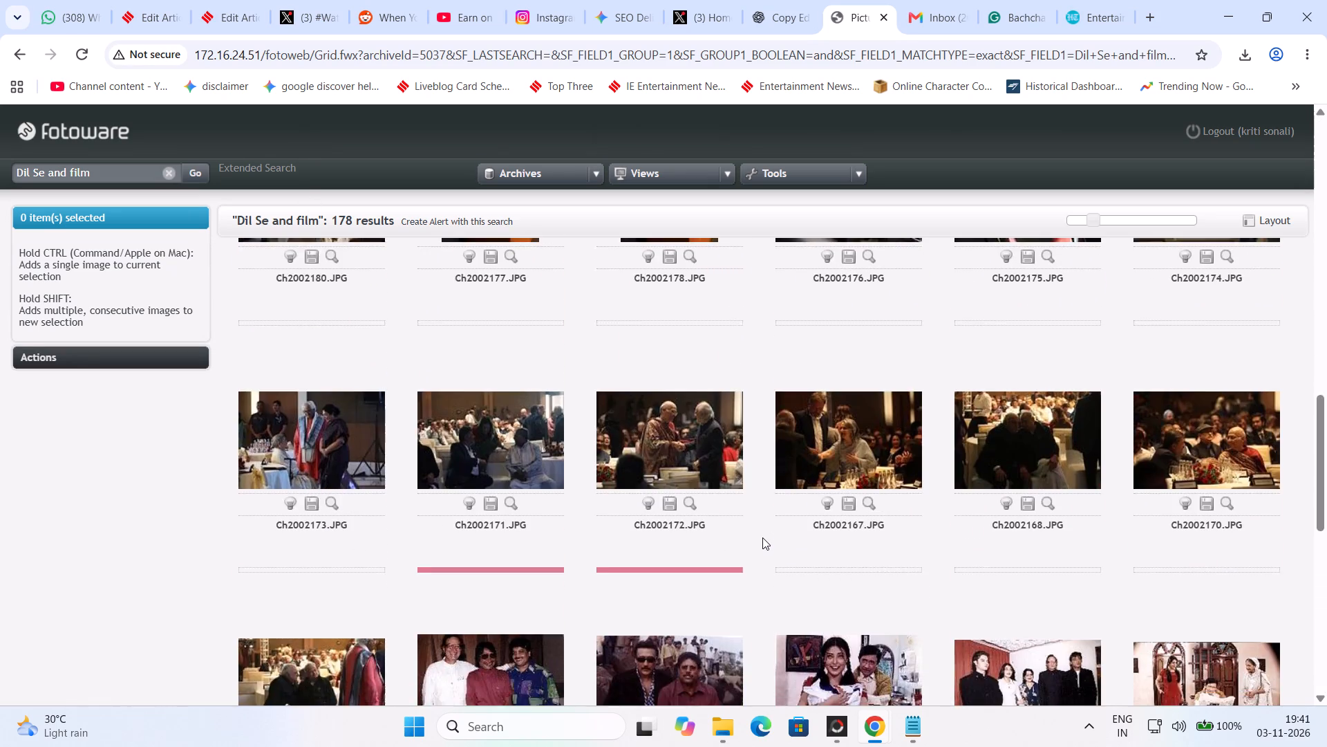
scroll(762, 537, "down", 7)
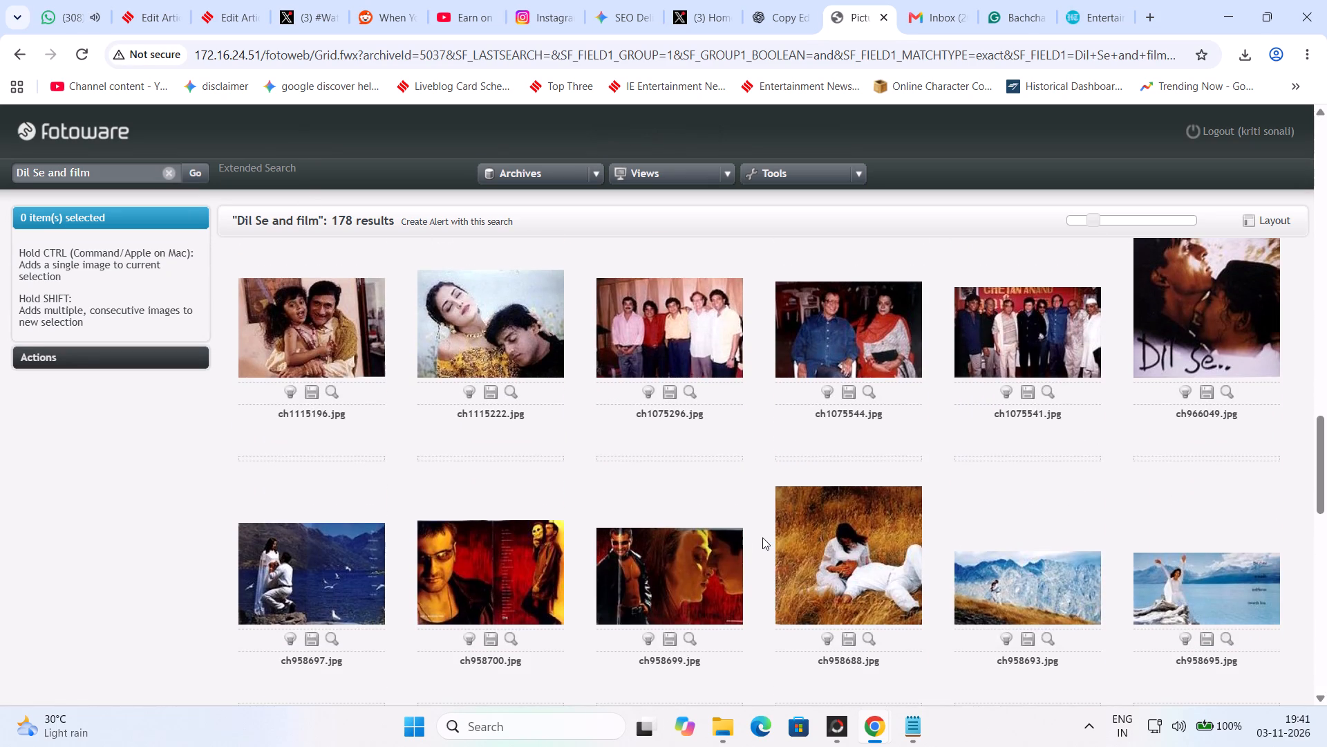
scroll(762, 537, "down", 4)
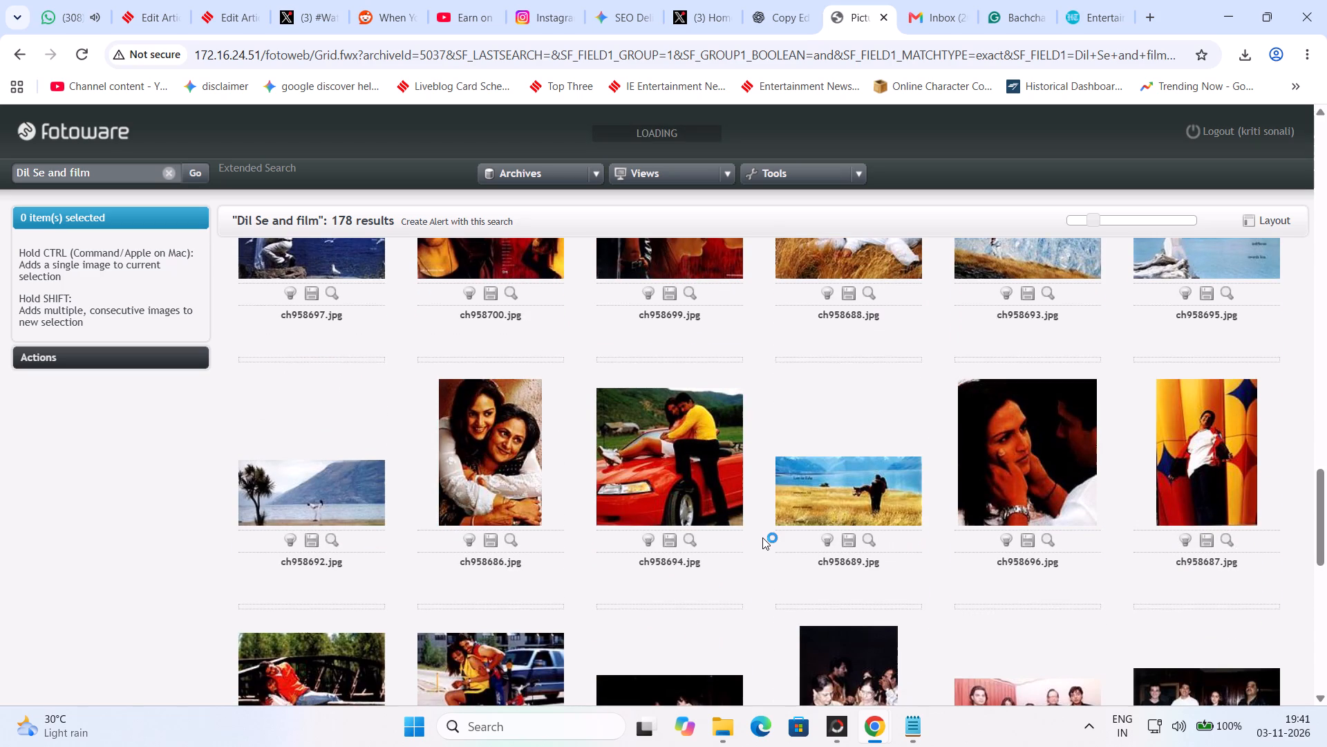
scroll(762, 537, "up", 4)
scroll(762, 537, "down", 9)
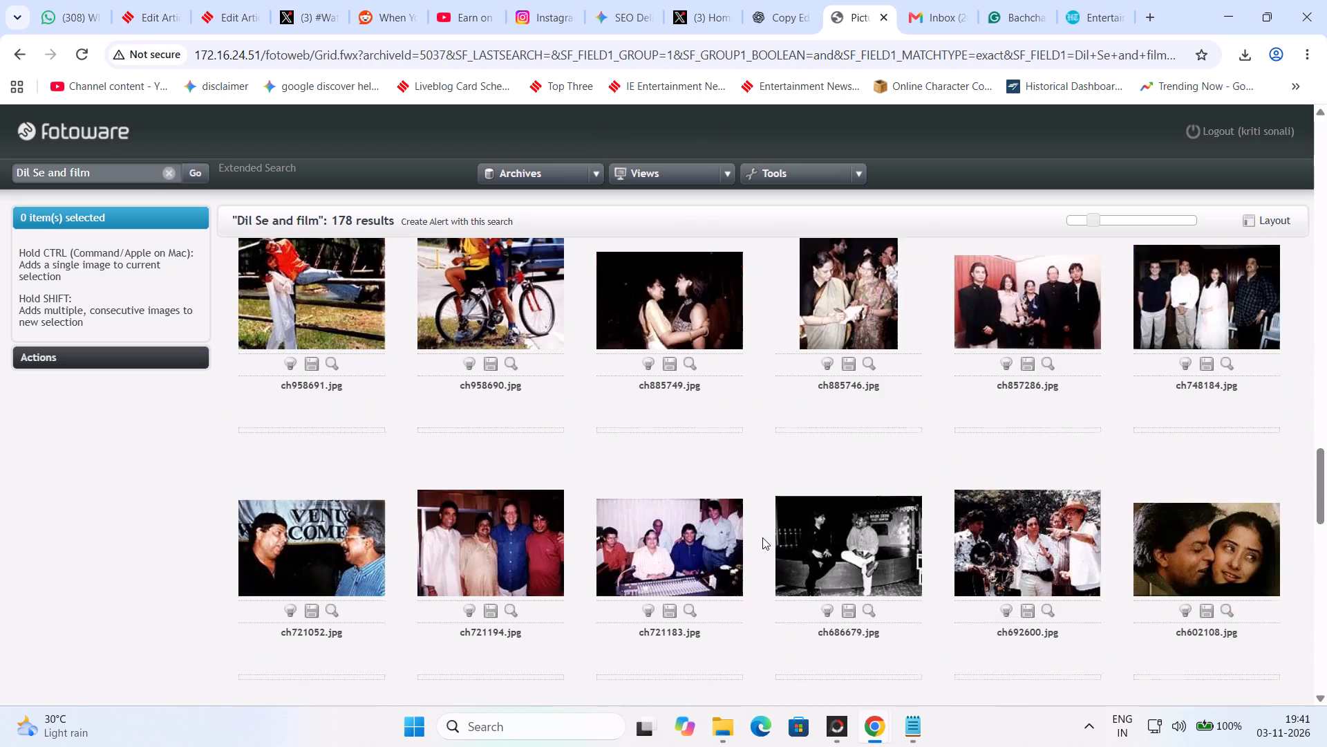
scroll(762, 537, "down", 6)
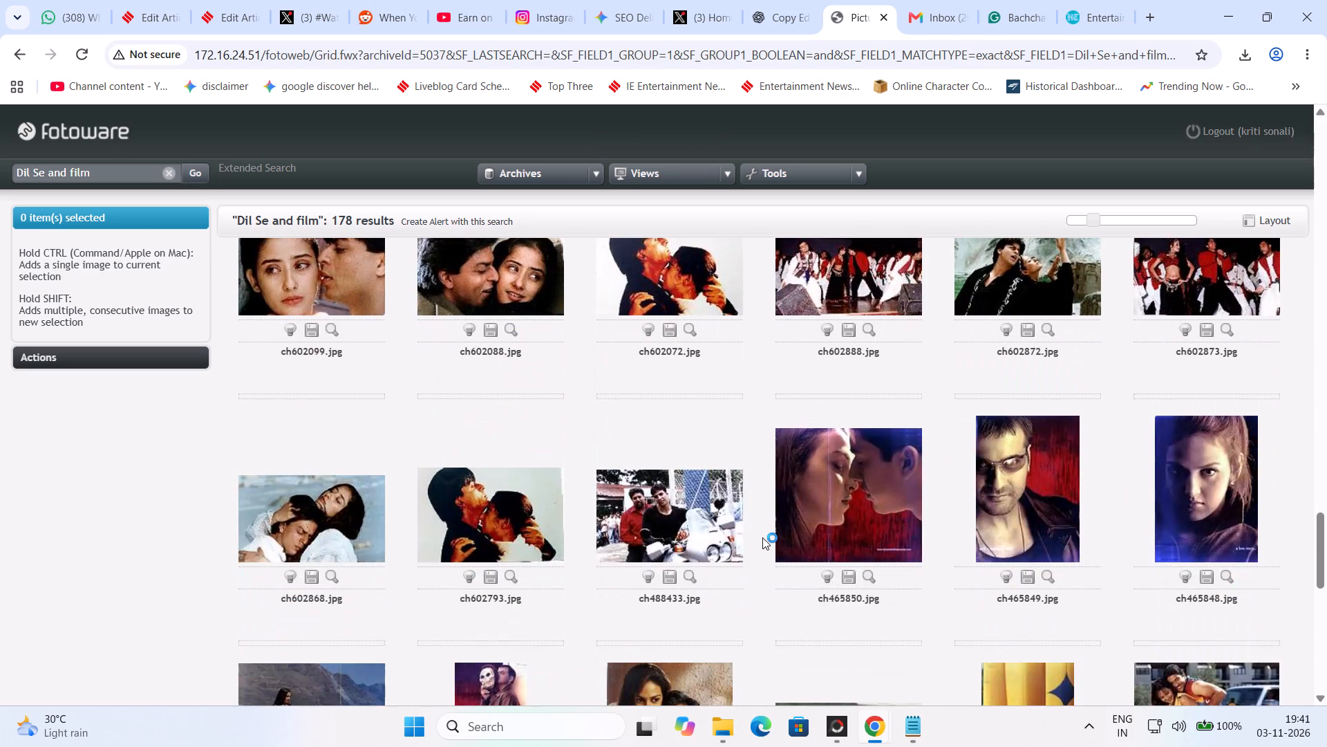
scroll(762, 537, "down", 6)
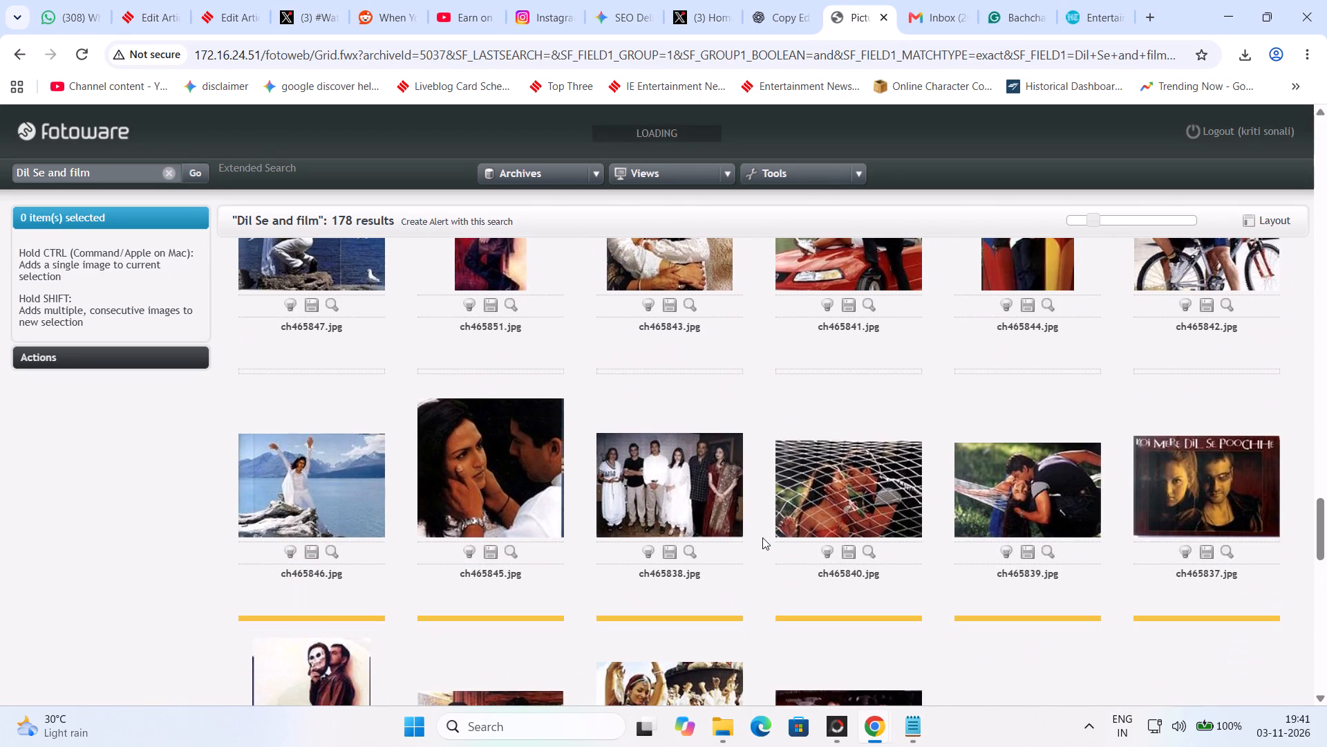
scroll(762, 537, "down", 2)
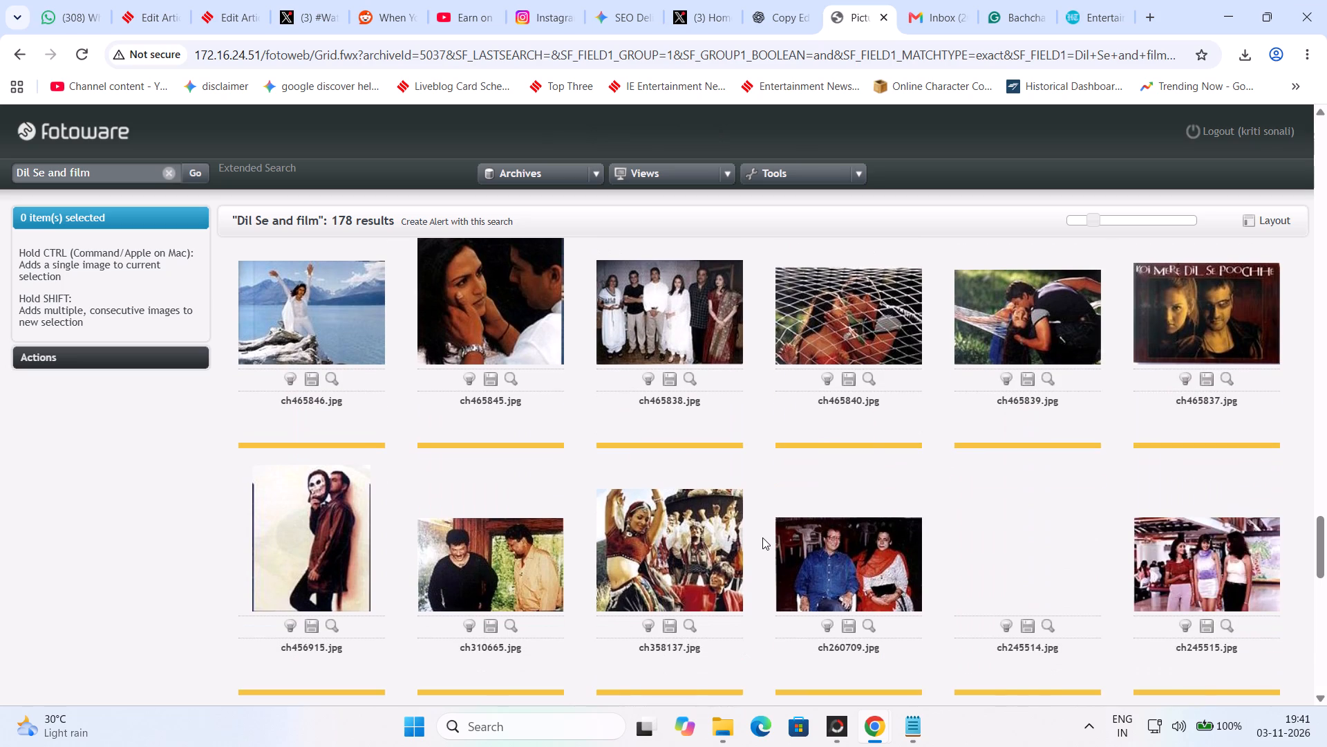
scroll(762, 537, "down", 4)
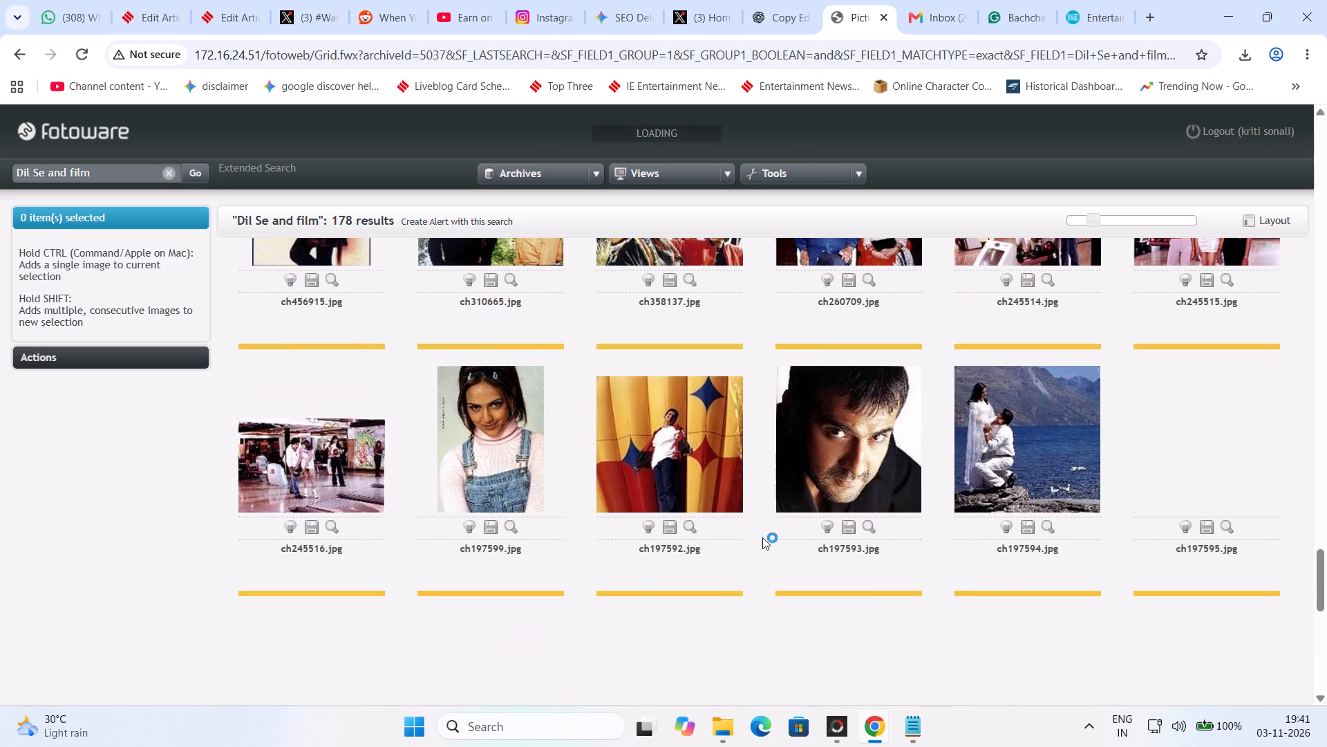
scroll(762, 537, "down", 3)
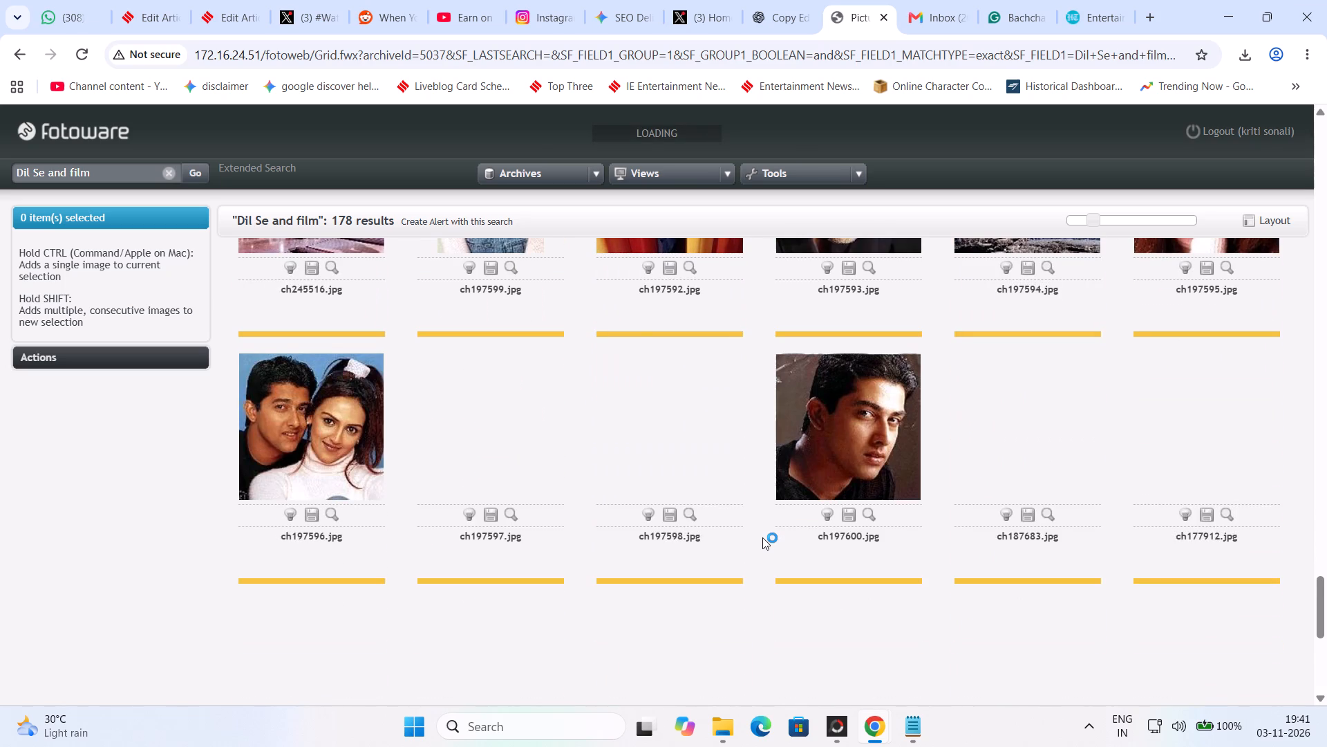
scroll(762, 537, "up", 4)
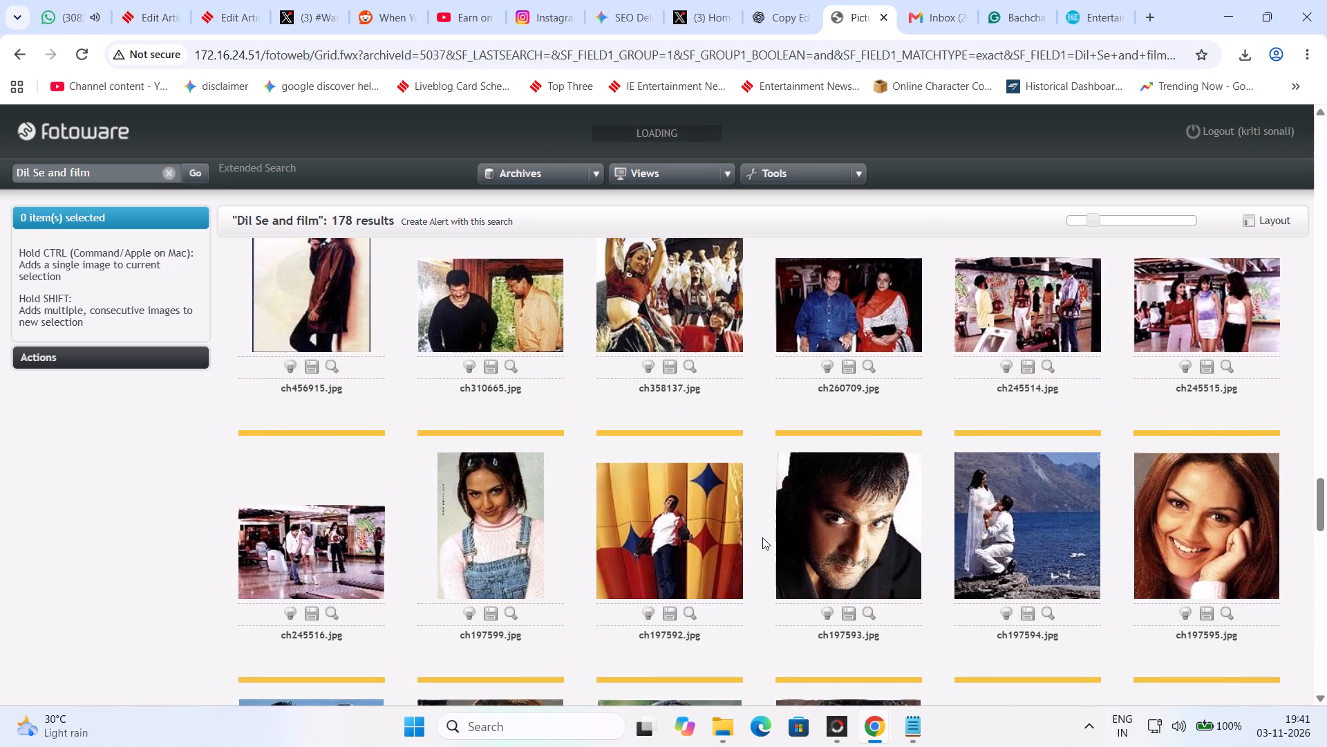
scroll(762, 537, "up", 9)
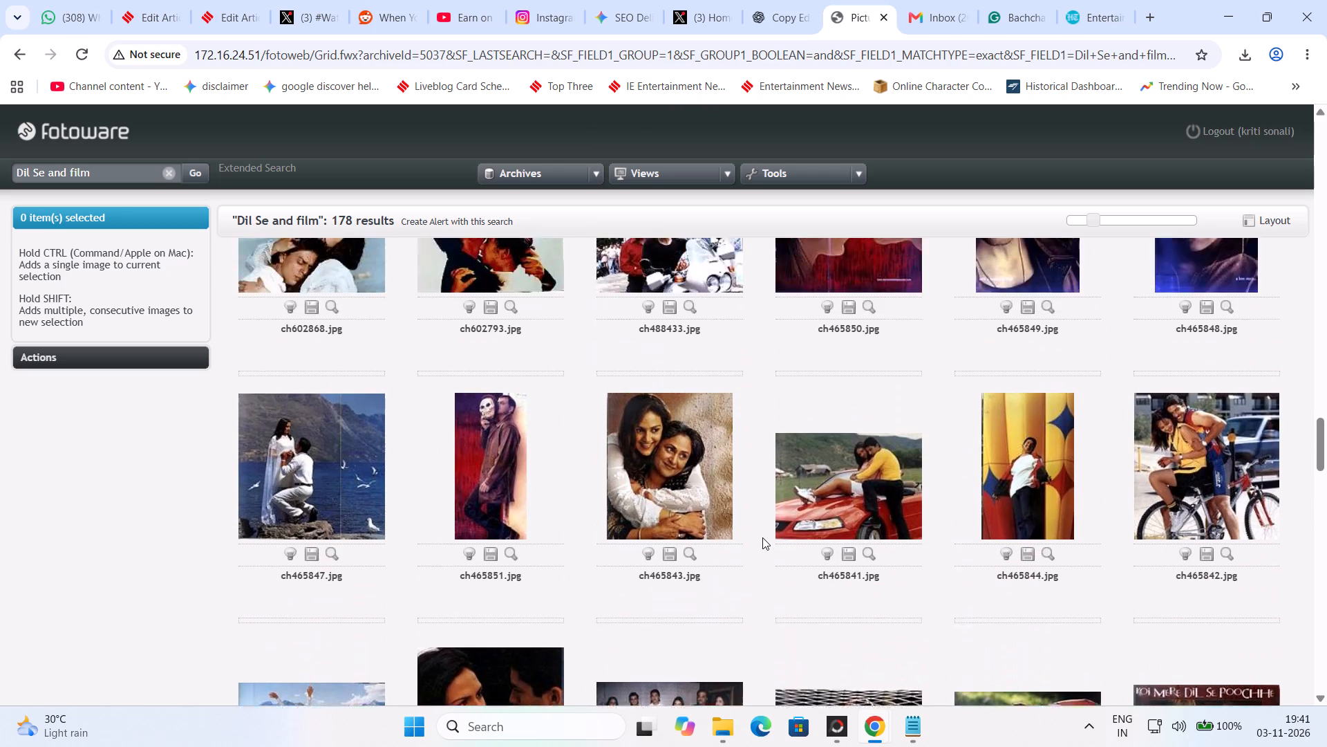
scroll(762, 537, "up", 5)
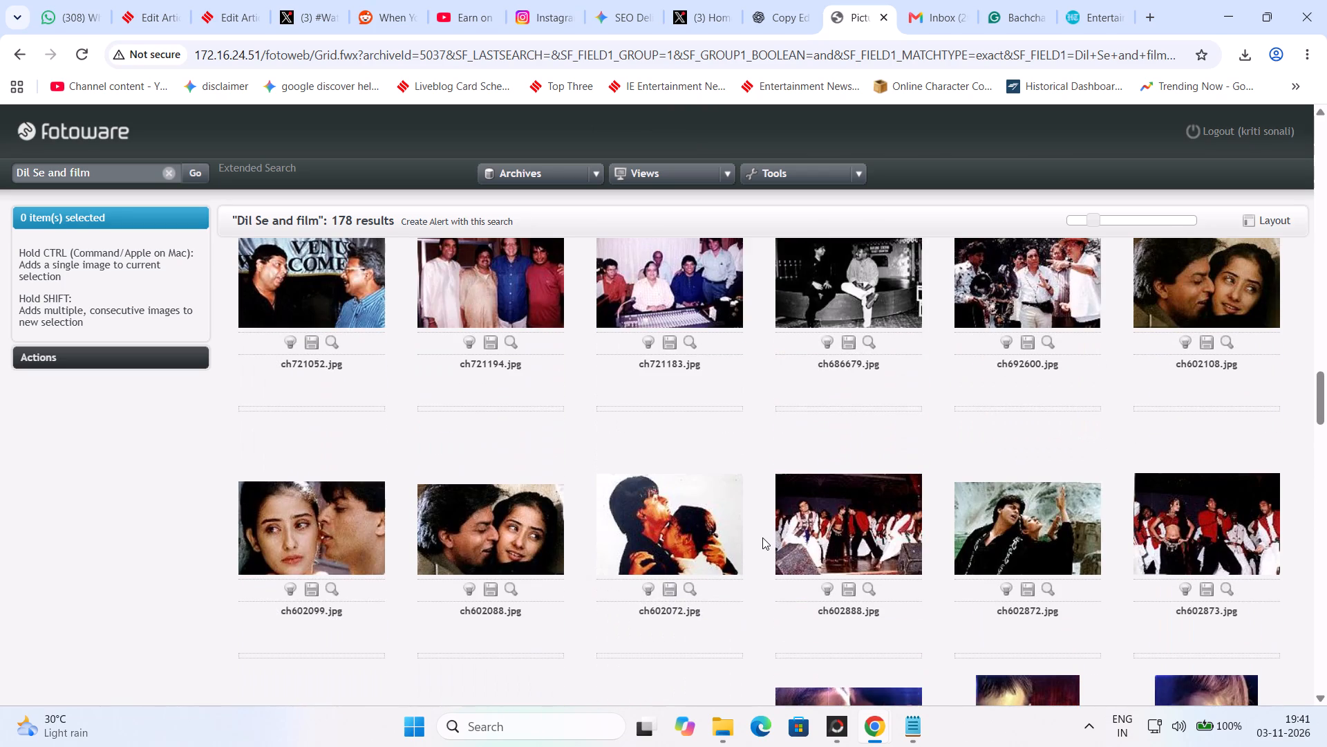
scroll(762, 537, "up", 2)
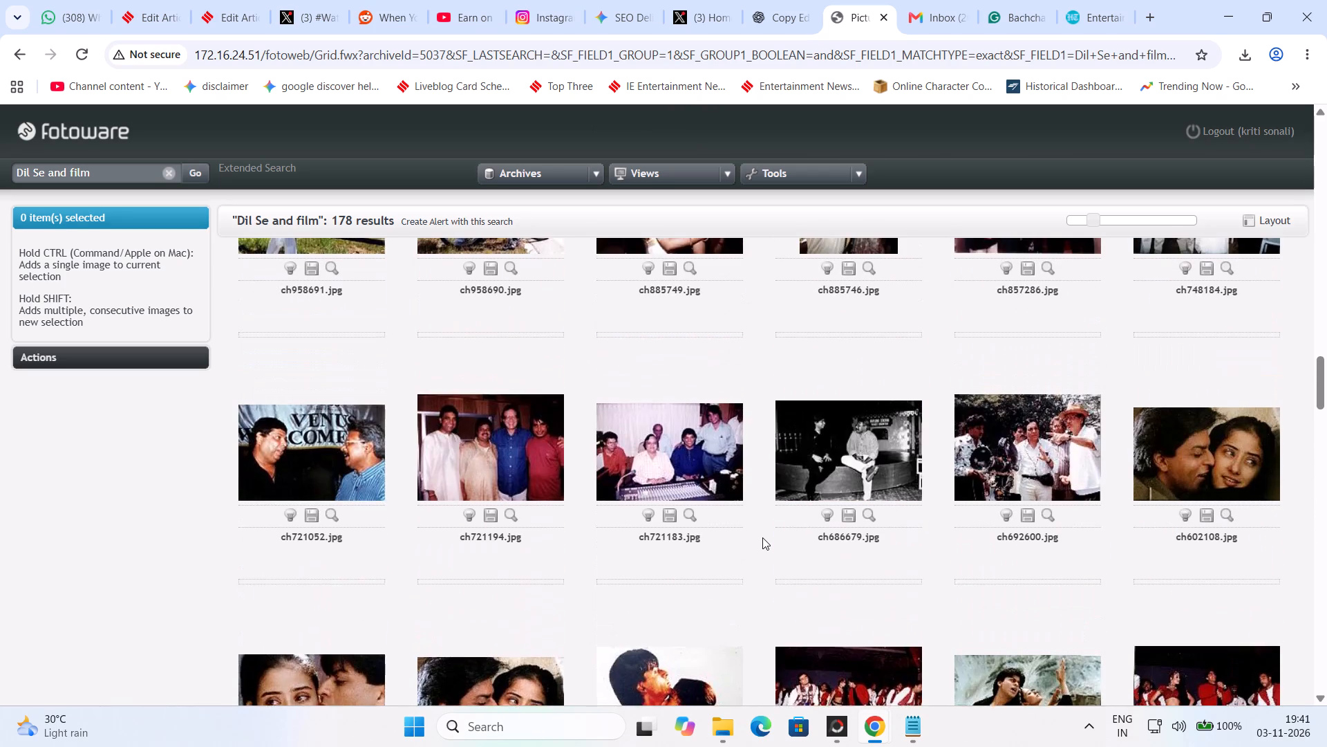
scroll(762, 537, "down", 20)
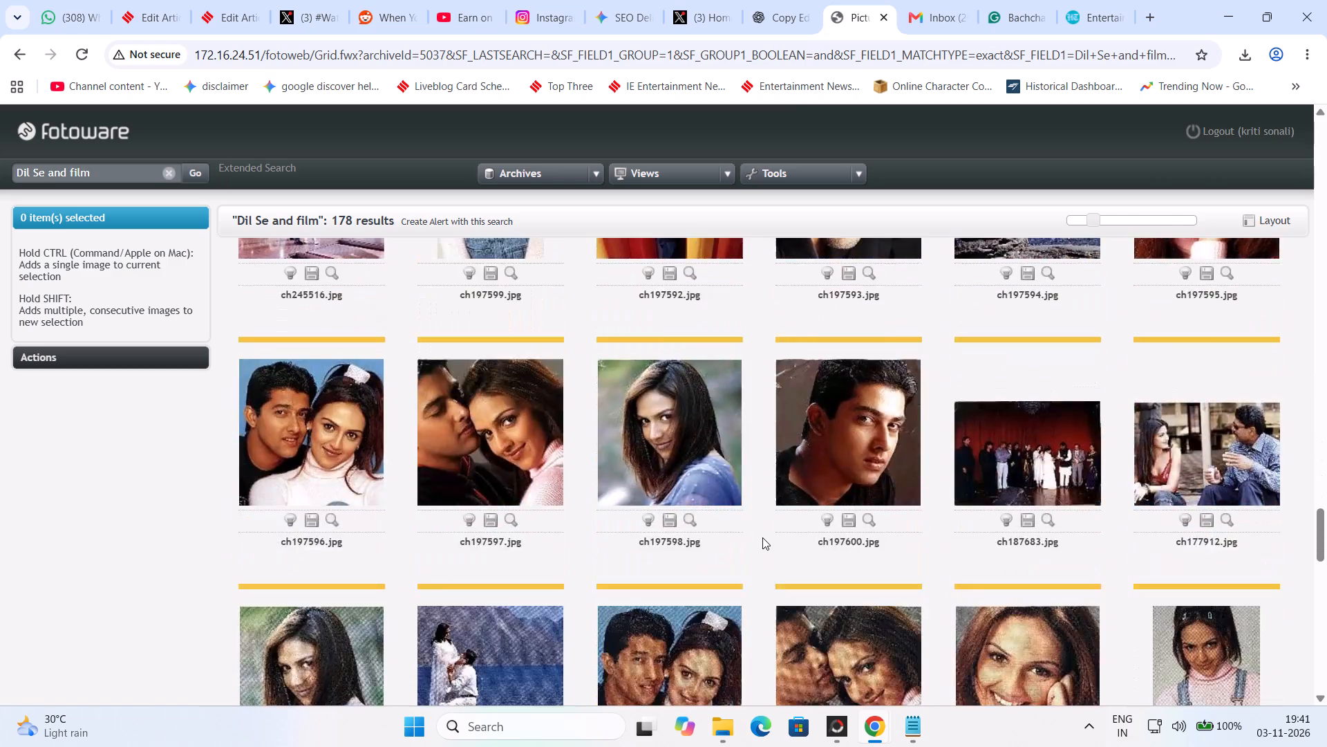
scroll(762, 537, "down", 13)
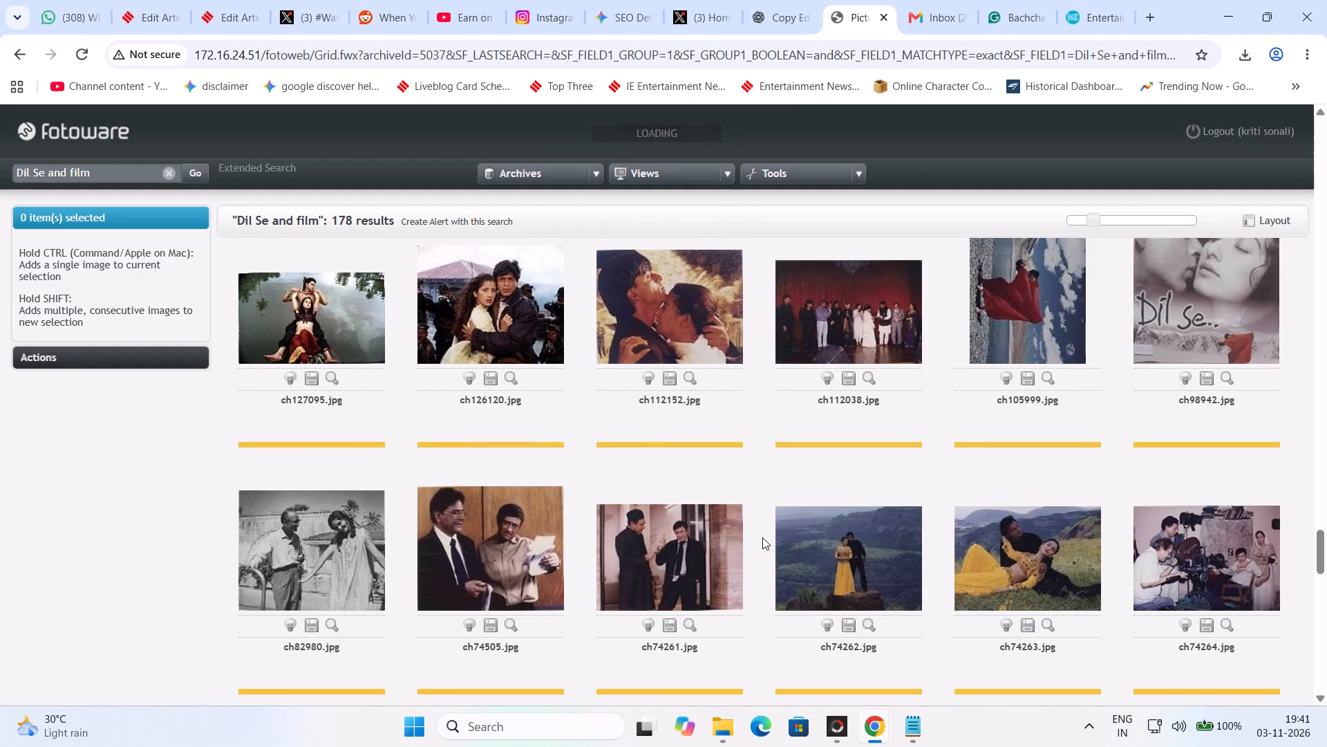
scroll(762, 537, "down", 3)
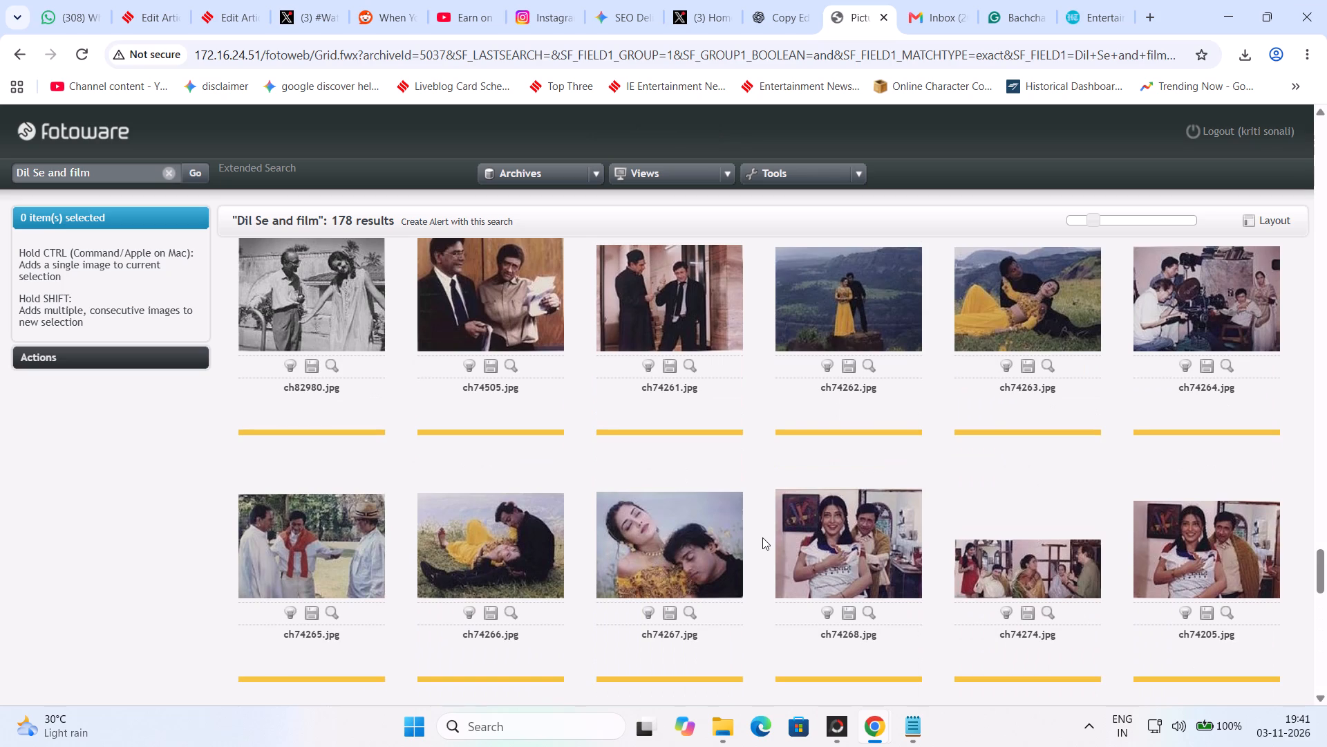
scroll(762, 537, "down", 7)
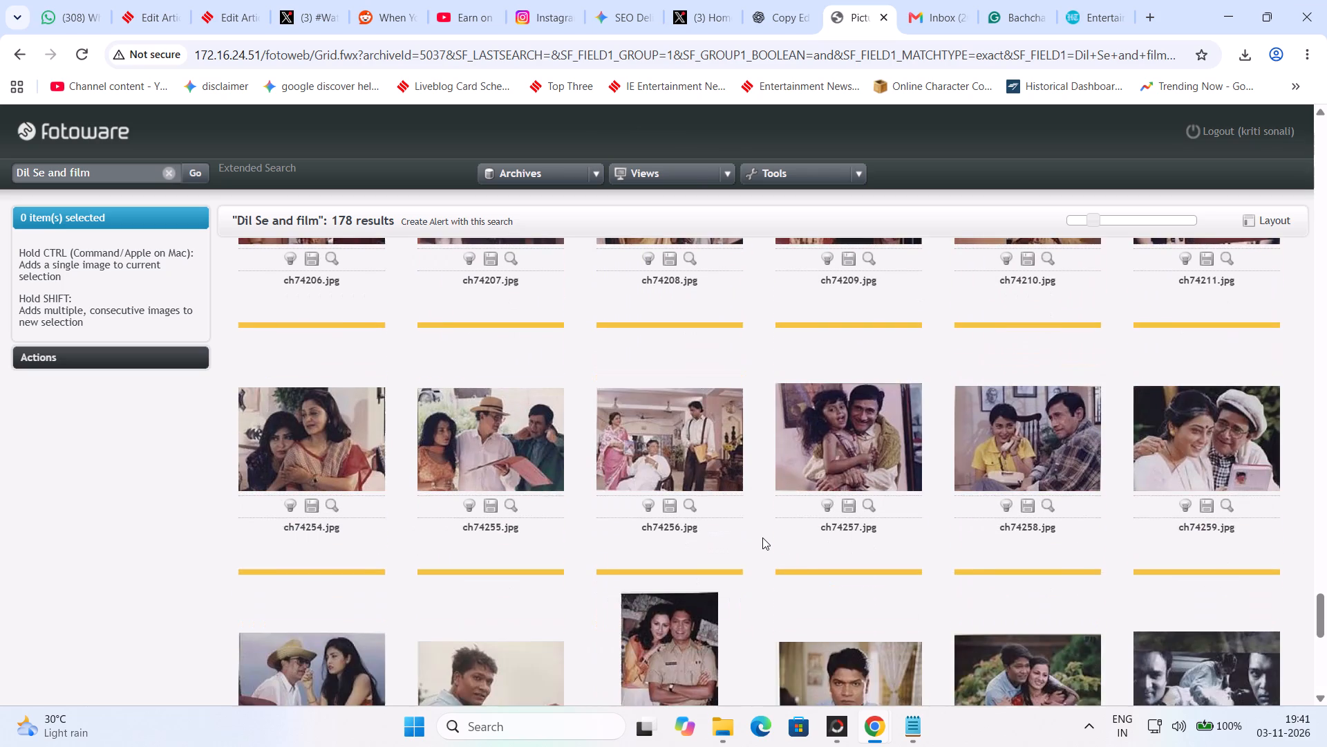
scroll(762, 537, "down", 6)
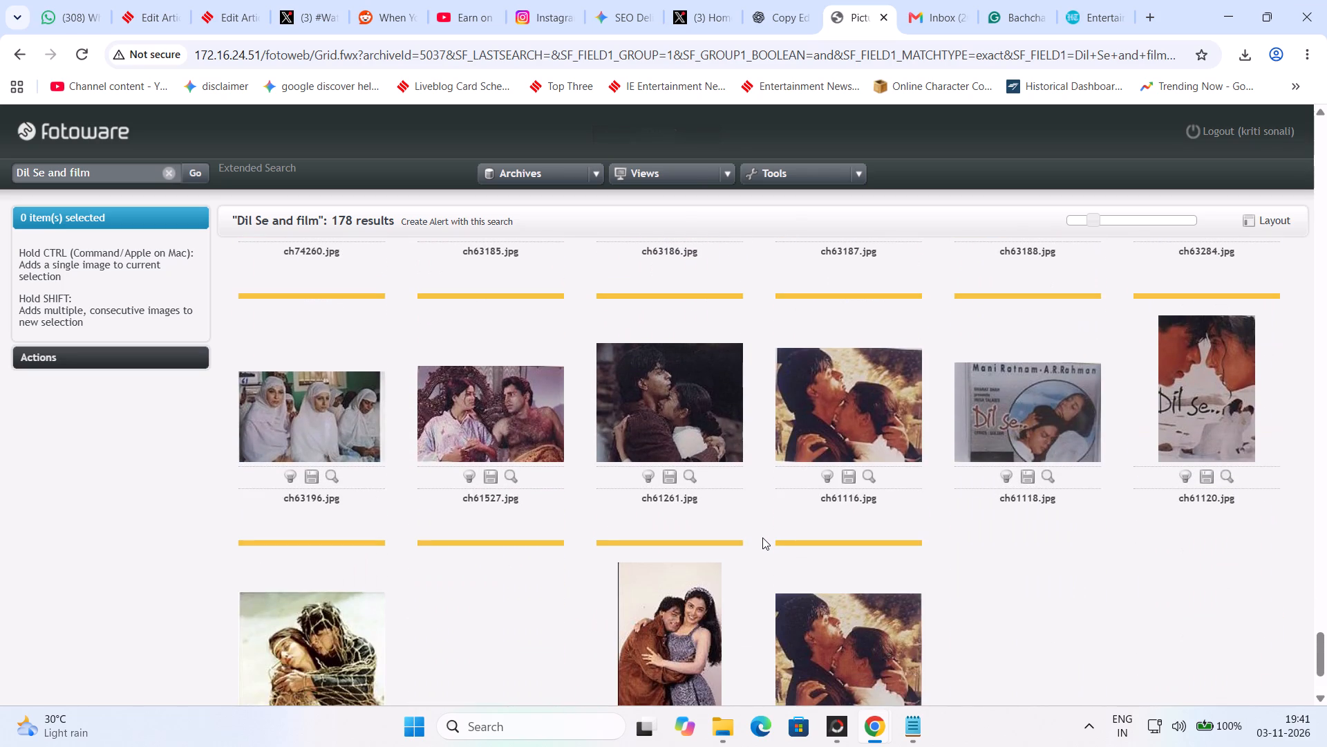
scroll(762, 537, "down", 3)
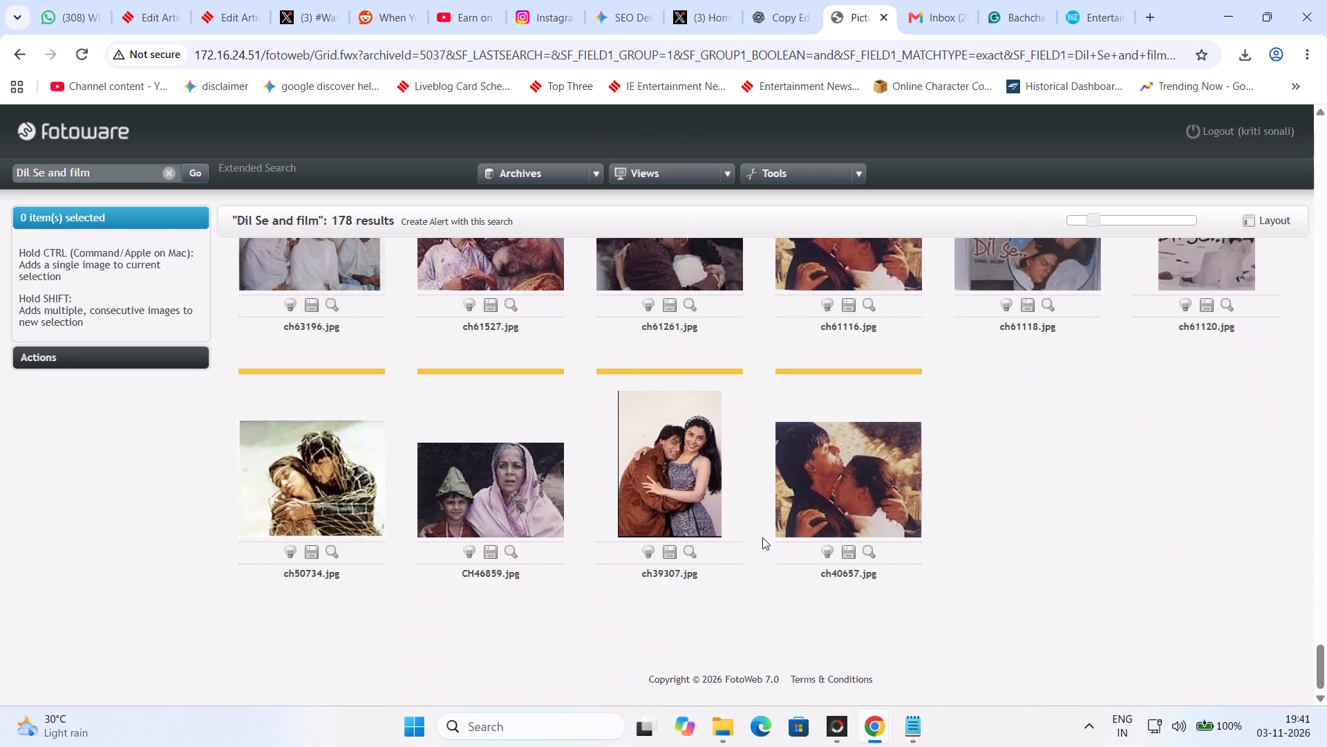
scroll(815, 508, "up", 3)
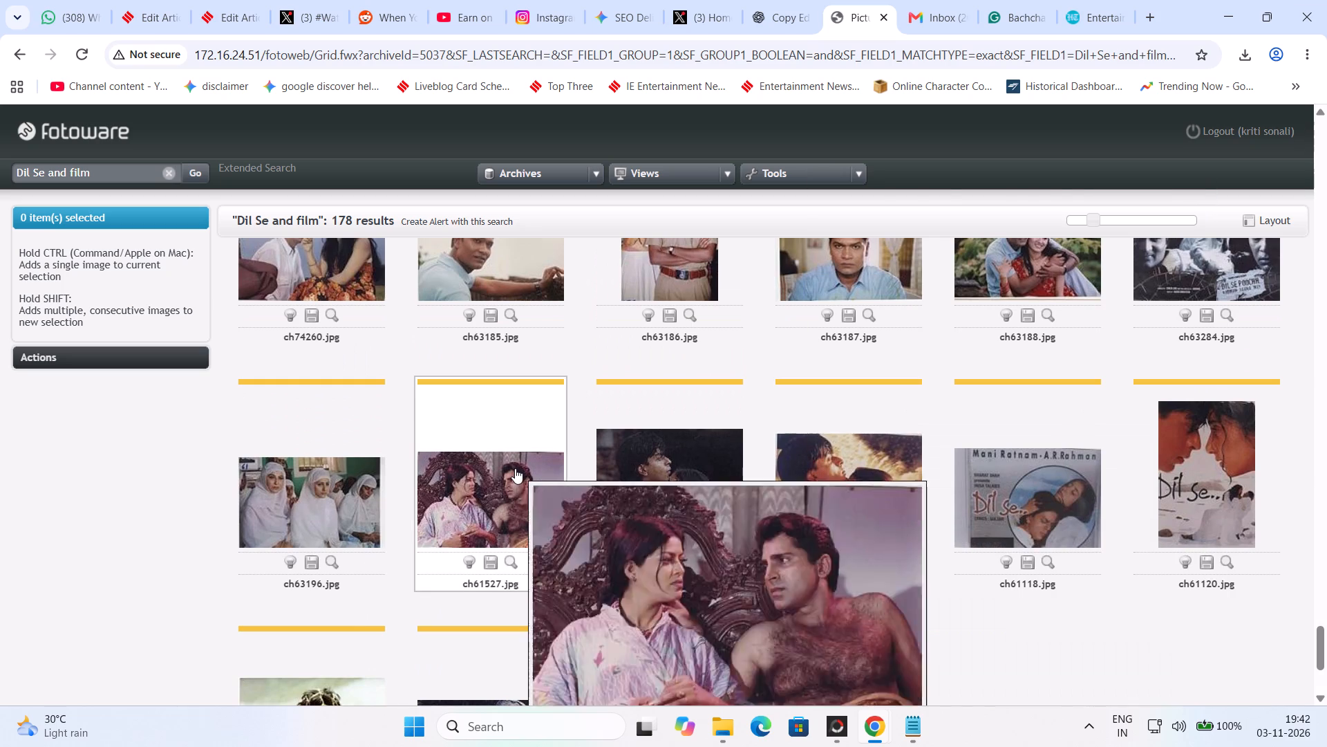
scroll(491, 478, "up", 5)
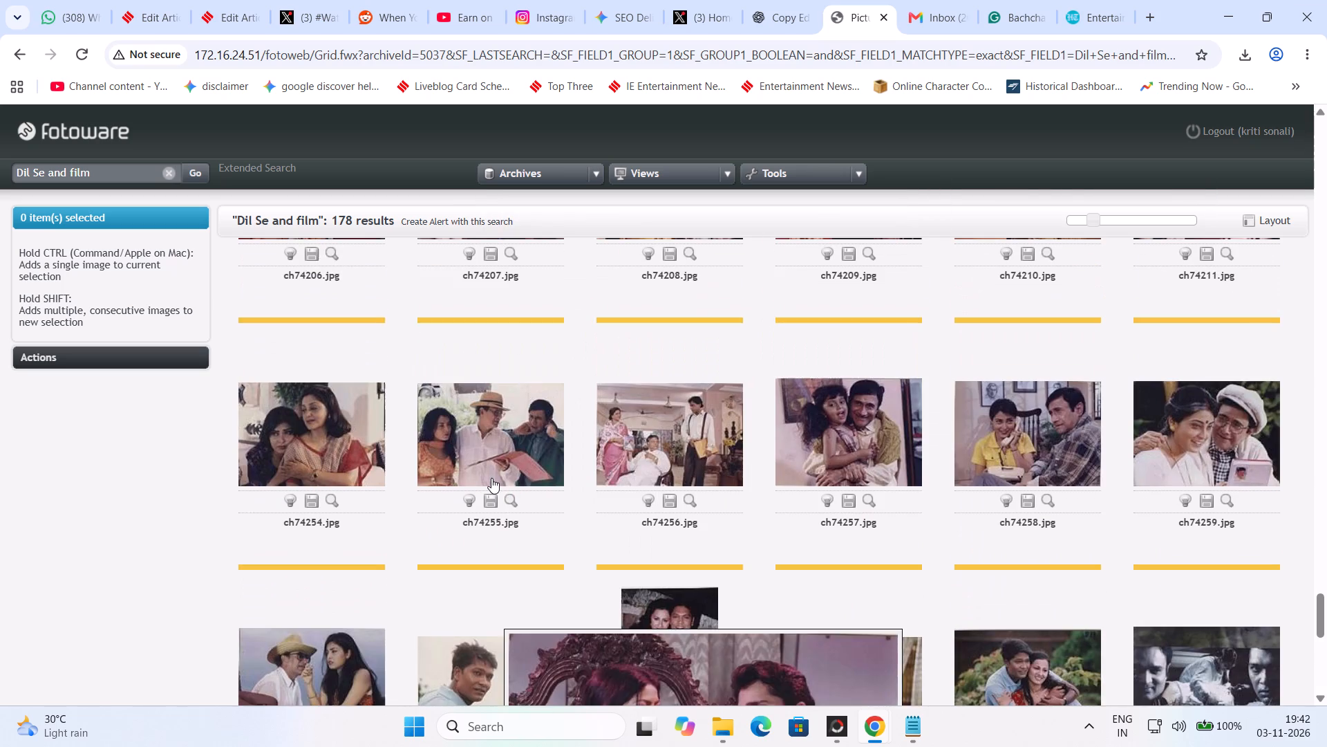
Download the Dil Se still of Manisha Koirala and Shah Rukh Khan, ch126120.jpg, from the search results to the Downloads folder.
scroll(494, 475, "up", 3)
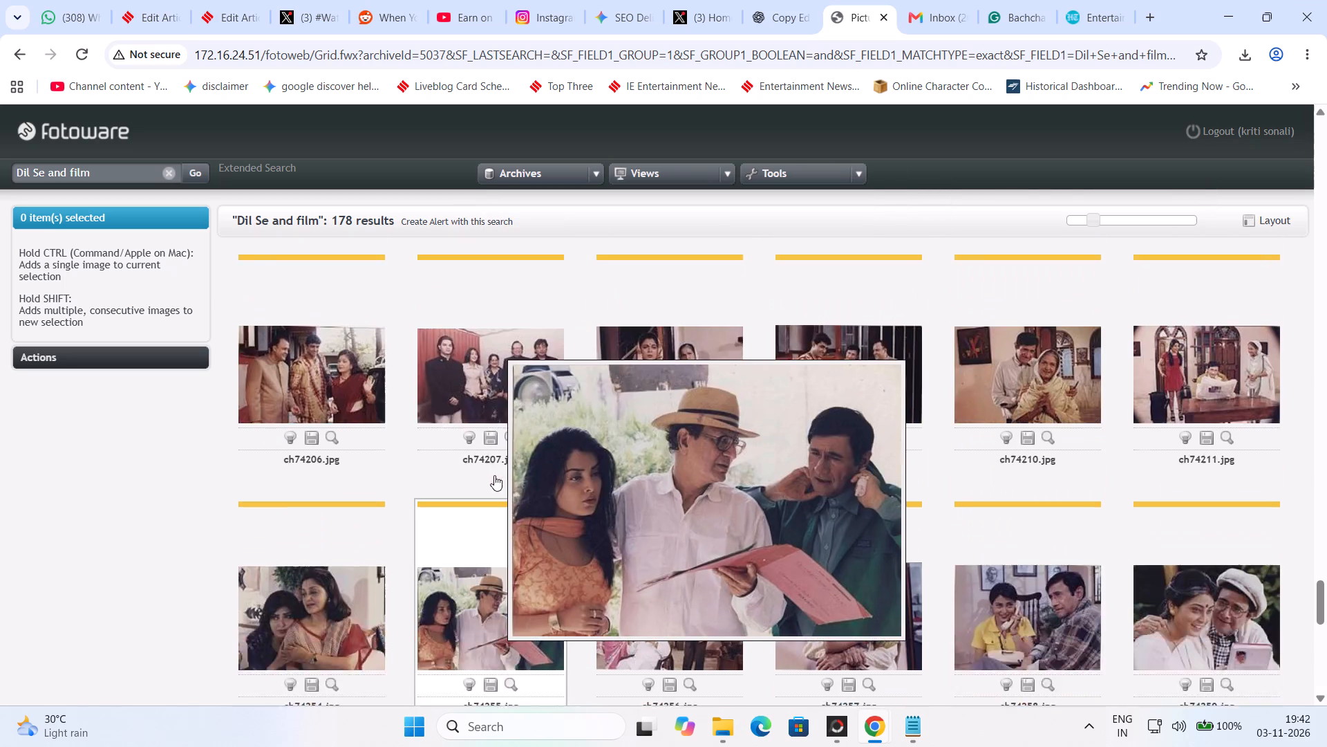
scroll(494, 475, "up", 8)
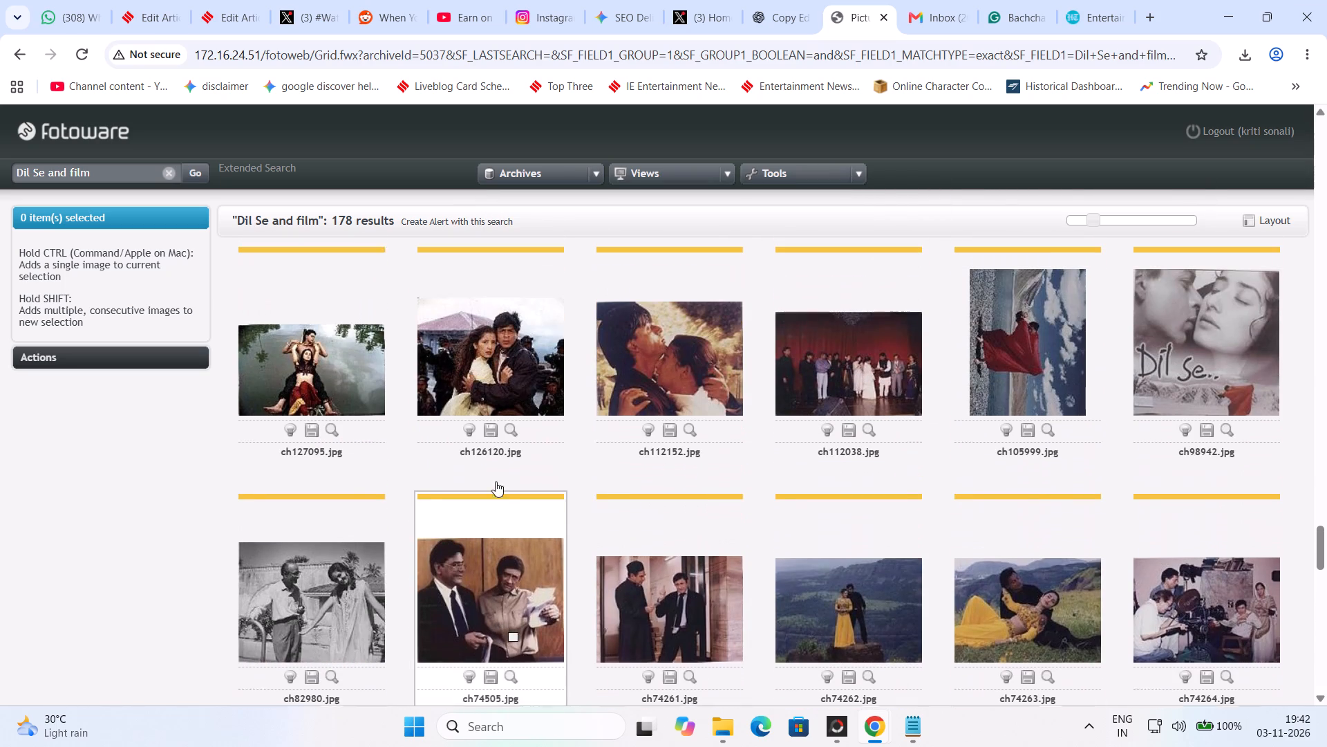
scroll(496, 481, "up", 2)
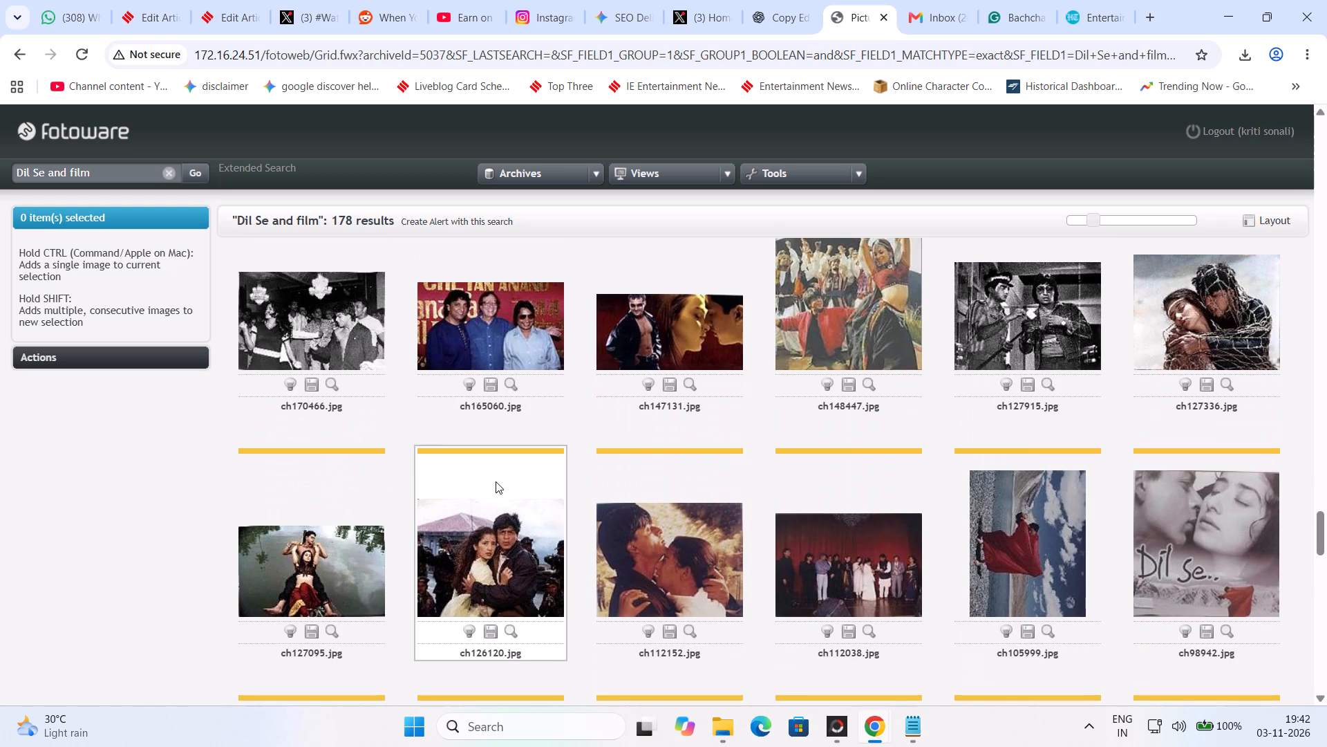
left_click(502, 566)
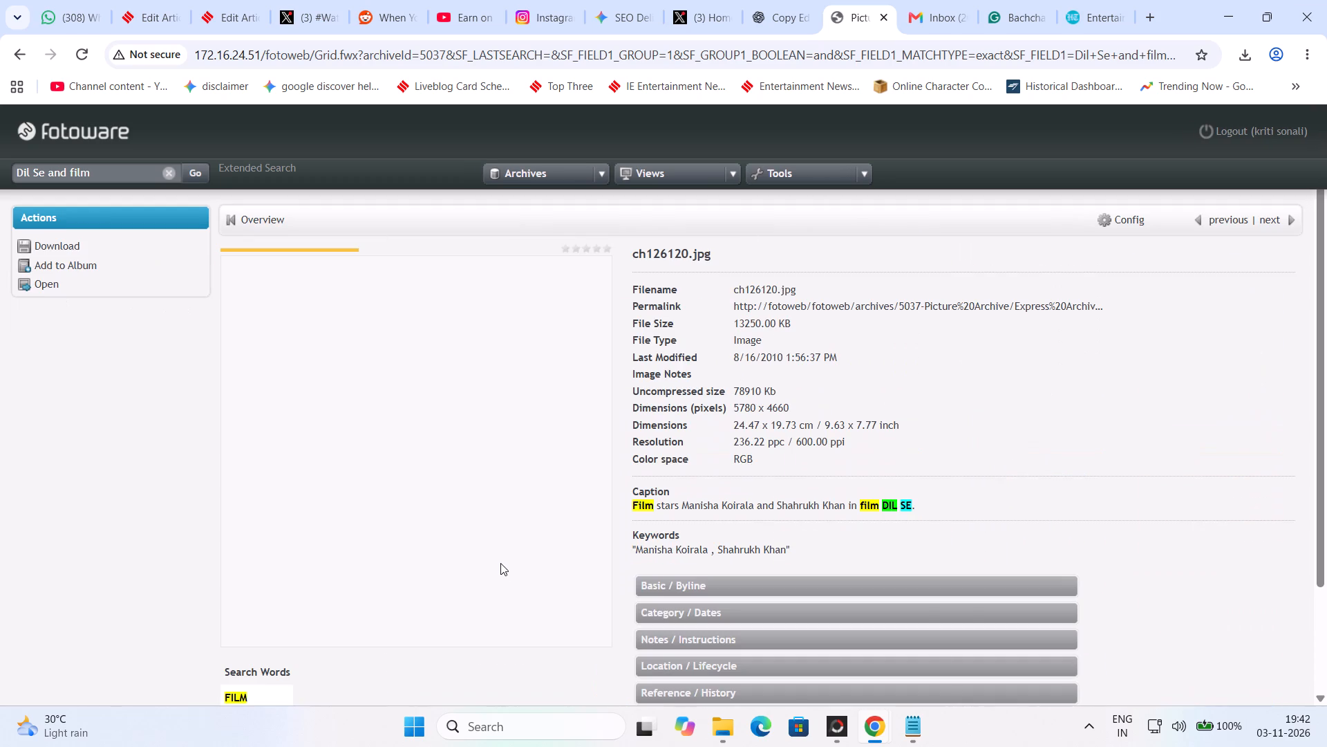
left_click(95, 248)
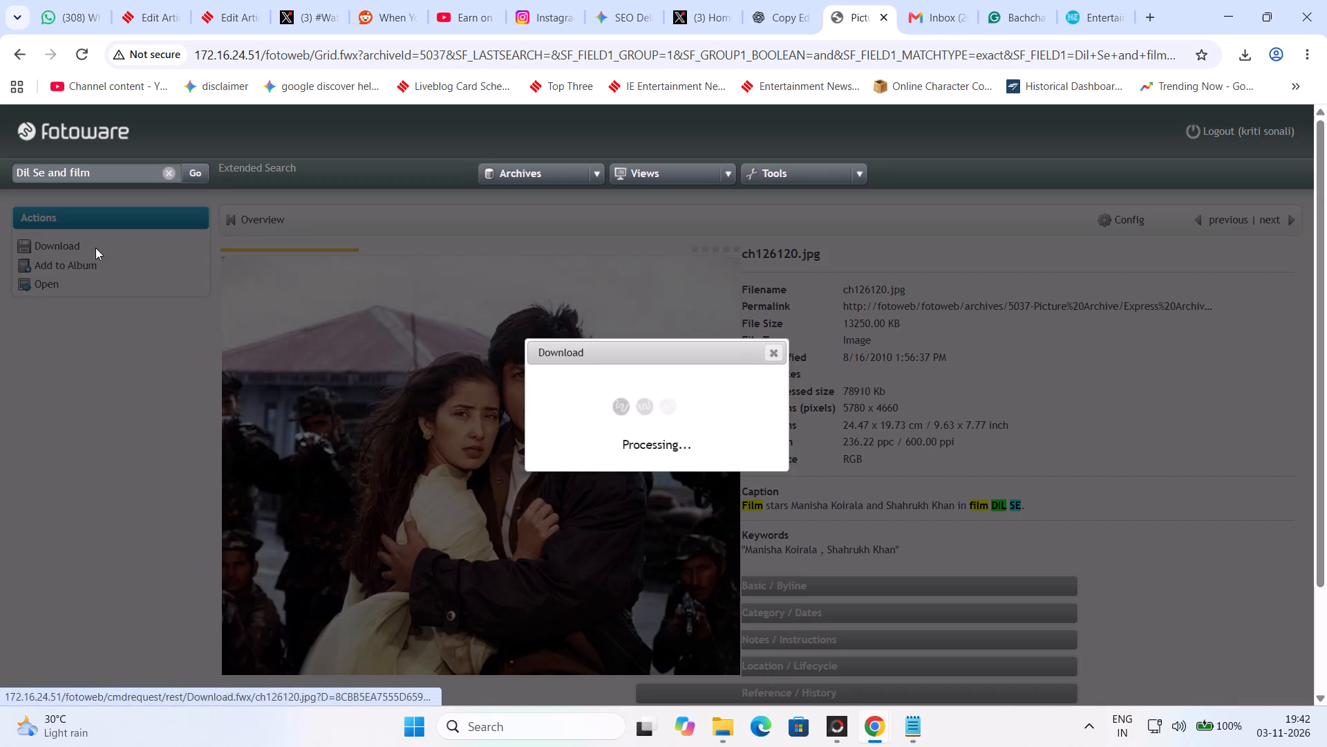
left_click(691, 437)
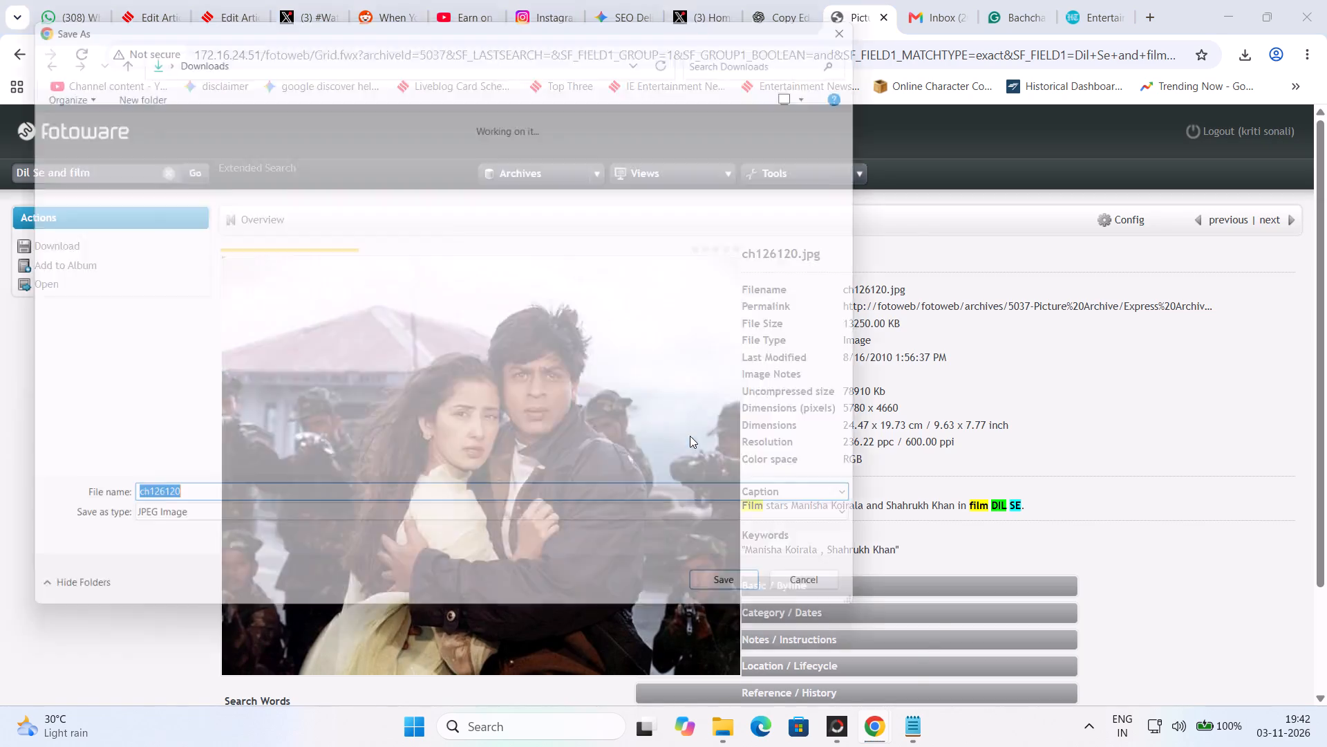
left_click(771, 603)
Switch to PhotoScape X, close the open Rajinikanth image and set up a collage with two equal side-by-side cells.
left_click(845, 730)
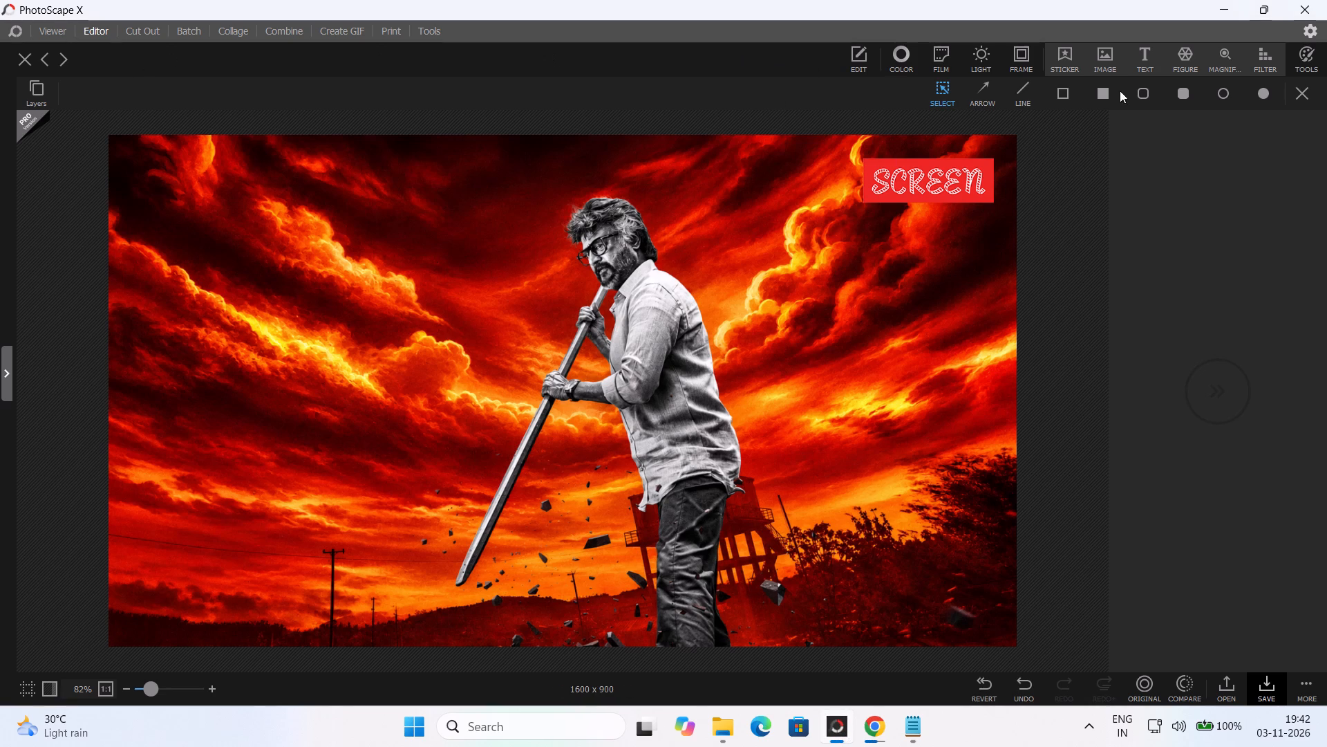
left_click(21, 55)
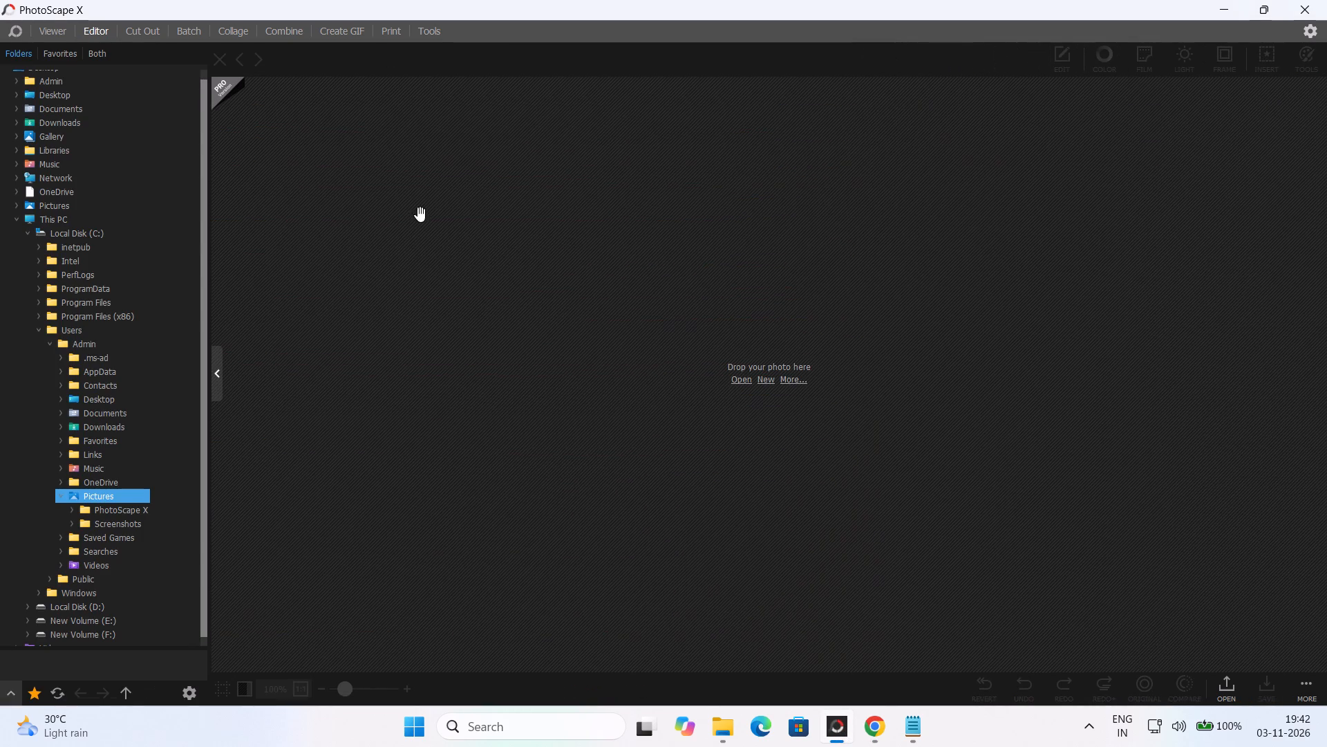
left_click(218, 31)
scroll(1250, 362, "down", 3)
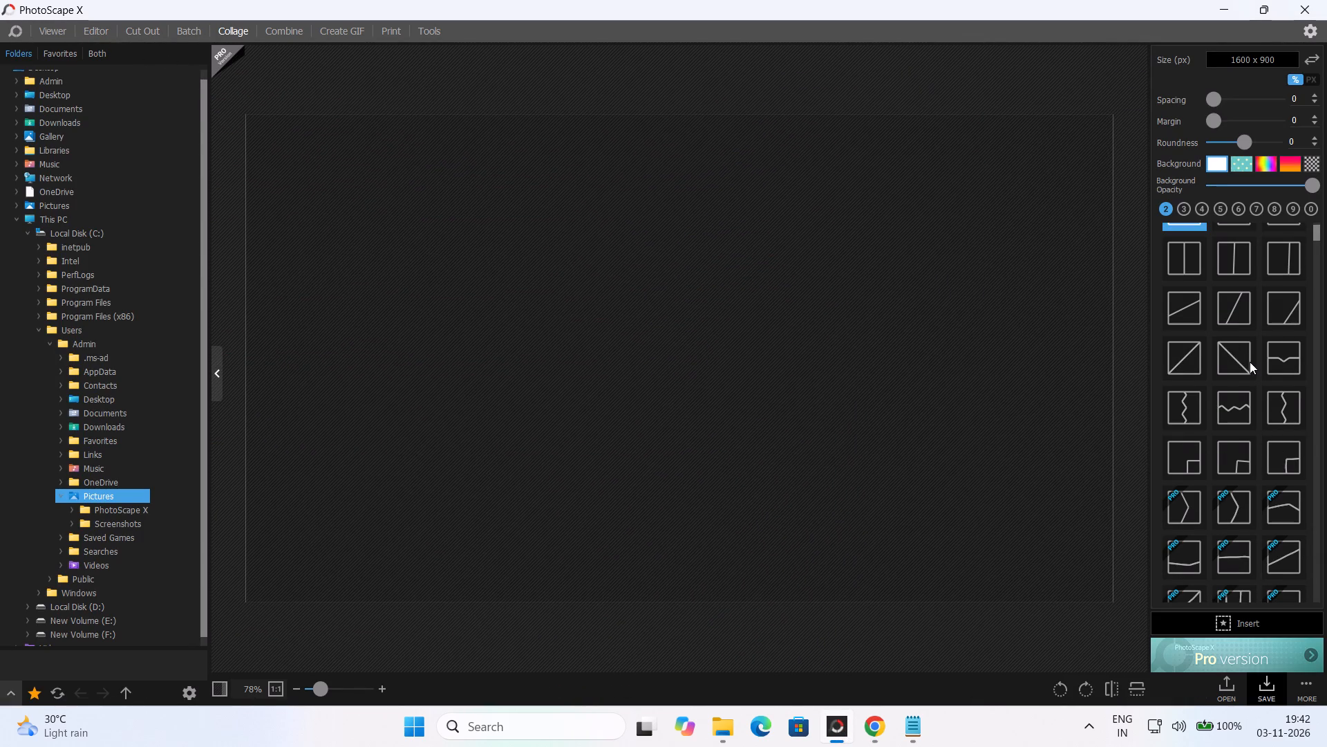
scroll(1250, 362, "down", 1)
scroll(1249, 361, "up", 3)
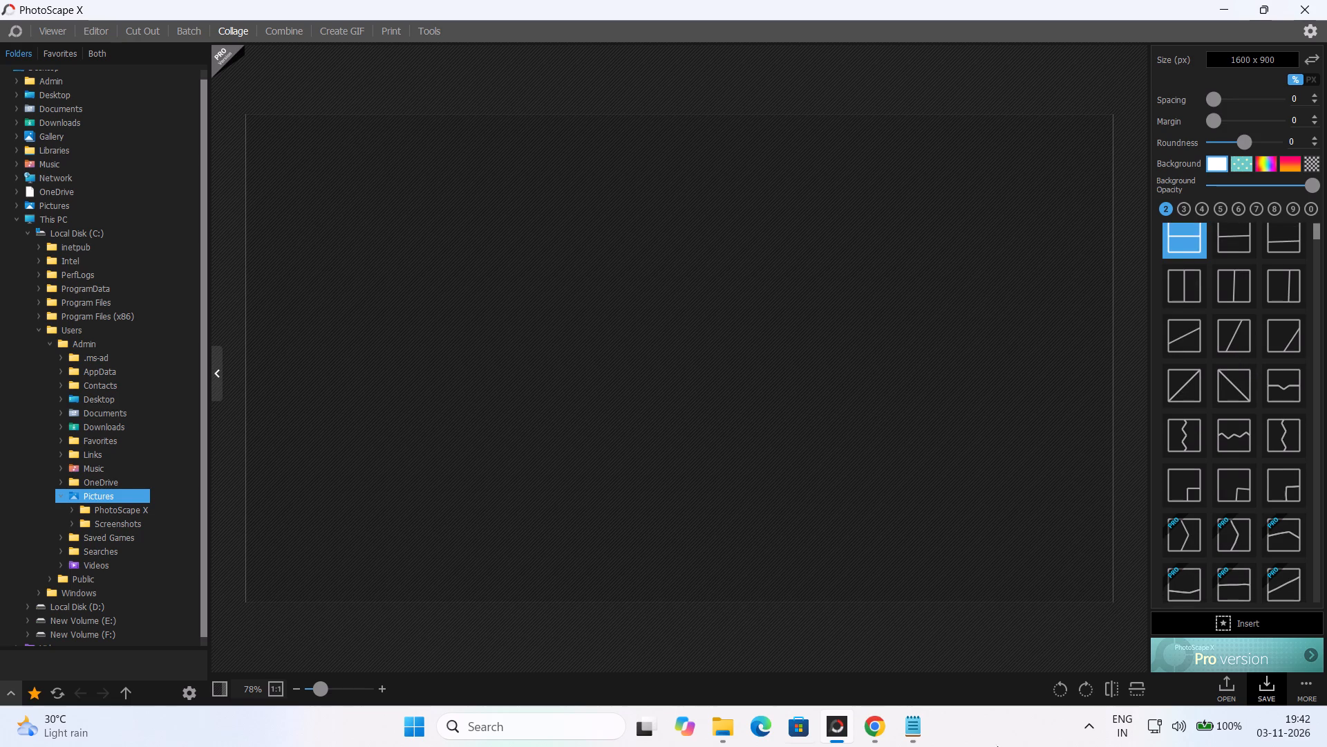
left_click(1183, 285)
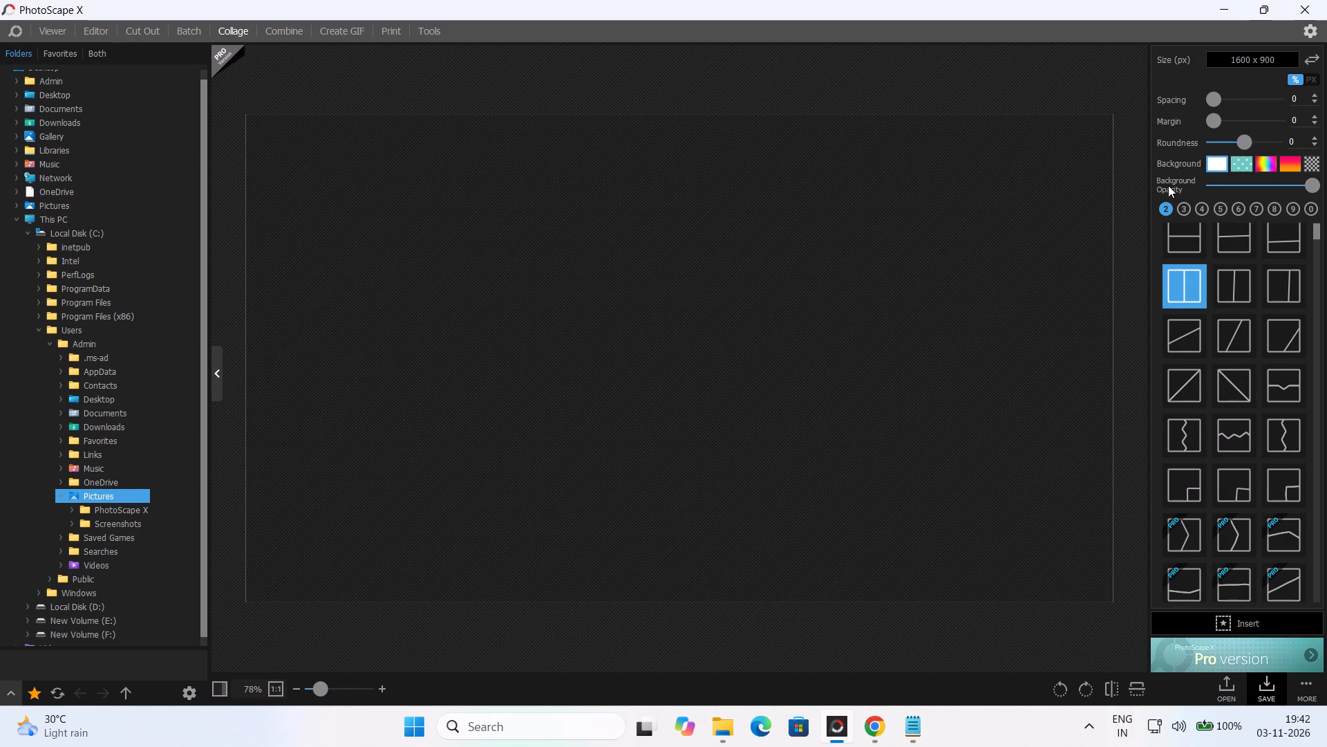
Fill the collage from the Downloads folder, with portrait ch98287 in the left cell and film still ch126120 in the right cell.
left_click(547, 321)
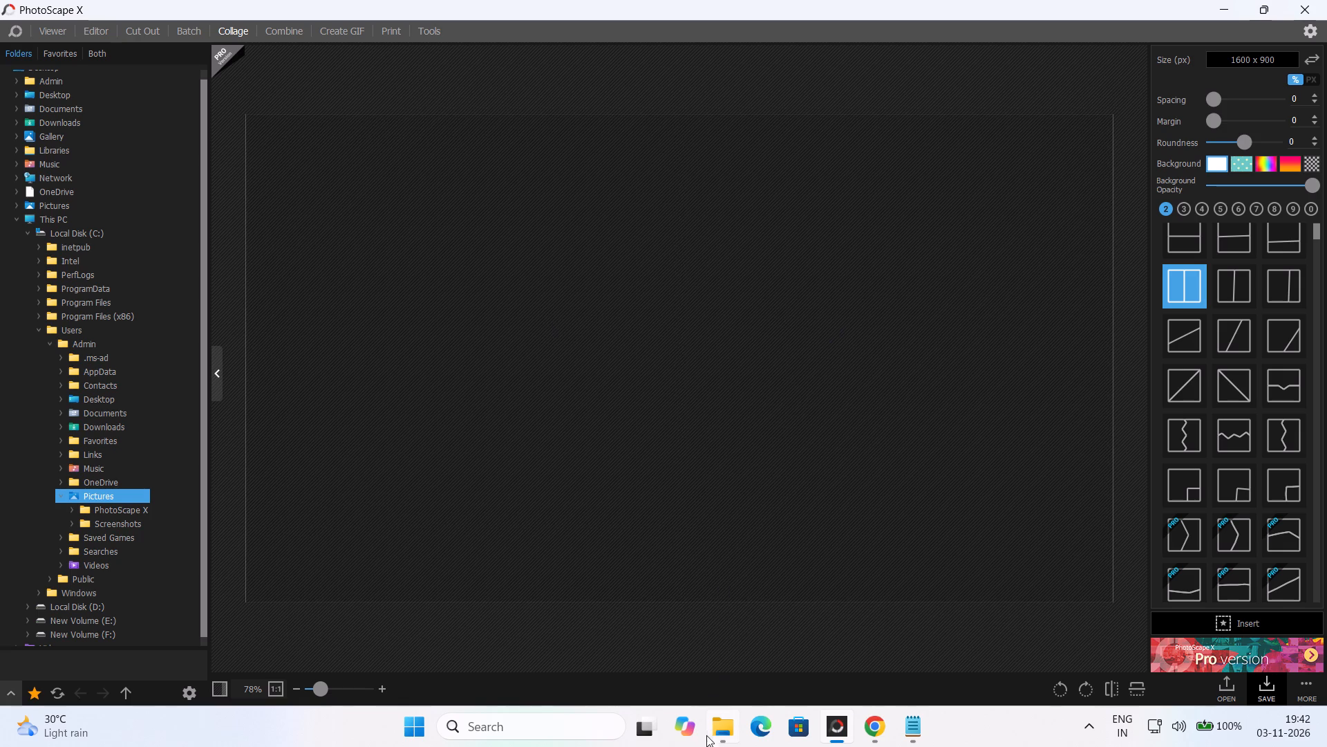
left_click(725, 735)
left_click(116, 275)
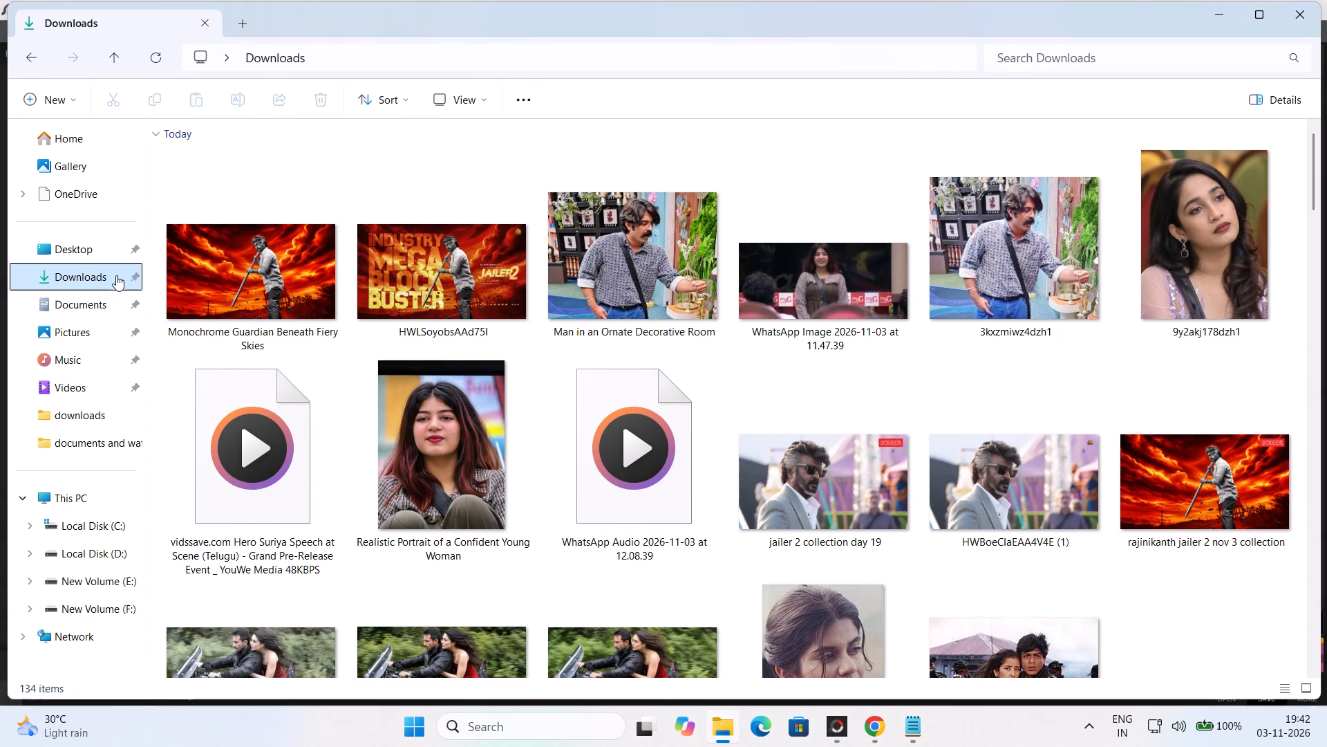
left_click_drag(508, 18, 963, 365)
left_click_drag(887, 588, 577, 378)
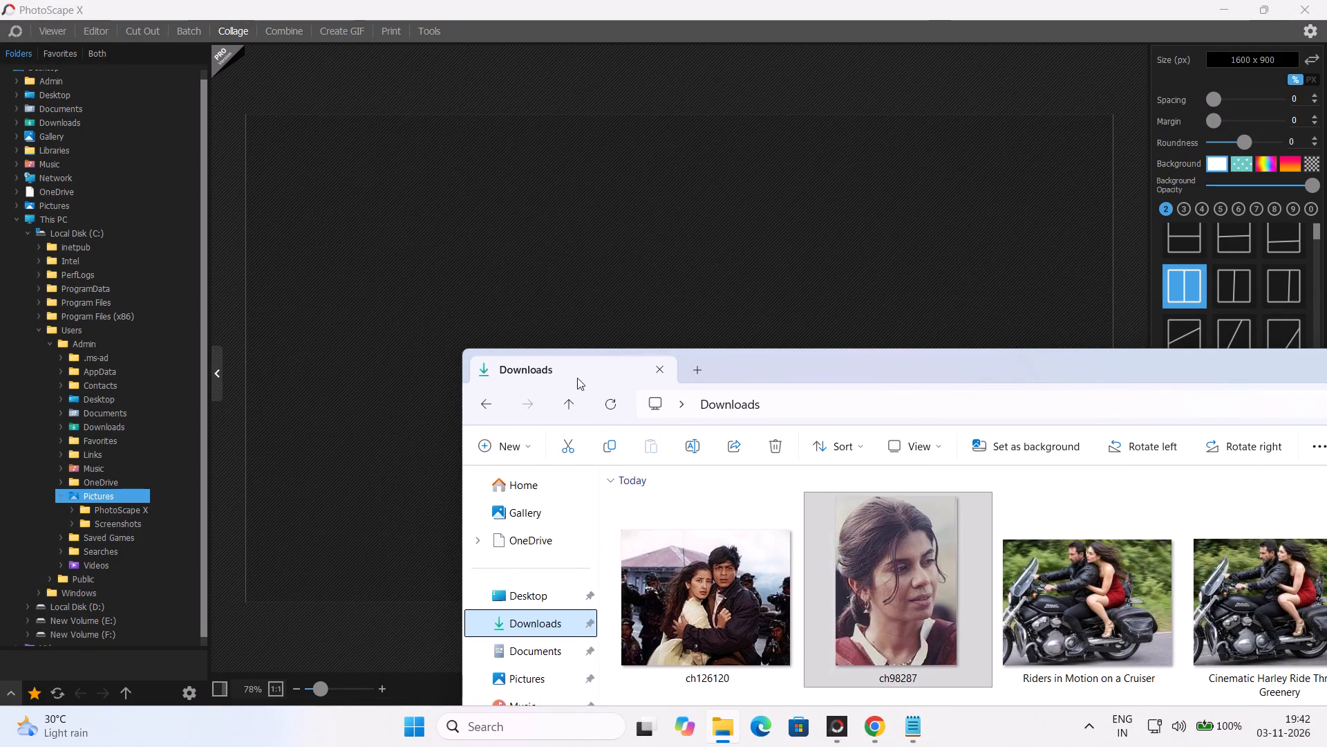
left_click_drag(577, 378, 359, 294)
left_click_drag(706, 608, 938, 253)
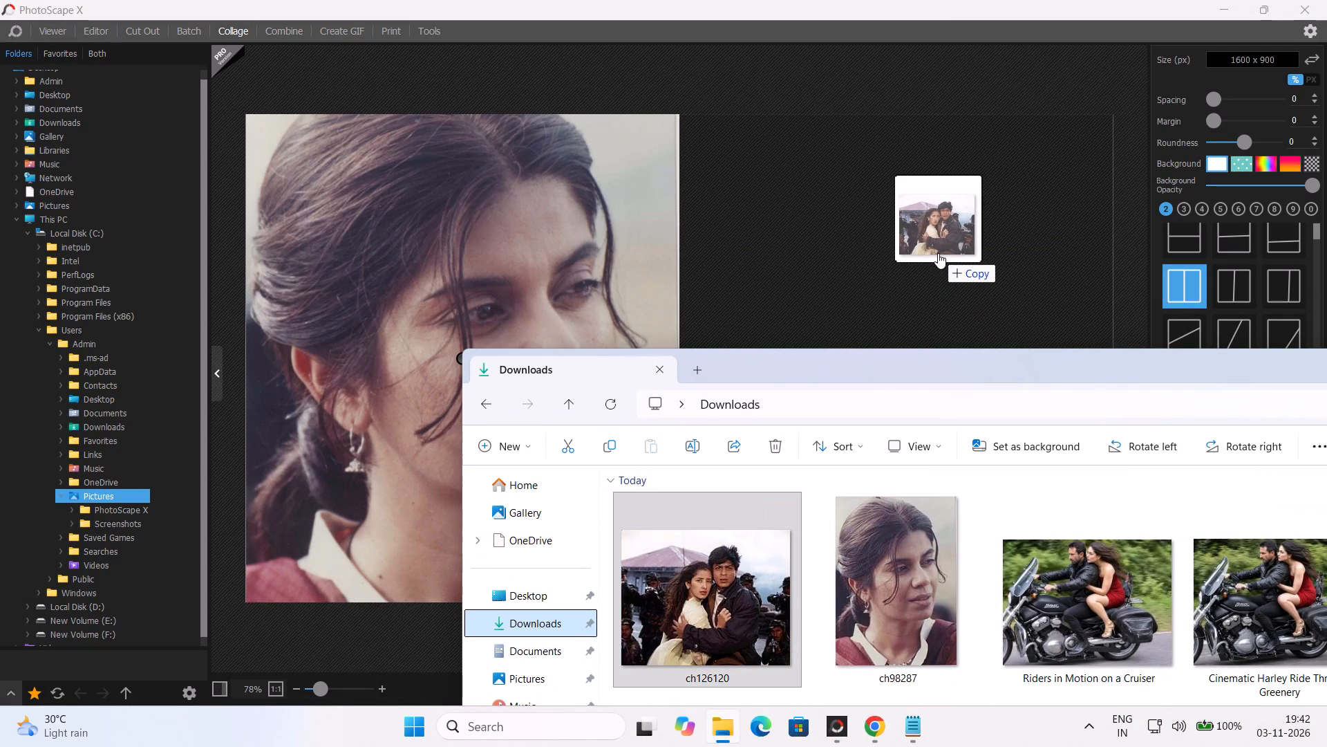
left_click(665, 86)
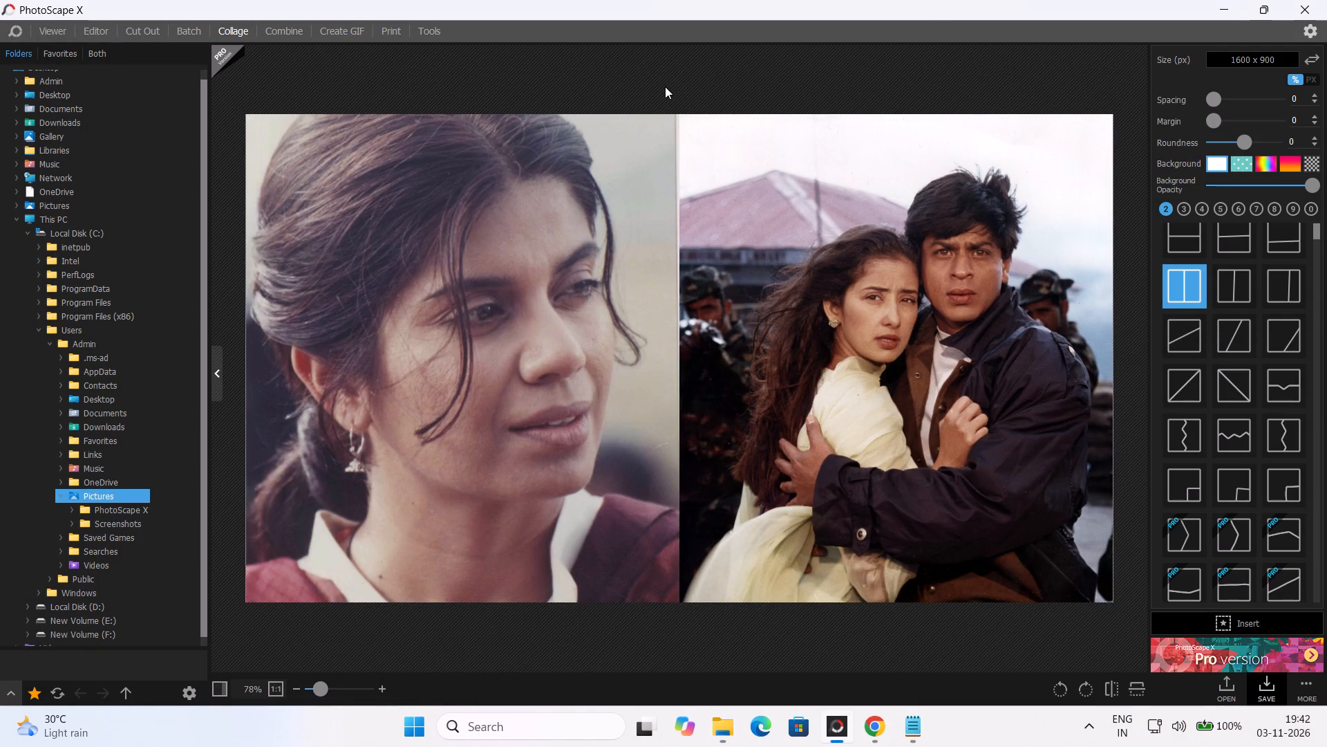
left_click(797, 230)
left_click(436, 243)
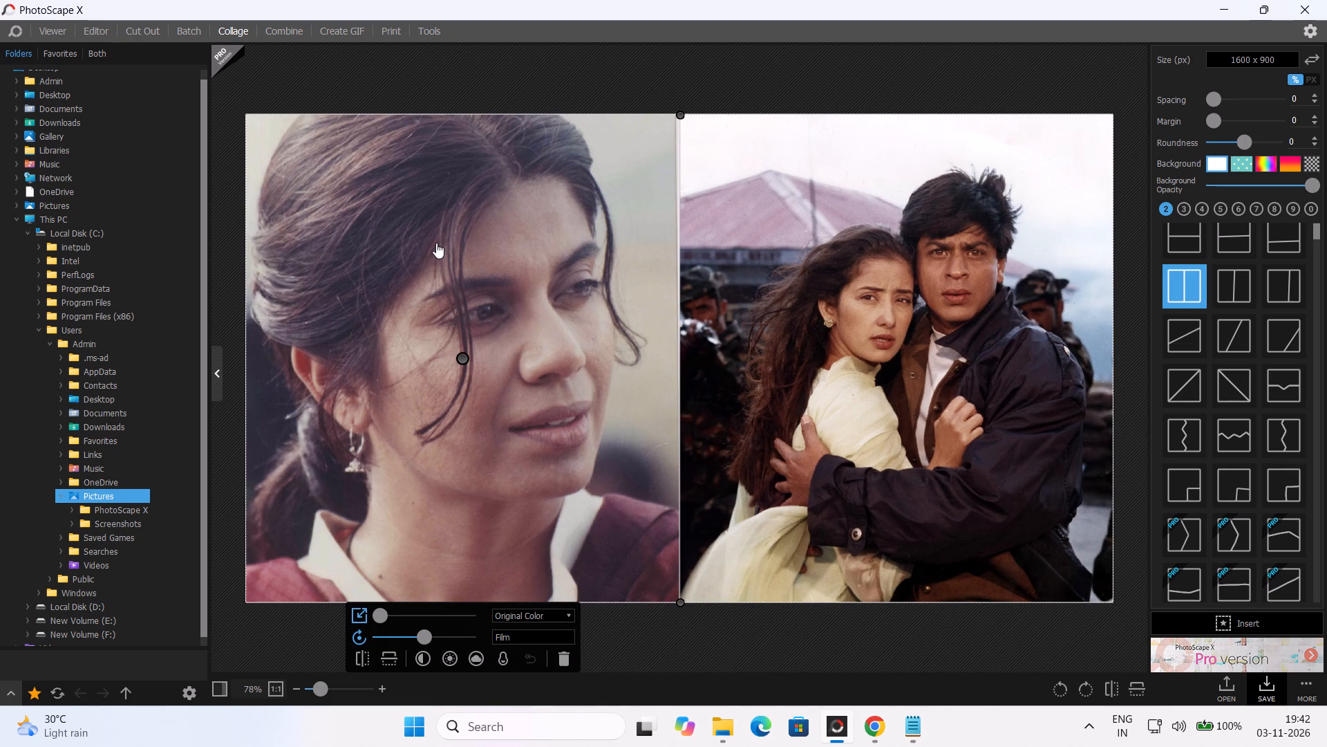
left_click(722, 81)
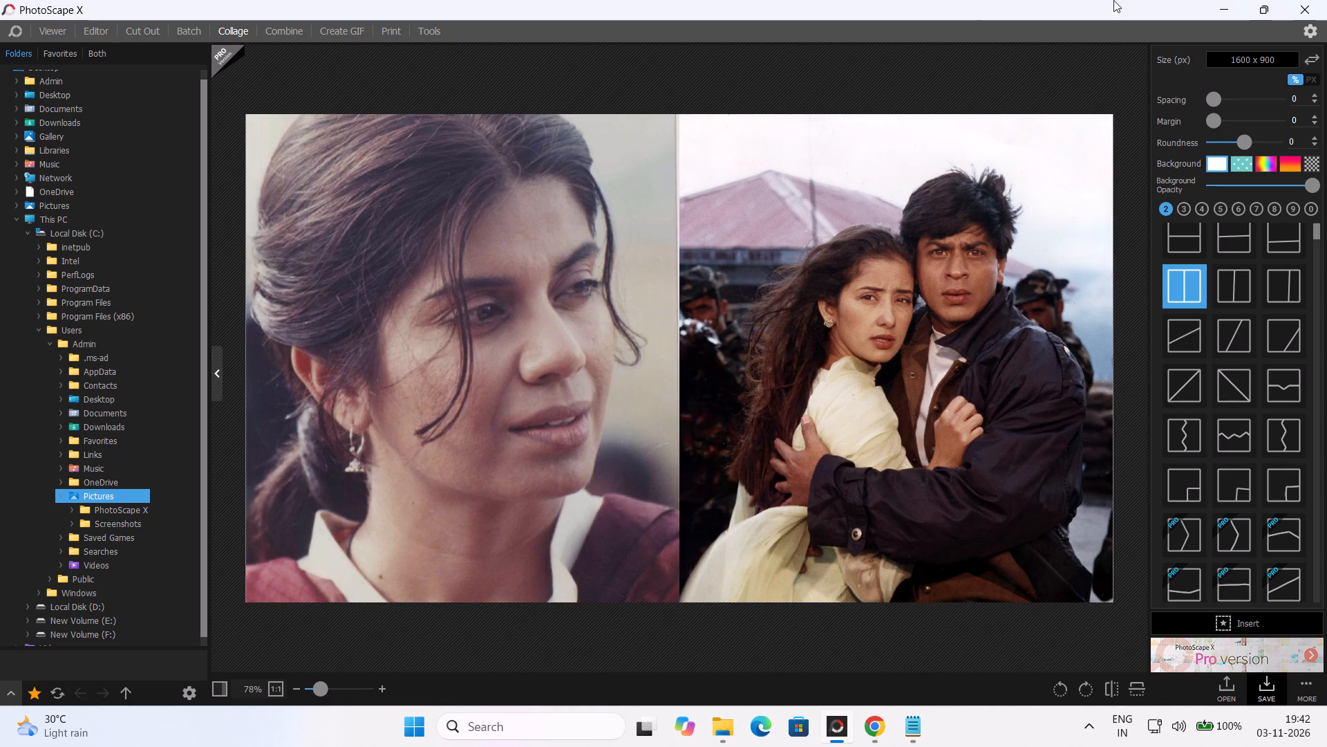
Save the collage as a JPEG named "collage dil se" in Downloads at quality 100.
left_click(1272, 683)
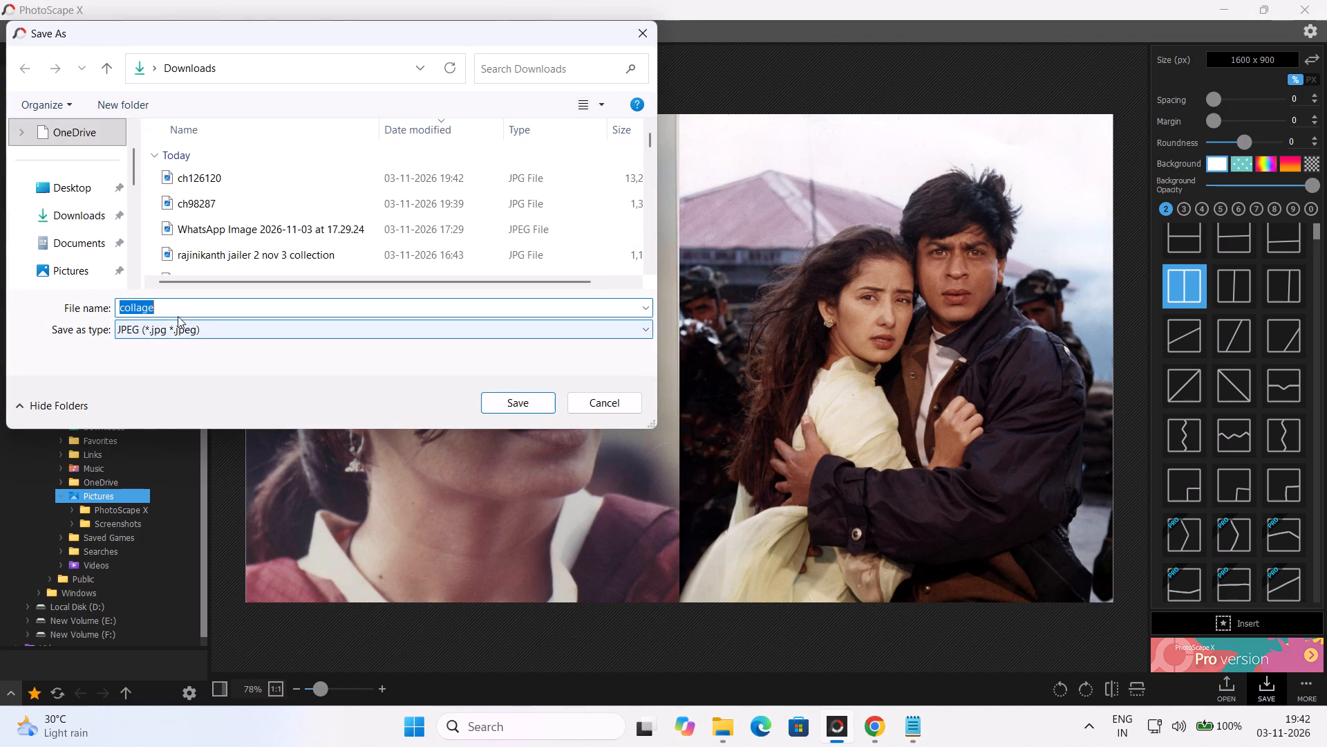
left_click(203, 303)
key("space")
key("d")
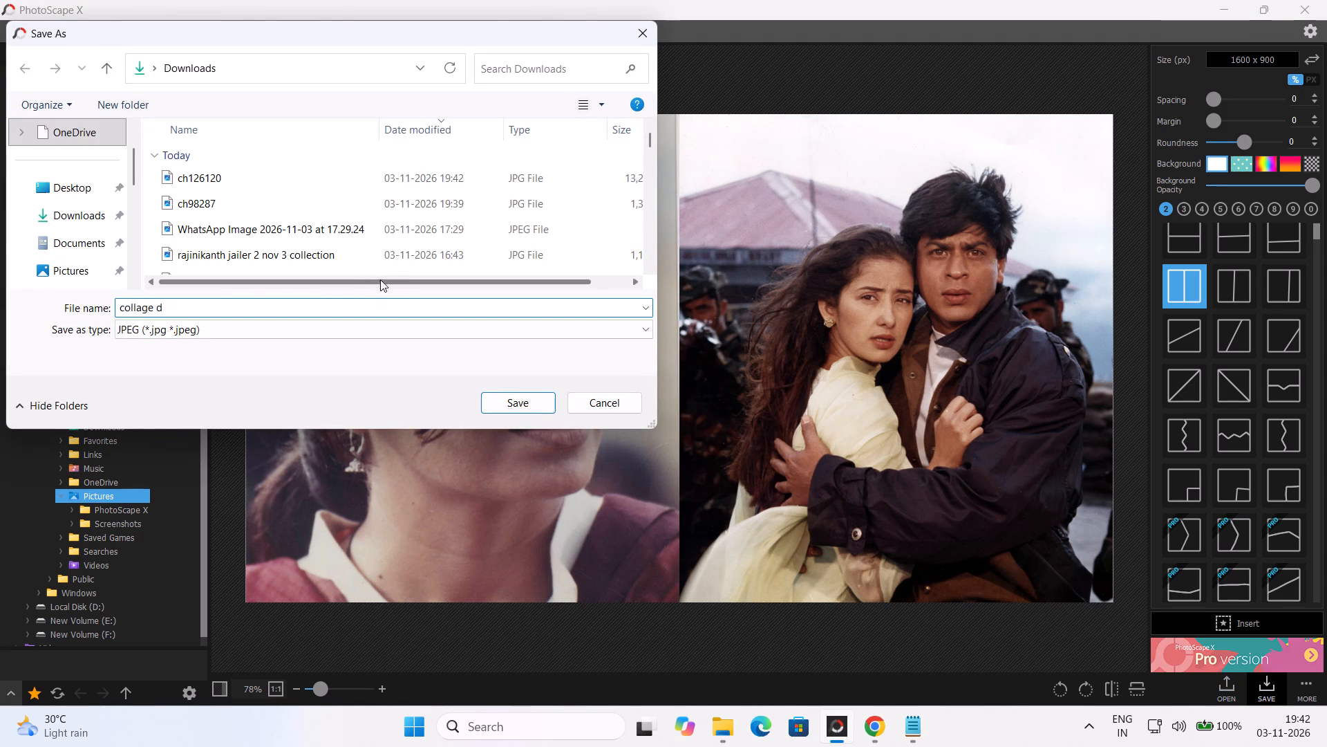
key("i")
type("l")
key("space")
key("s")
key("e")
key("Return")
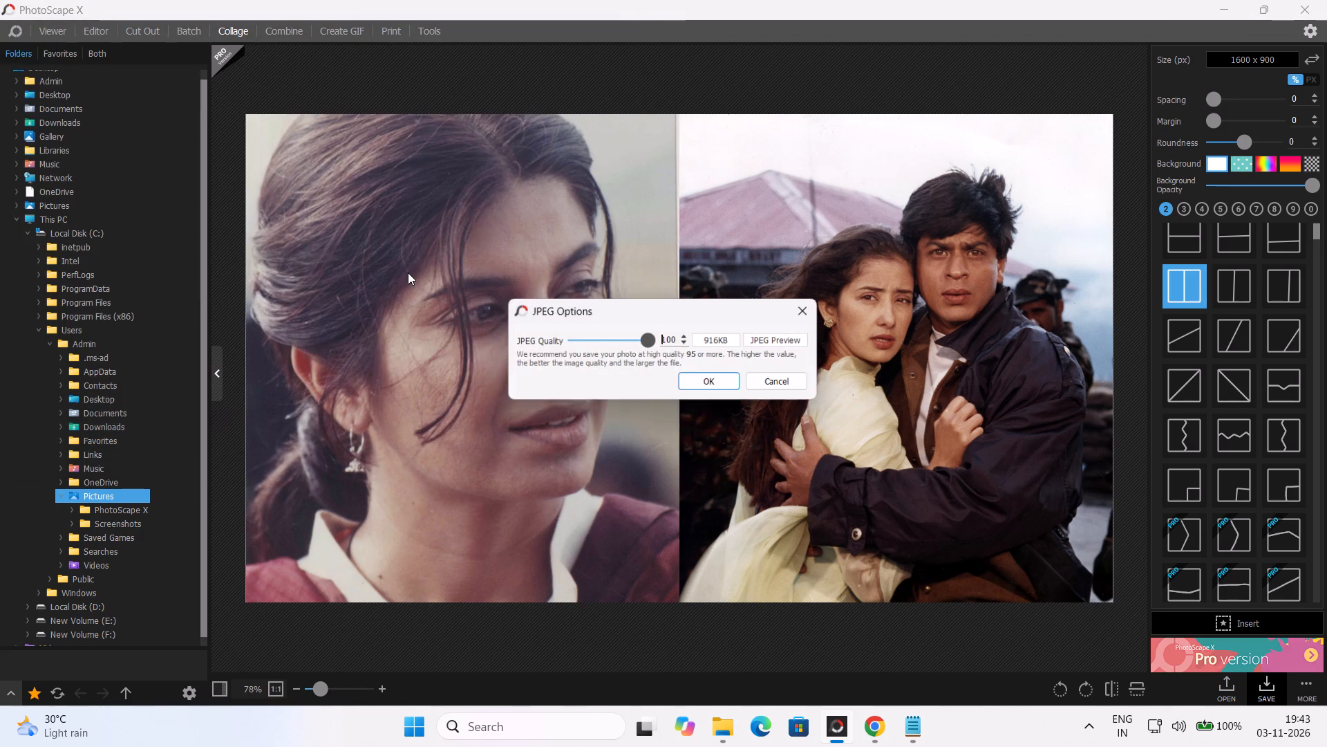
left_click(693, 376)
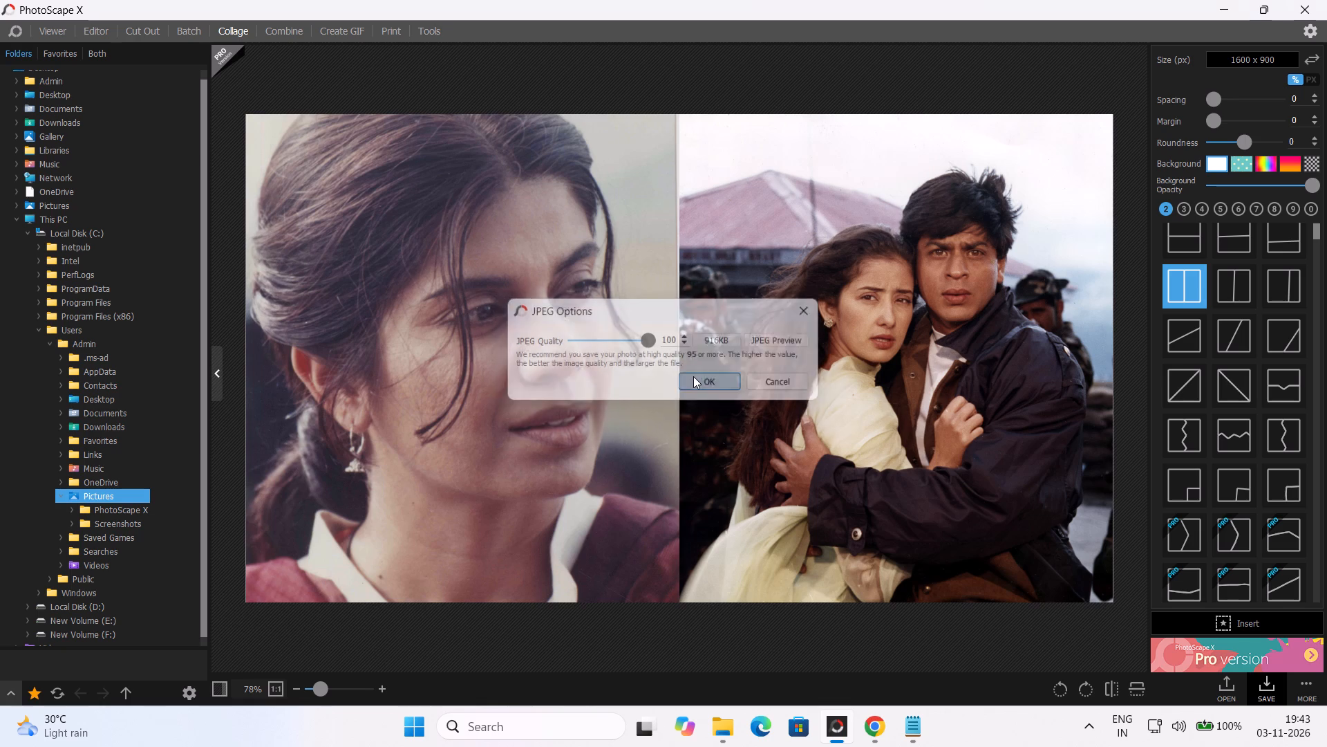
Open the saved "collage dil se" image from Downloads in the photo editor.
left_click(93, 30)
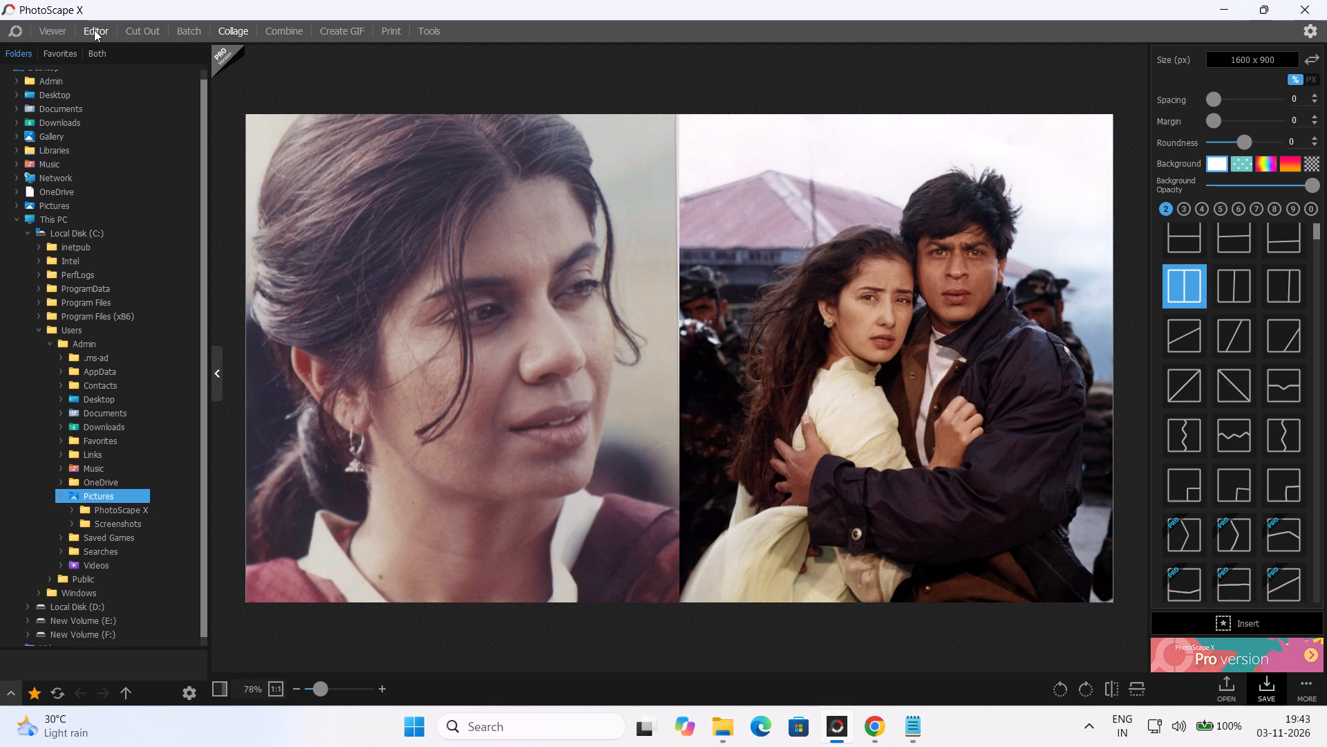
left_click(717, 726)
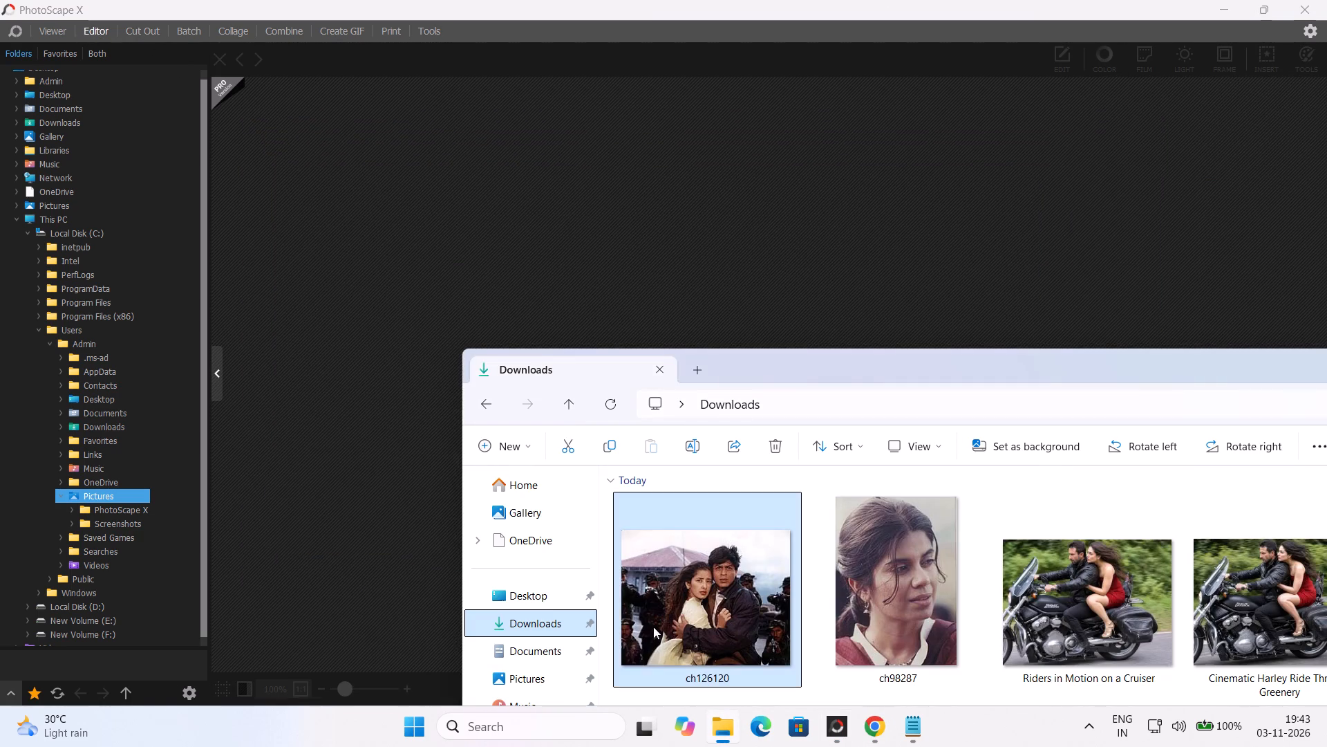
left_click(565, 615)
left_click_drag(708, 595, 550, 249)
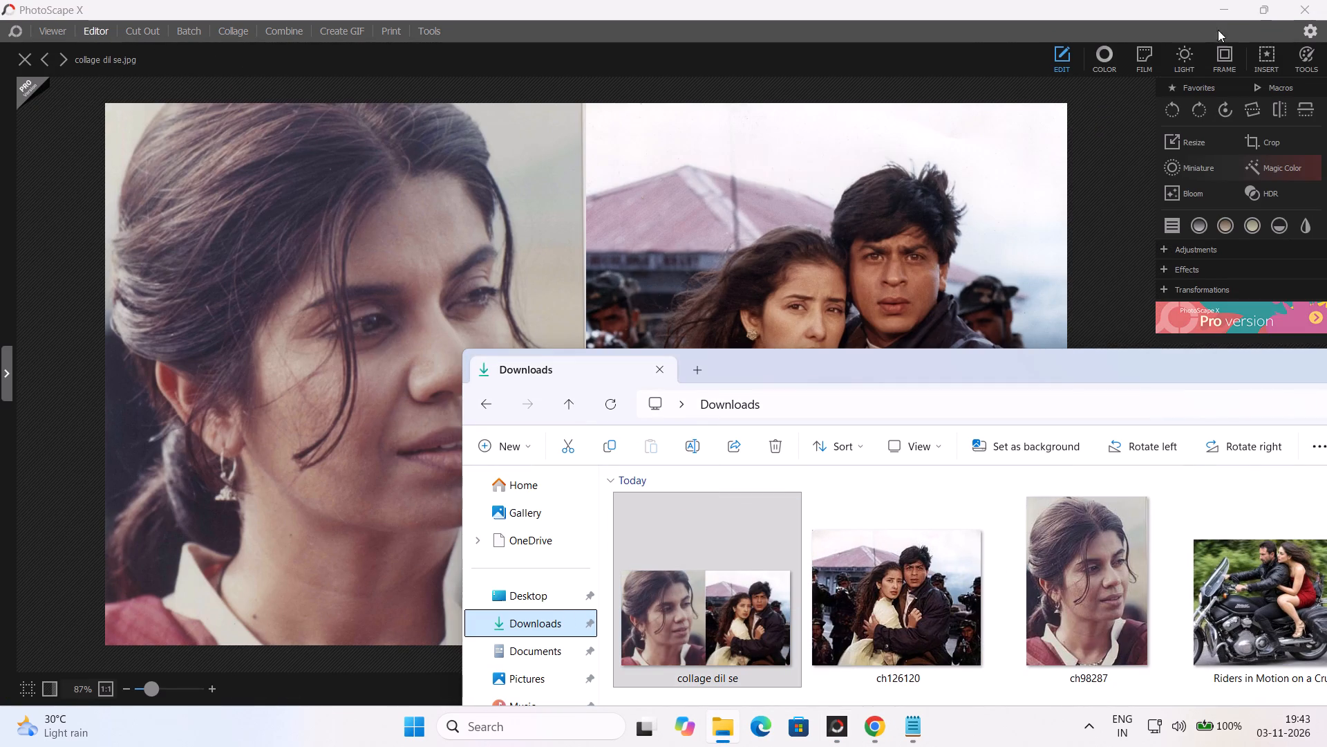
Insert the SCREEN Logo image over the collage and enlarge it to about 99% scale so it covers the whole picture.
left_click(1258, 63)
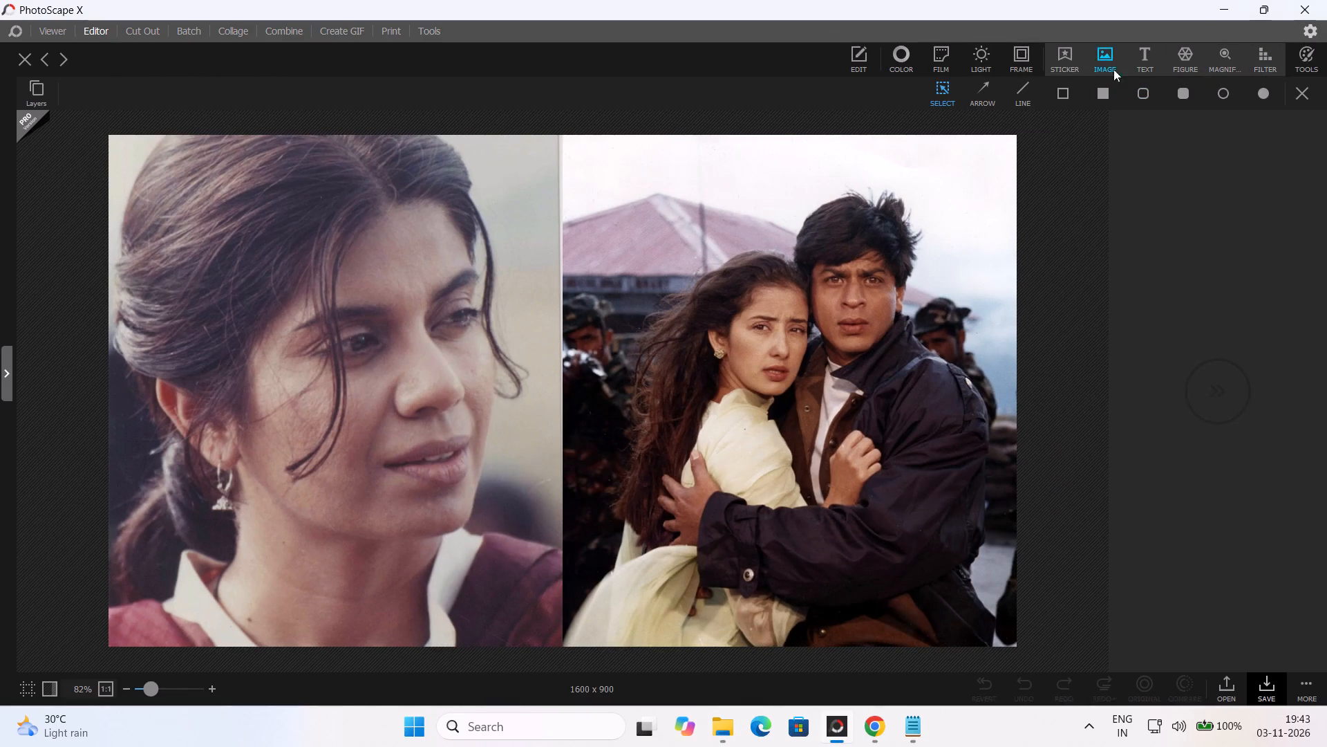
left_click(1106, 61)
scroll(1197, 306, "down", 3)
left_click(1245, 246)
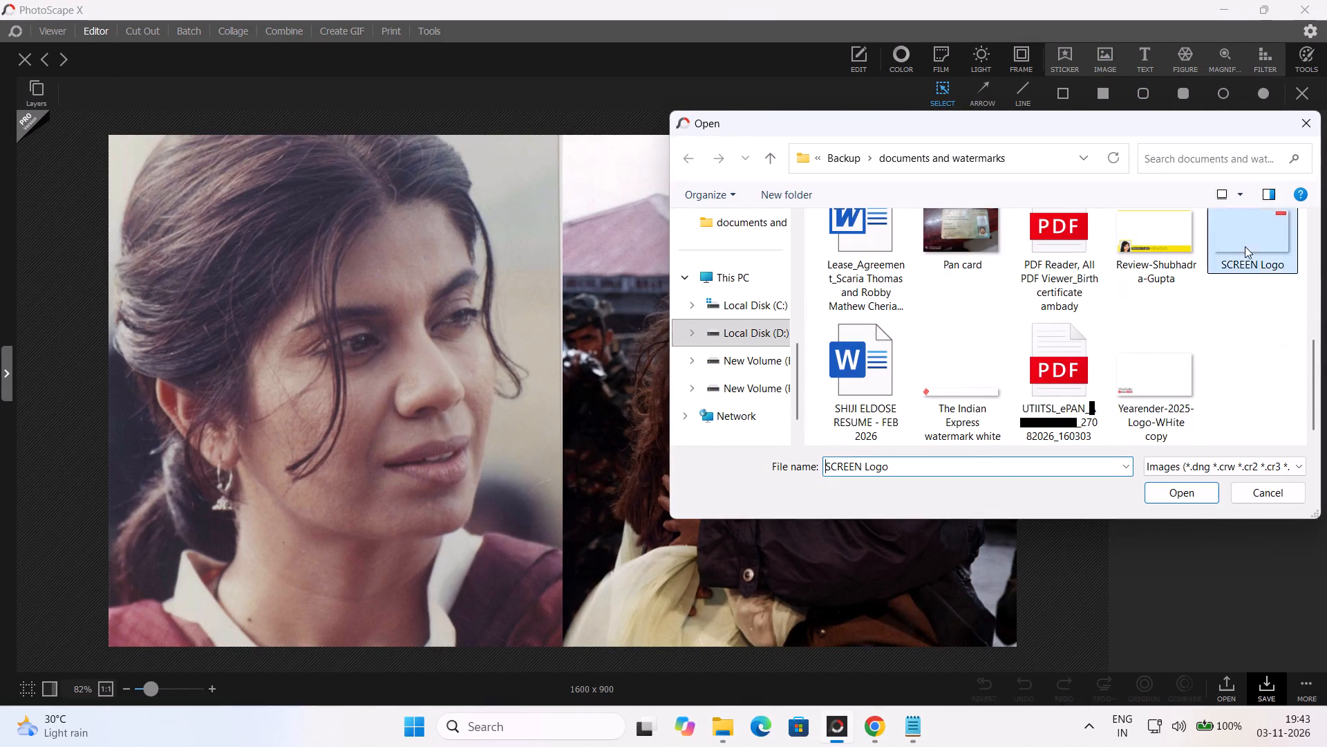
left_click(1189, 481)
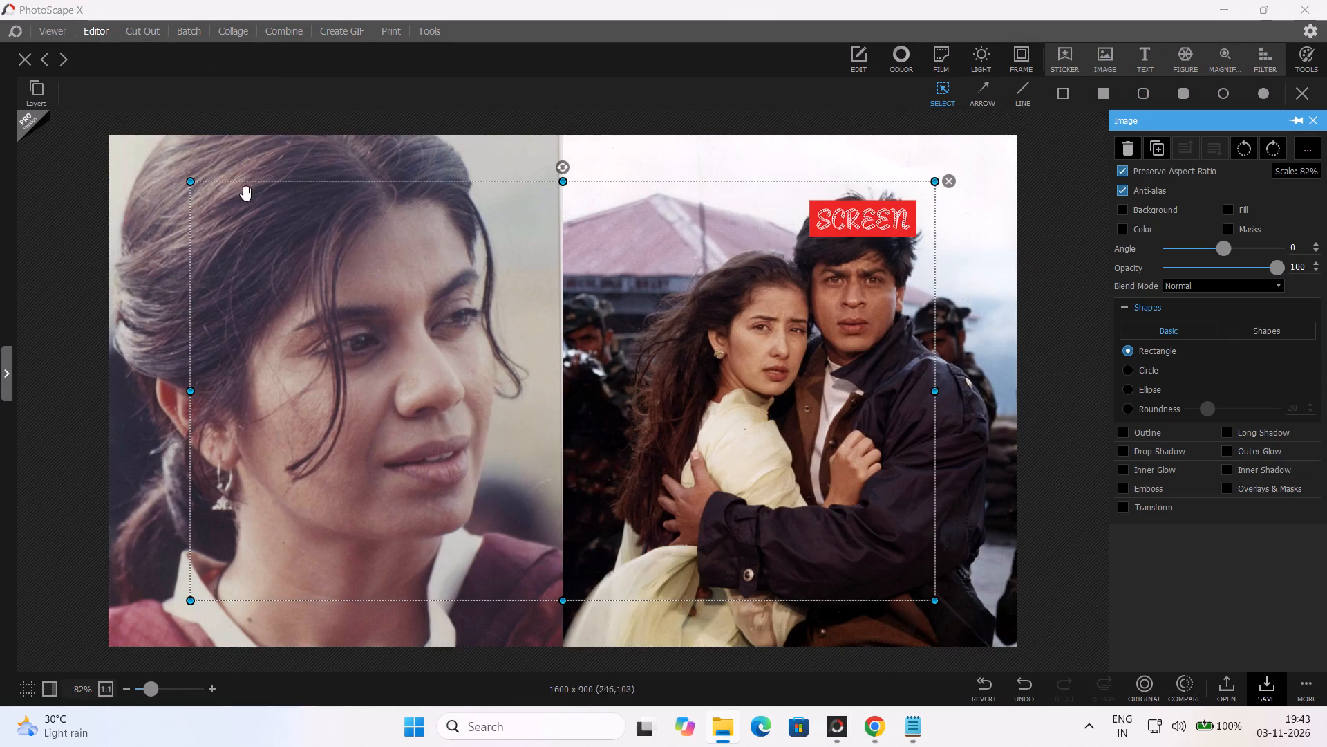
left_click_drag(191, 181, 107, 140)
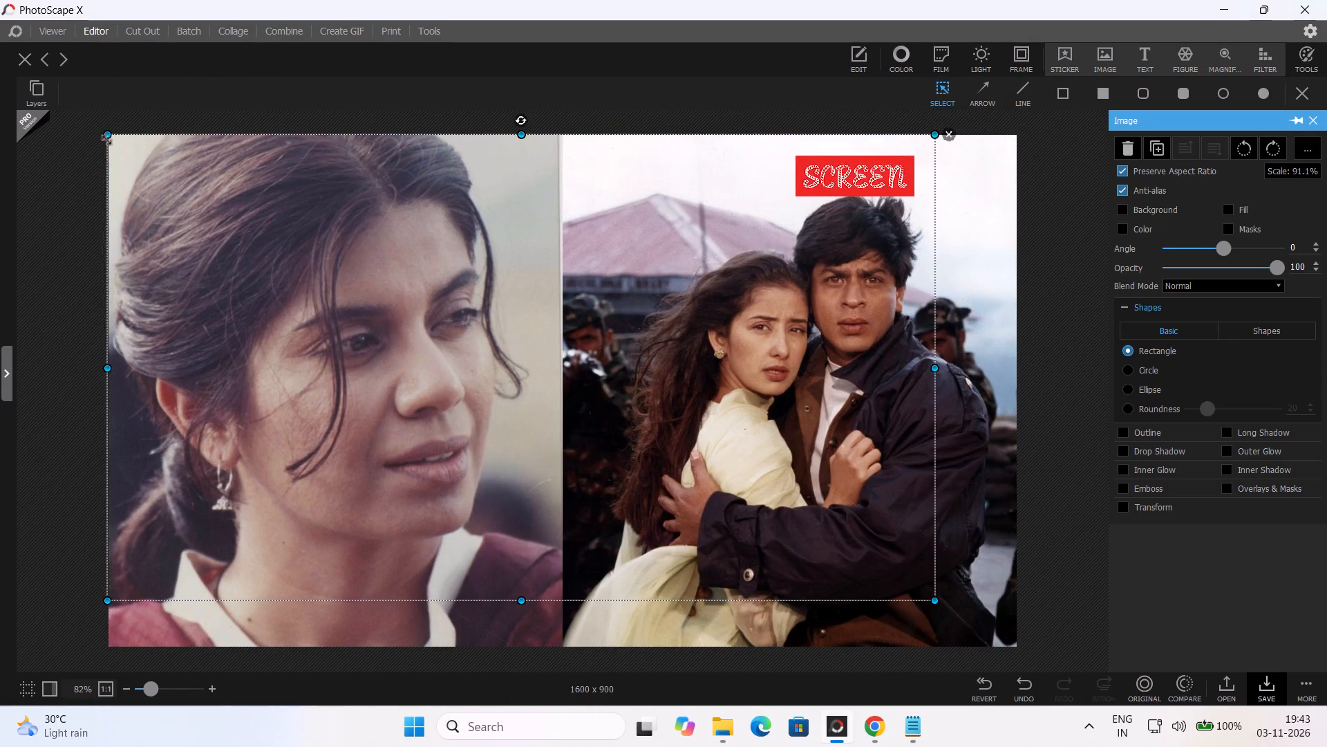
left_click_drag(107, 140, 110, 140)
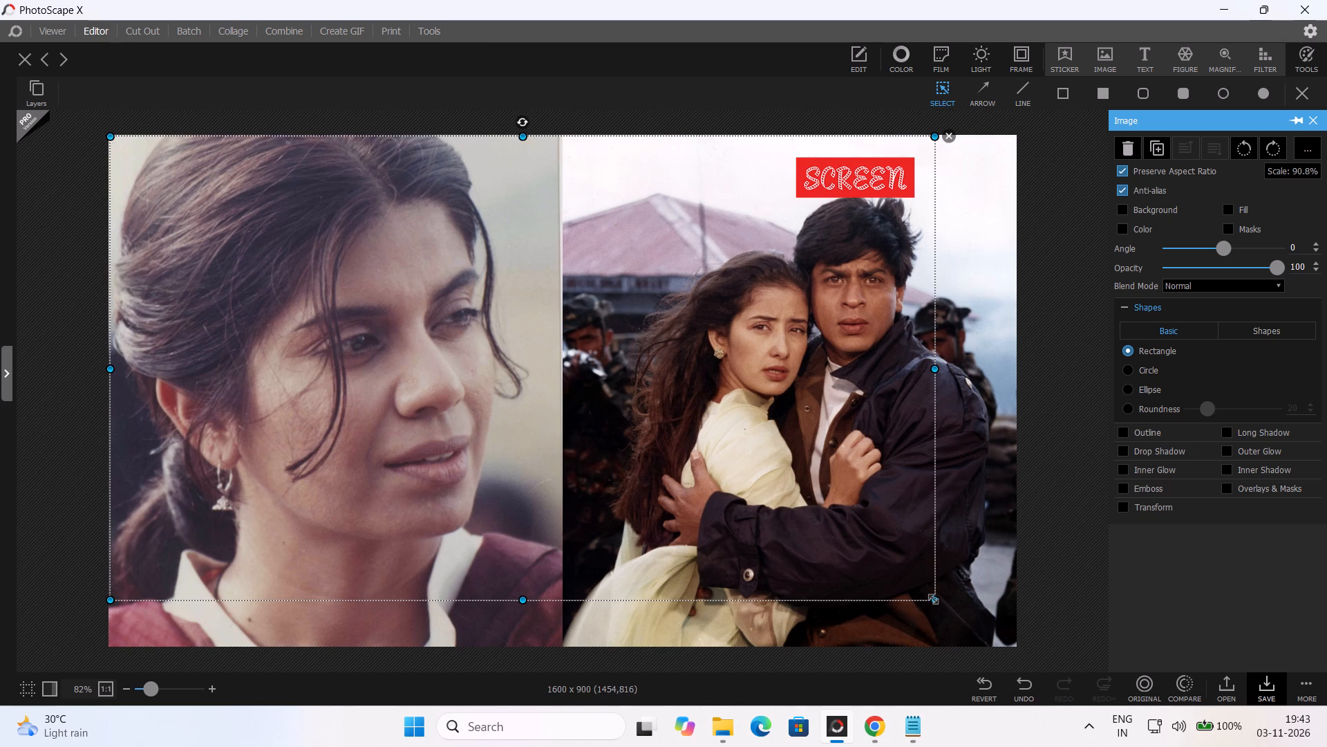
left_click_drag(934, 598, 1012, 645)
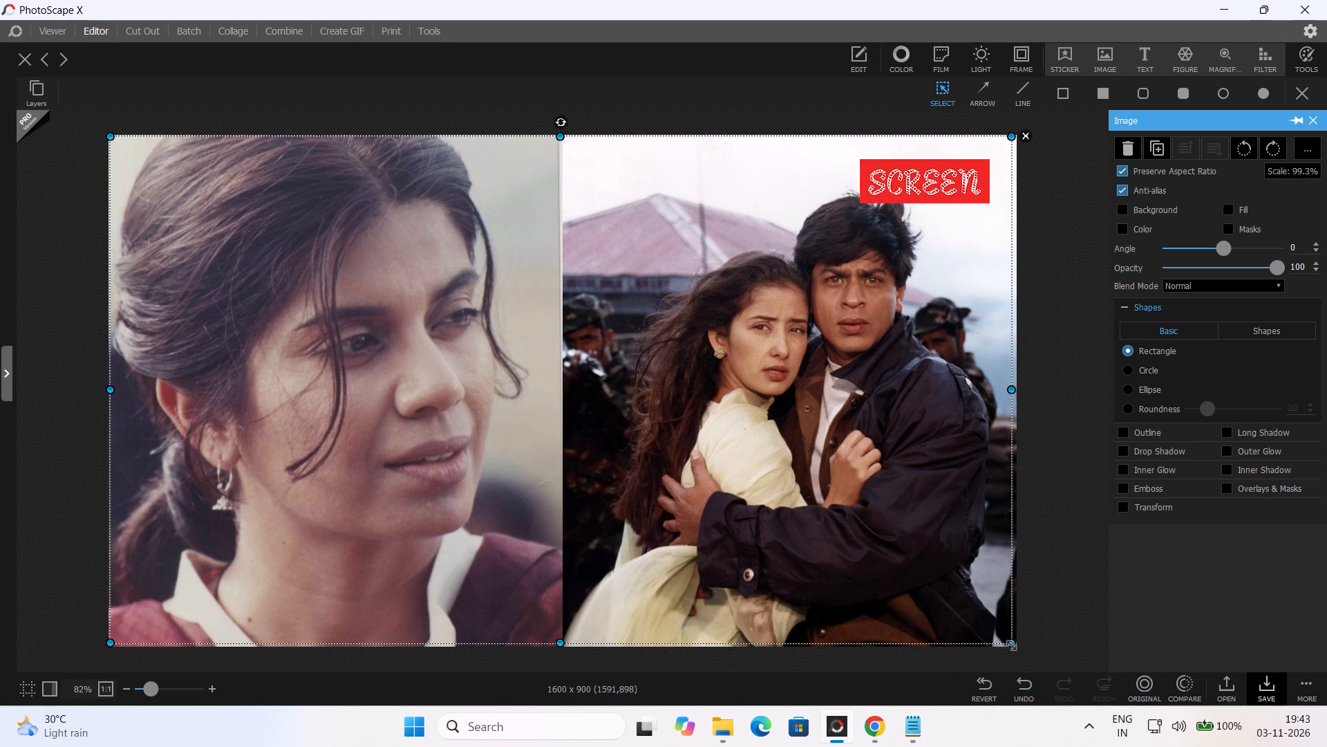
left_click_drag(1012, 645, 1013, 645)
left_click(1071, 505)
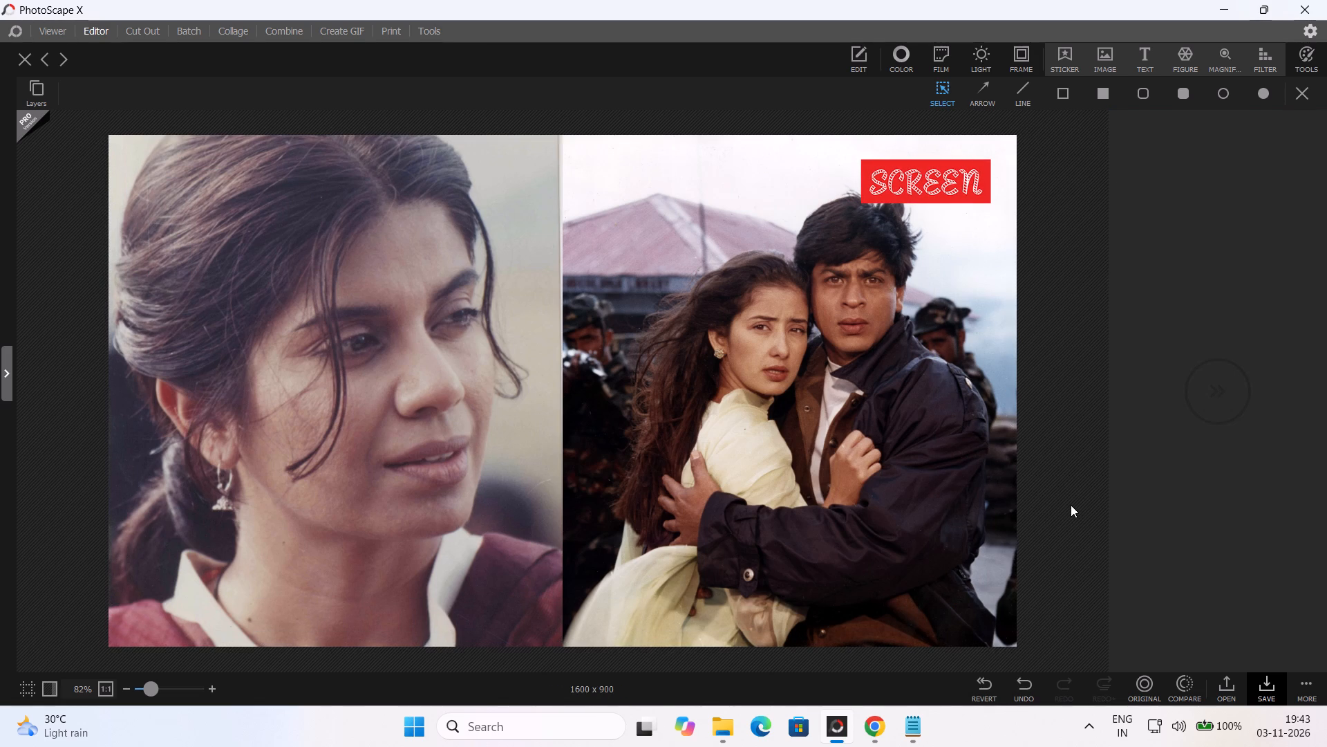
Save the SCREEN-branded collage as a new JPEG named "shah rukh khan mita dil se" in Downloads.
left_click(1272, 697)
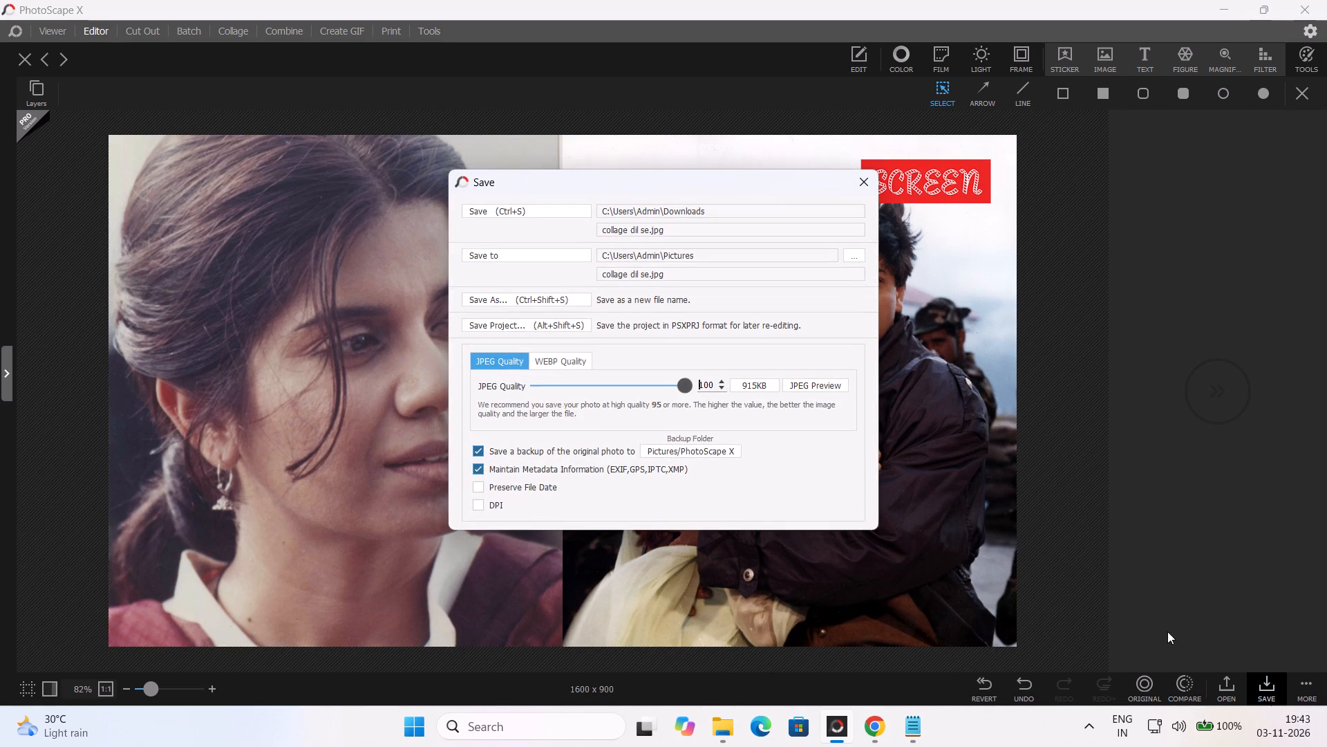
left_click(514, 303)
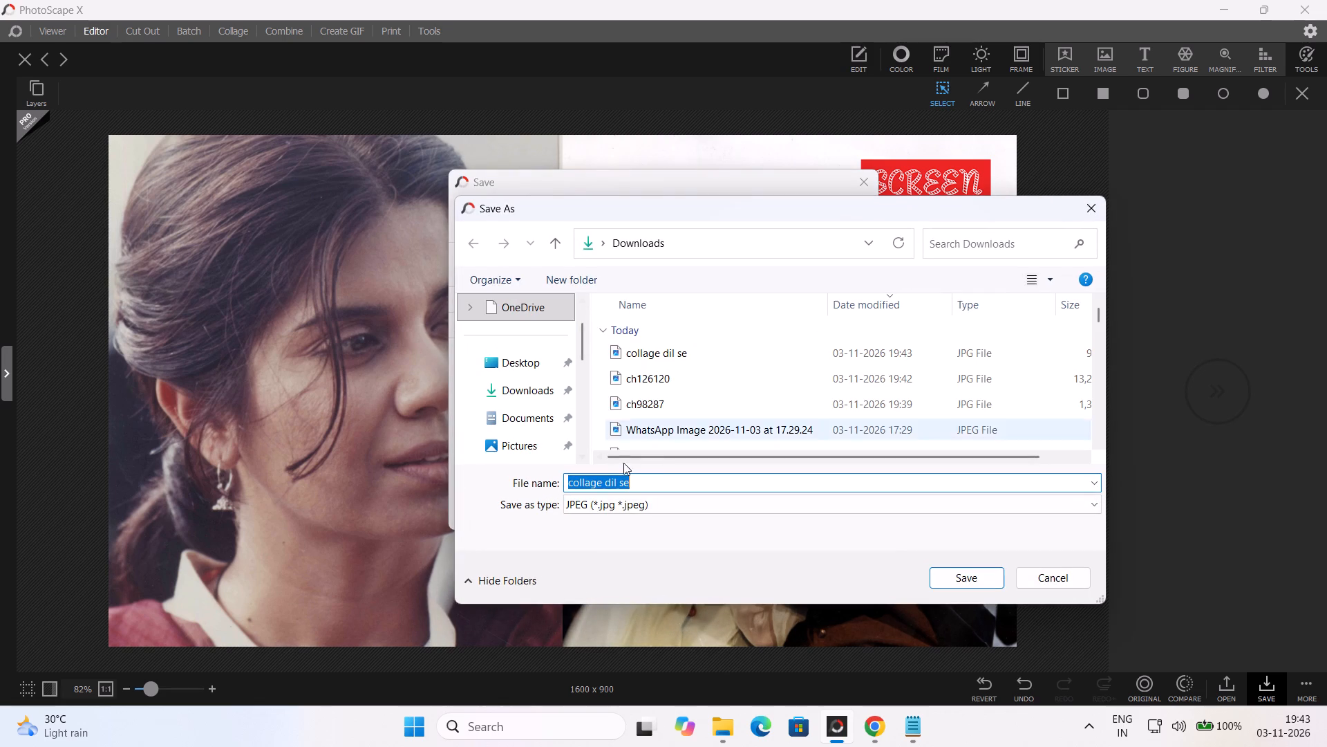
left_click(648, 481)
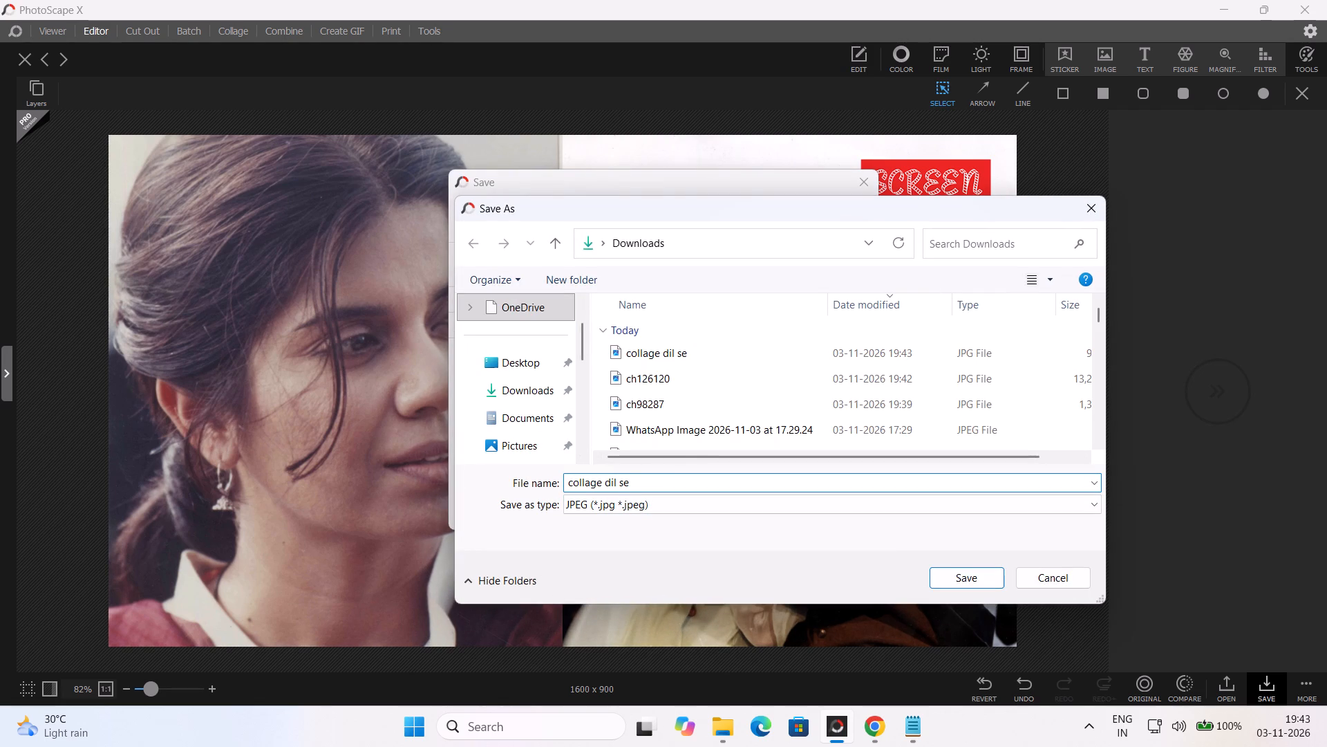
left_click_drag(601, 483, 525, 484)
key("s")
key("h")
key("a")
key("h")
key("space")
type("rukh khan")
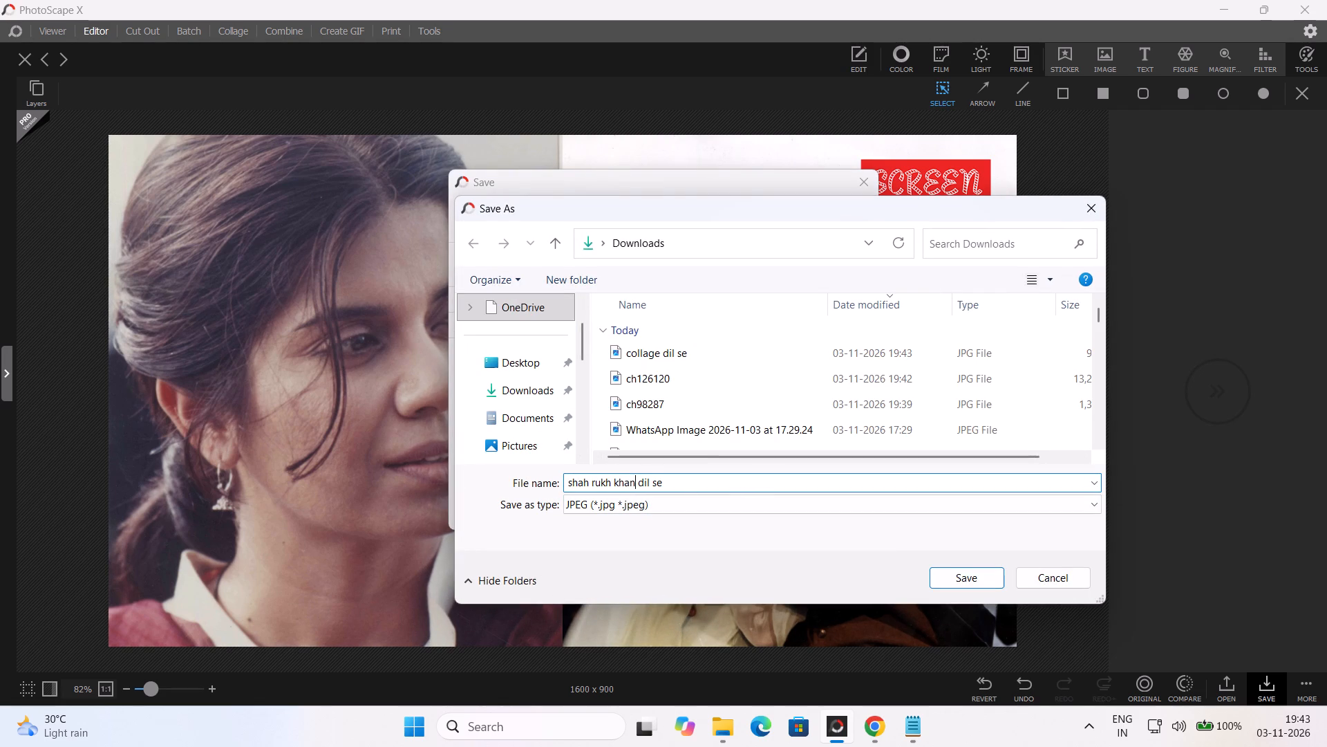
key("space")
type("mita")
key("Return")
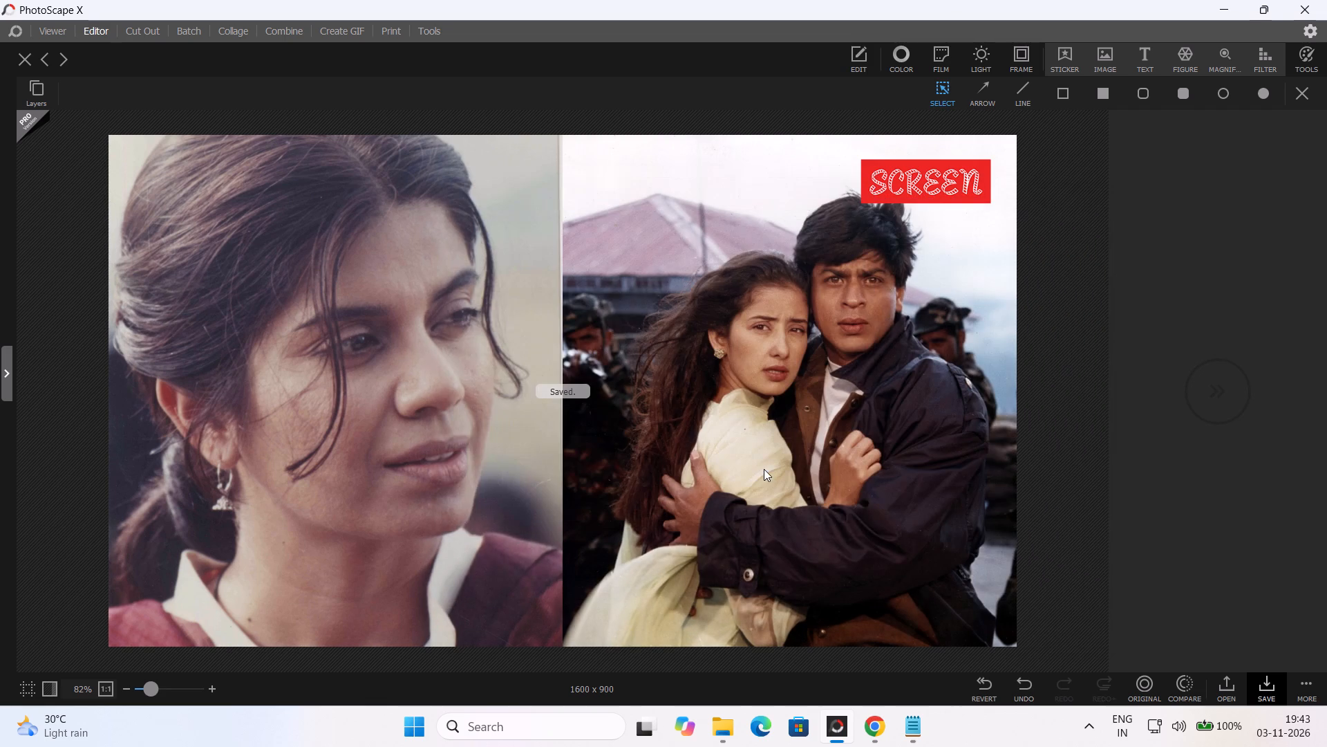
Switch to Chrome and bring up the WordPress edit page of the Shah Rukh Khan and Mita Vashisht interview.
left_click(872, 730)
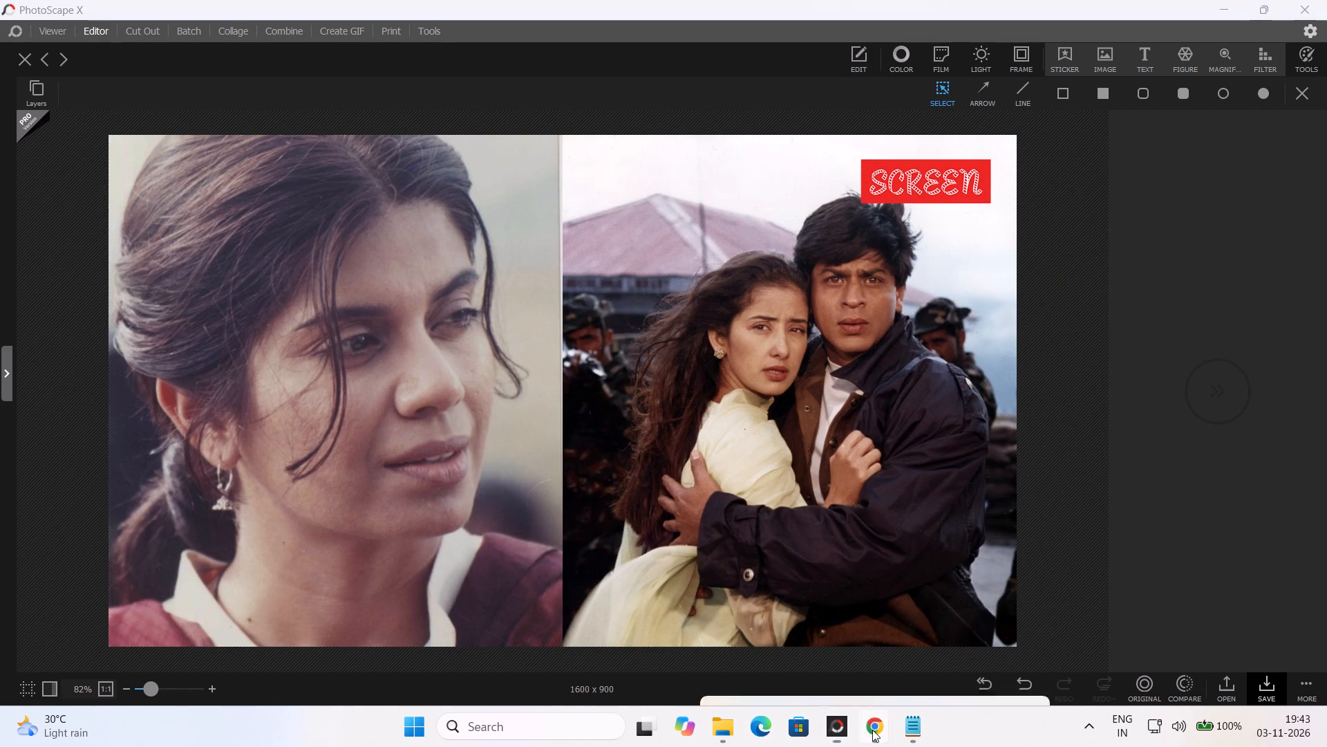
left_click(810, 607)
left_click(315, 0)
left_click(272, 0)
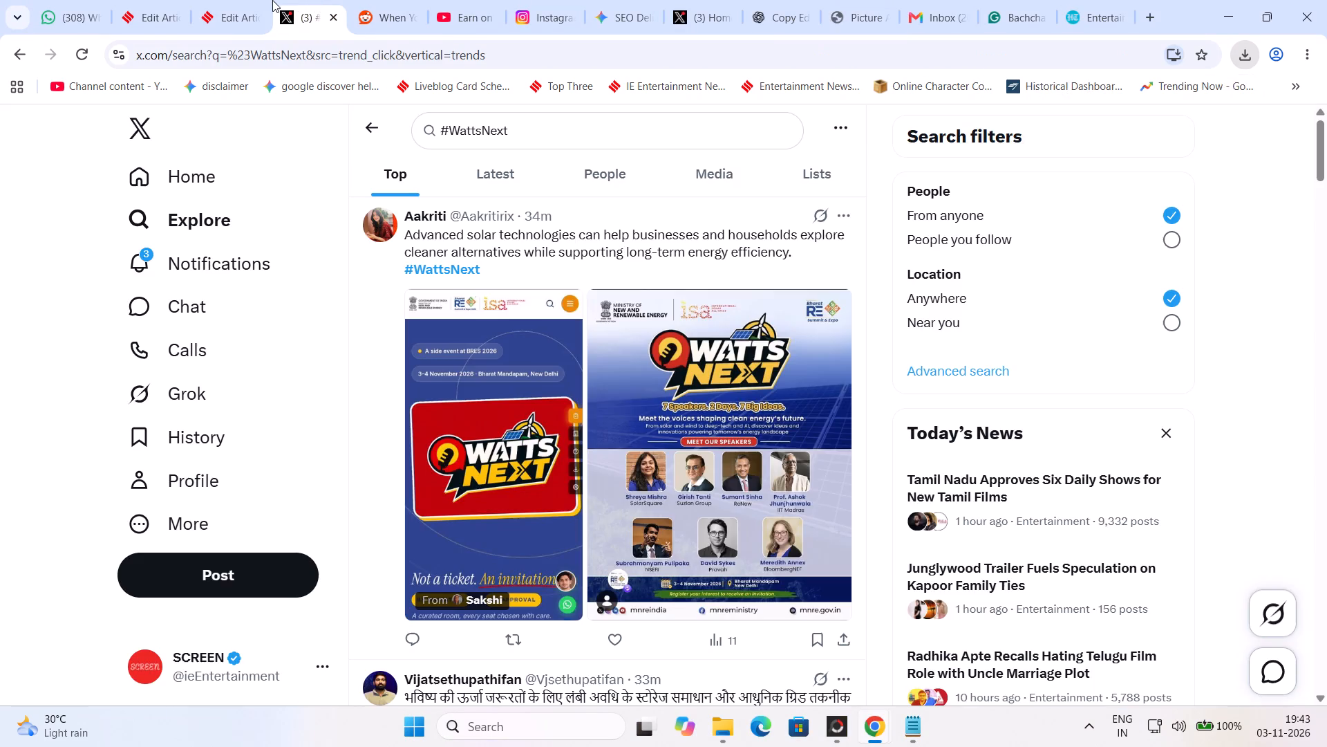
left_click(168, 0)
left_click(220, 0)
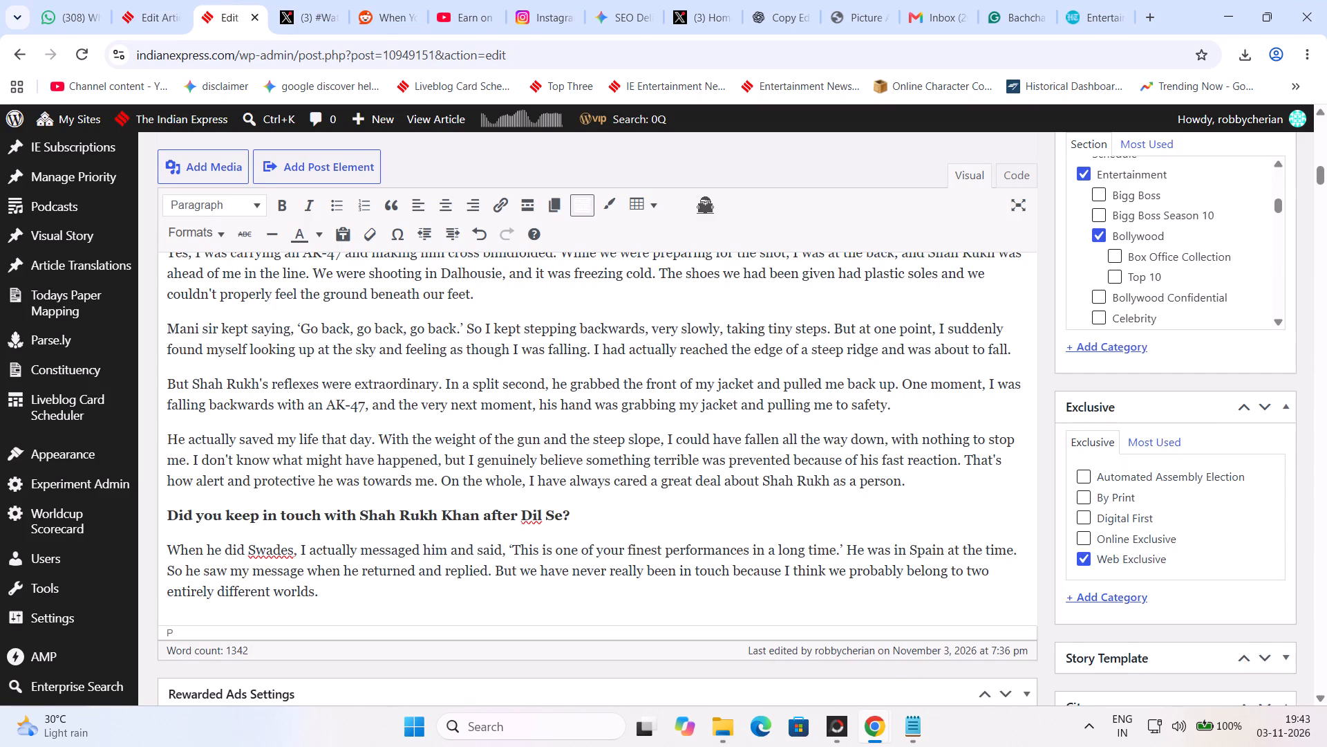
Open the file upload view for the article's featured image.
scroll(789, 478, "down", 5)
scroll(853, 483, "down", 5)
scroll(1158, 473, "down", 4)
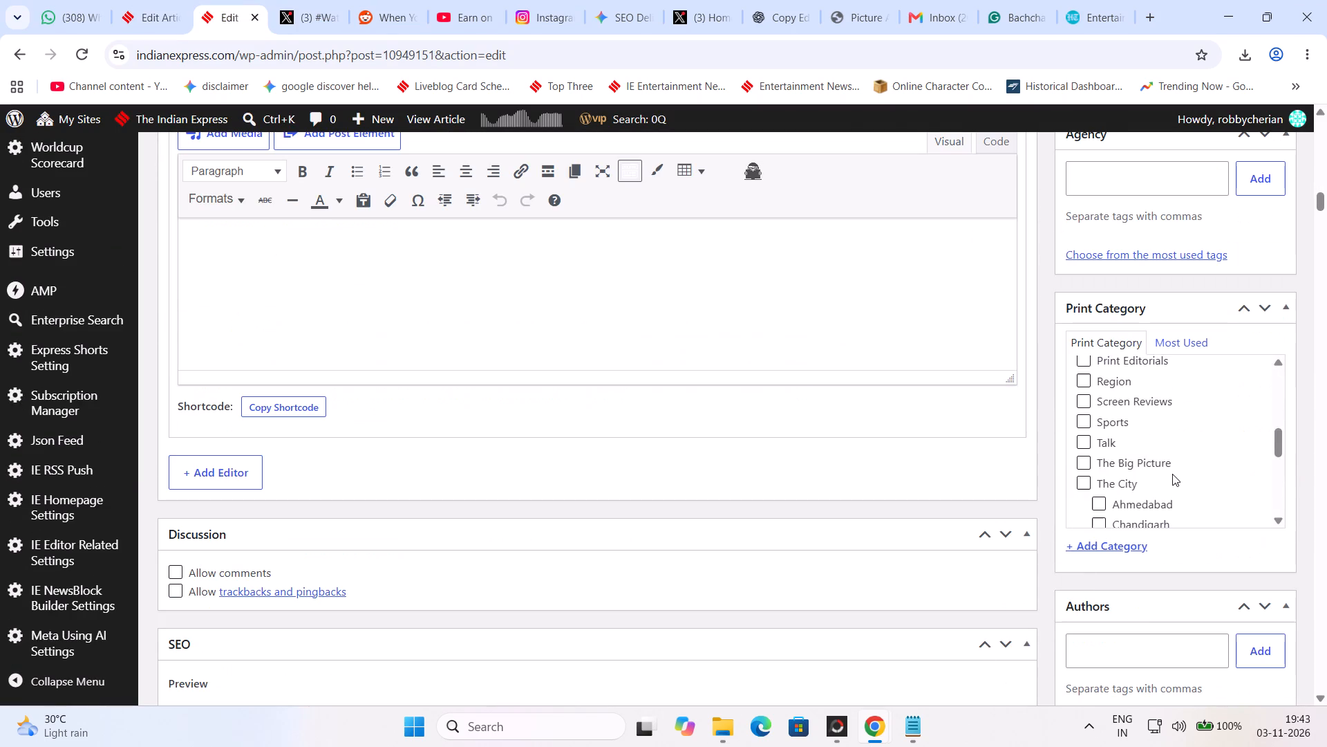
scroll(1174, 474, "down", 5)
triple_click(1326, 497)
triple_click(1326, 497)
left_click(1326, 497)
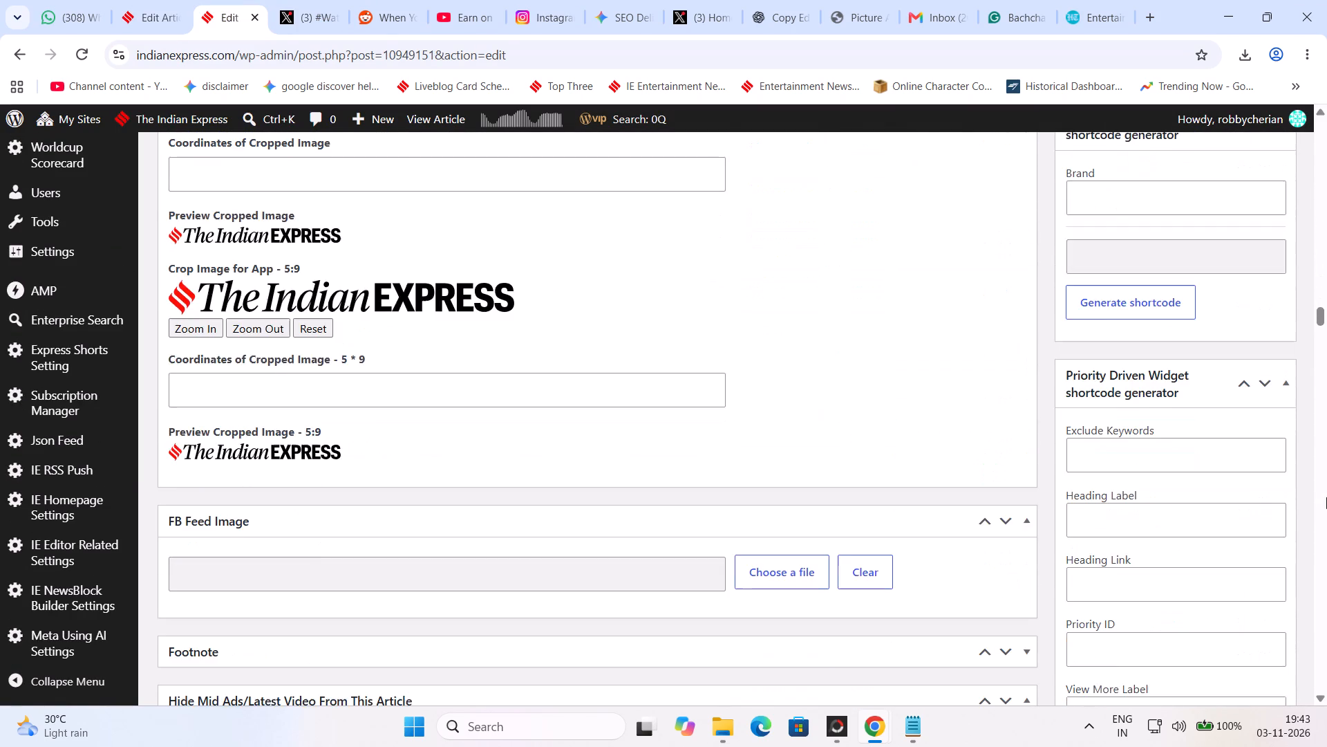
scroll(1165, 429, "up", 3)
left_click(1095, 308)
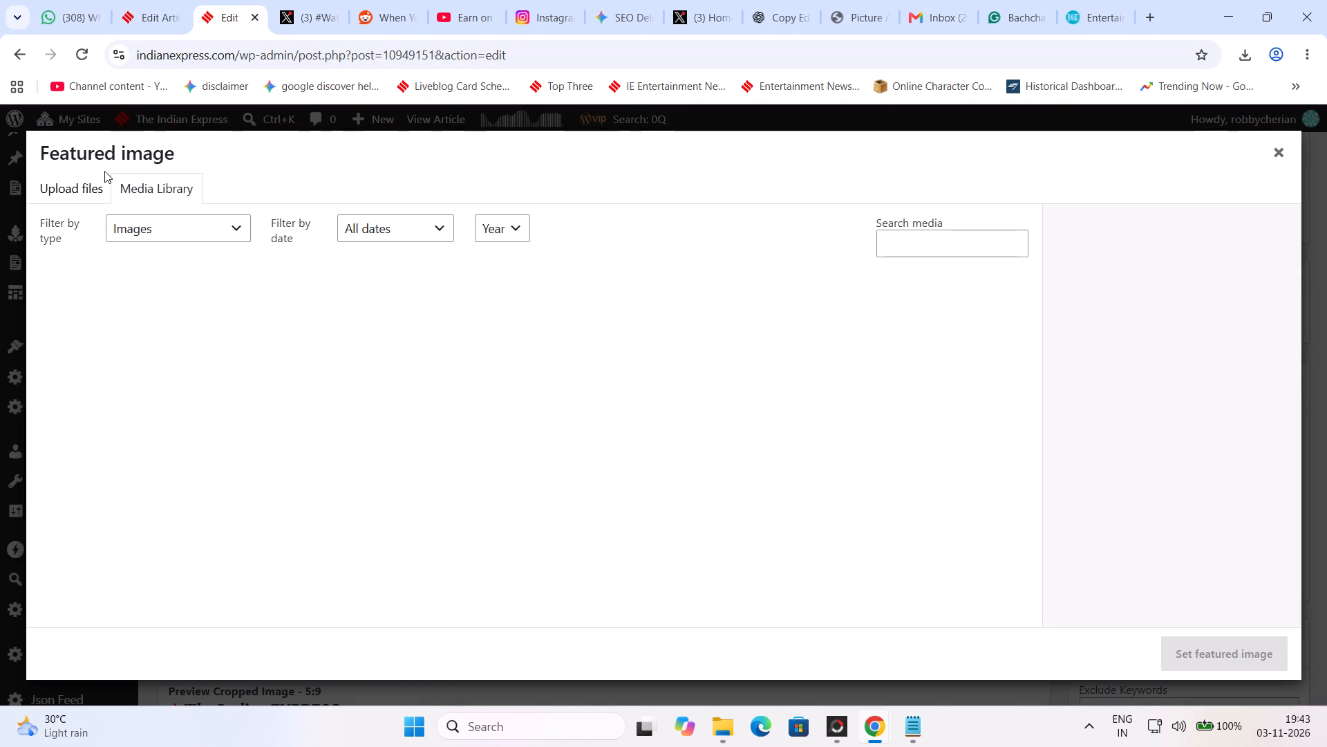
left_click(82, 176)
left_click(82, 194)
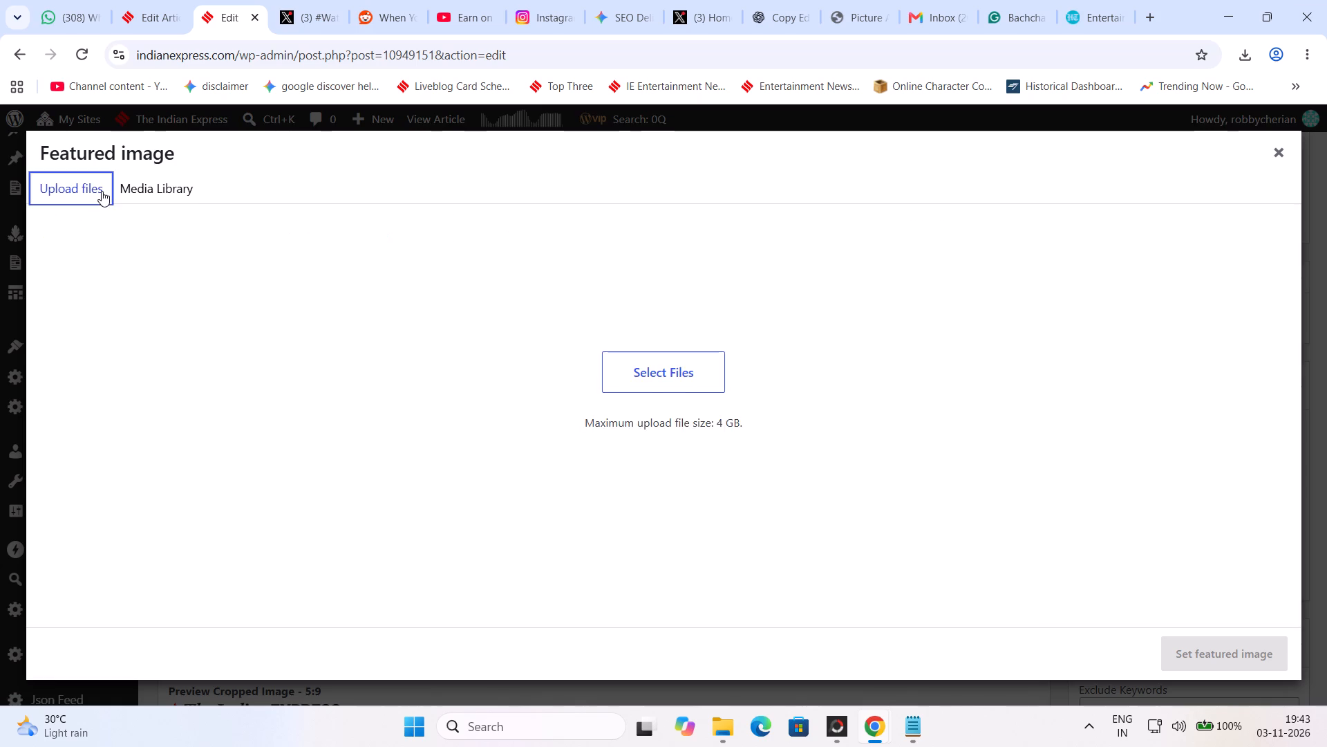
Upload the "shah rukh khan mita dil se" JPEG from Downloads to the media library for the featured image.
left_click(628, 379)
left_click(625, 427)
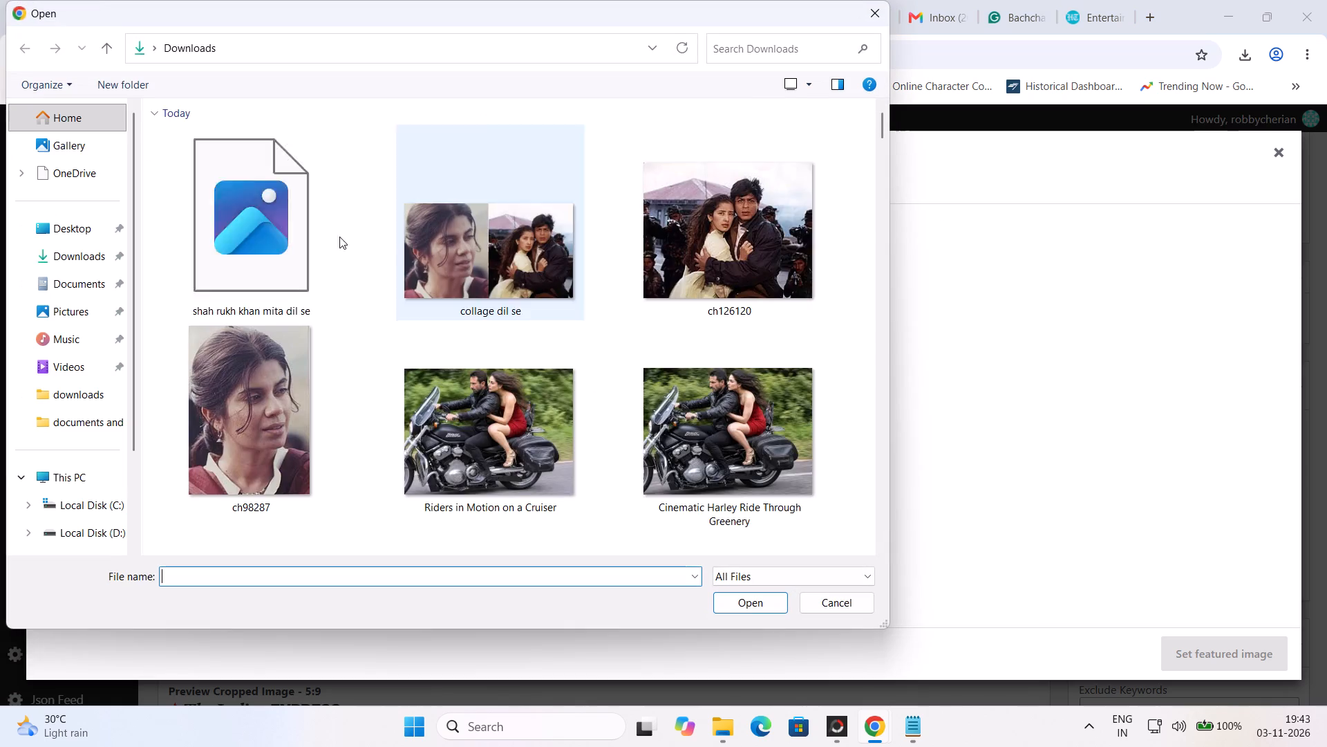
left_click(283, 218)
key("Return")
left_click(710, 181)
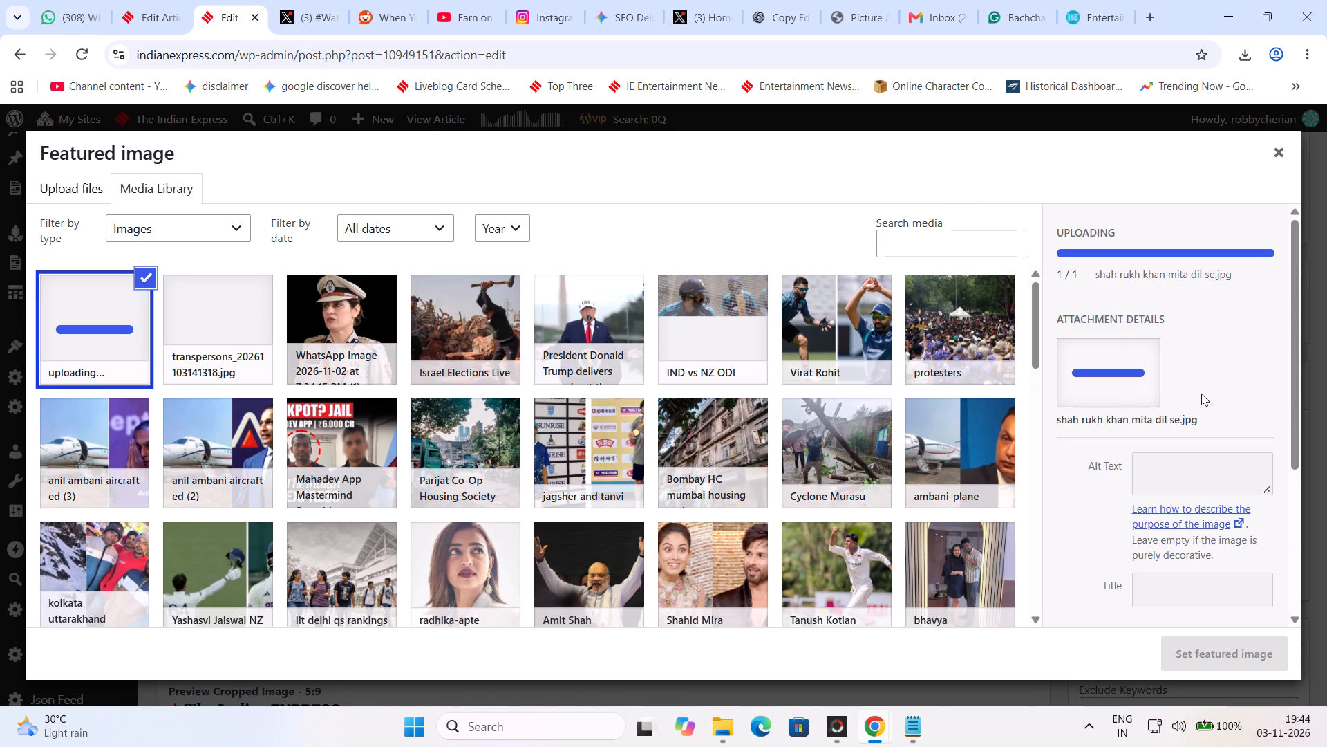
Start filling in the image caption in the attachment details of the uploaded Shah Rukh Khan and Mita collage.
scroll(1201, 394, "down", 4)
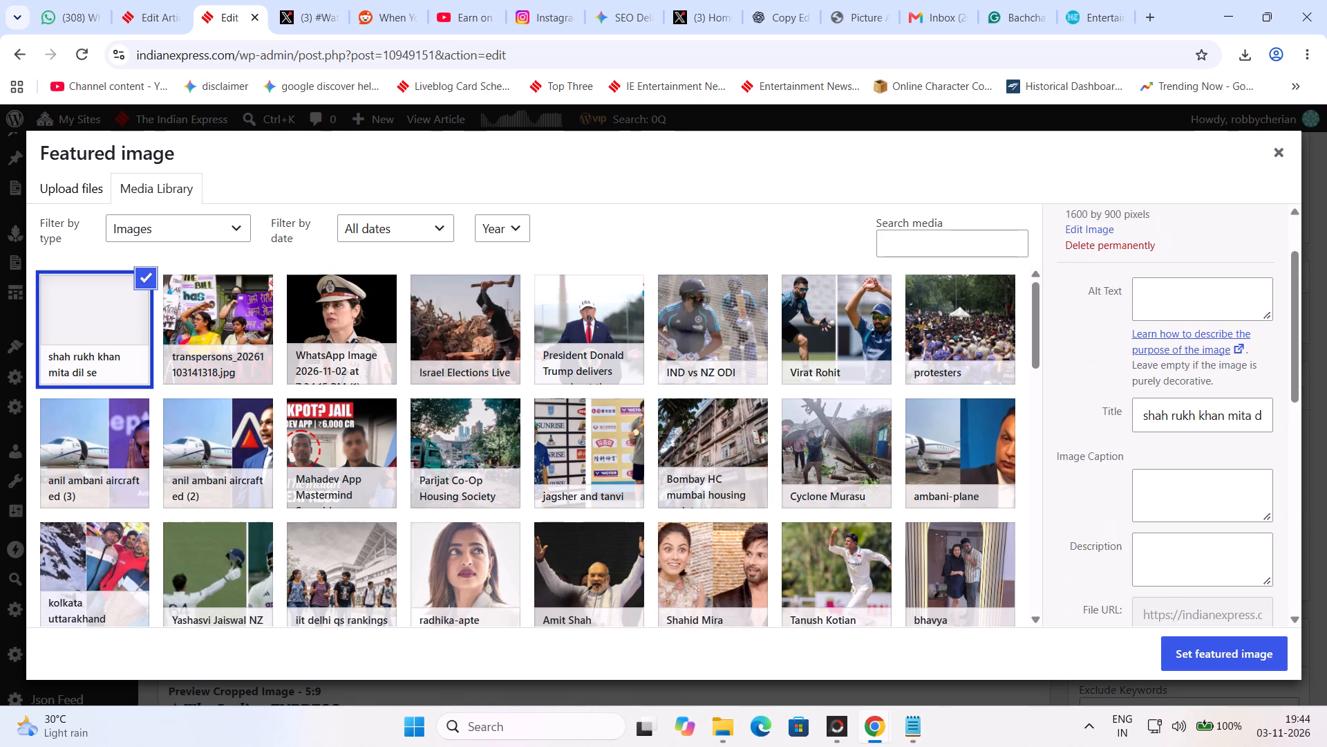
scroll(1201, 394, "down", 1)
scroll(1201, 394, "up", 2)
left_click(1195, 407)
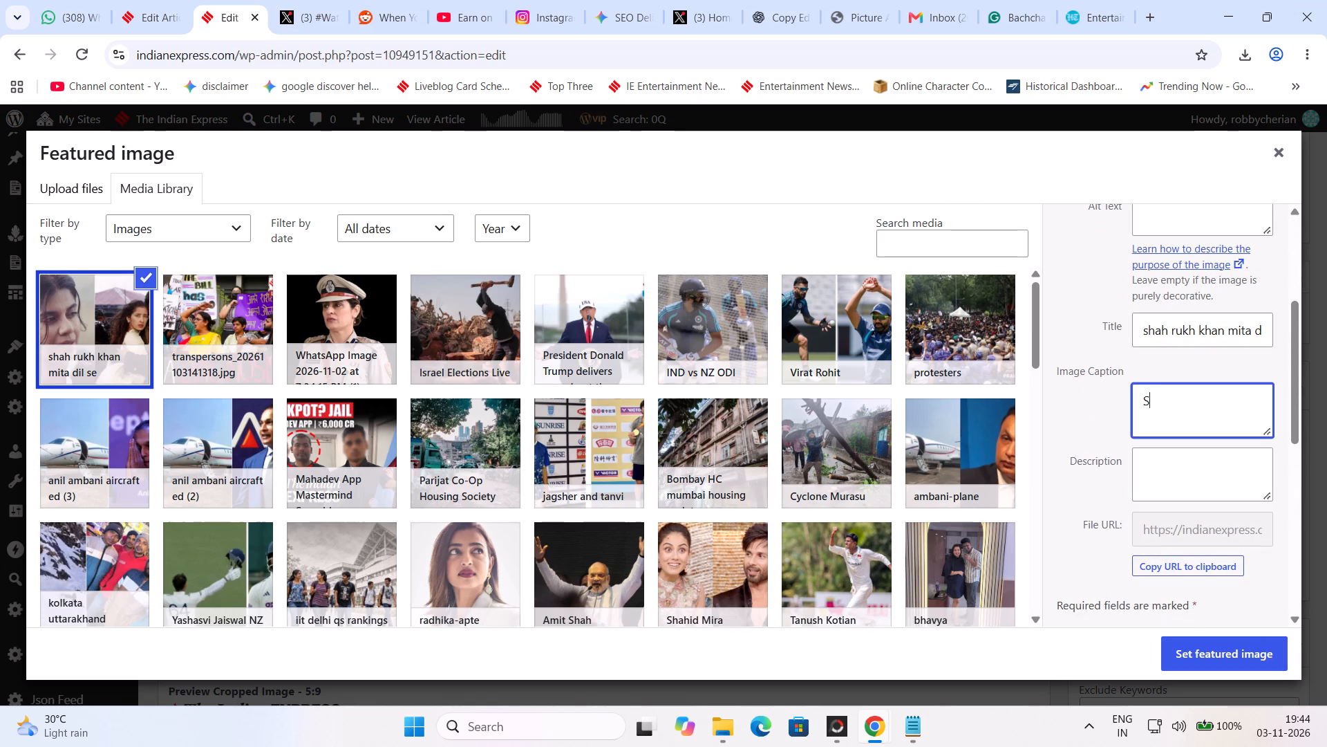
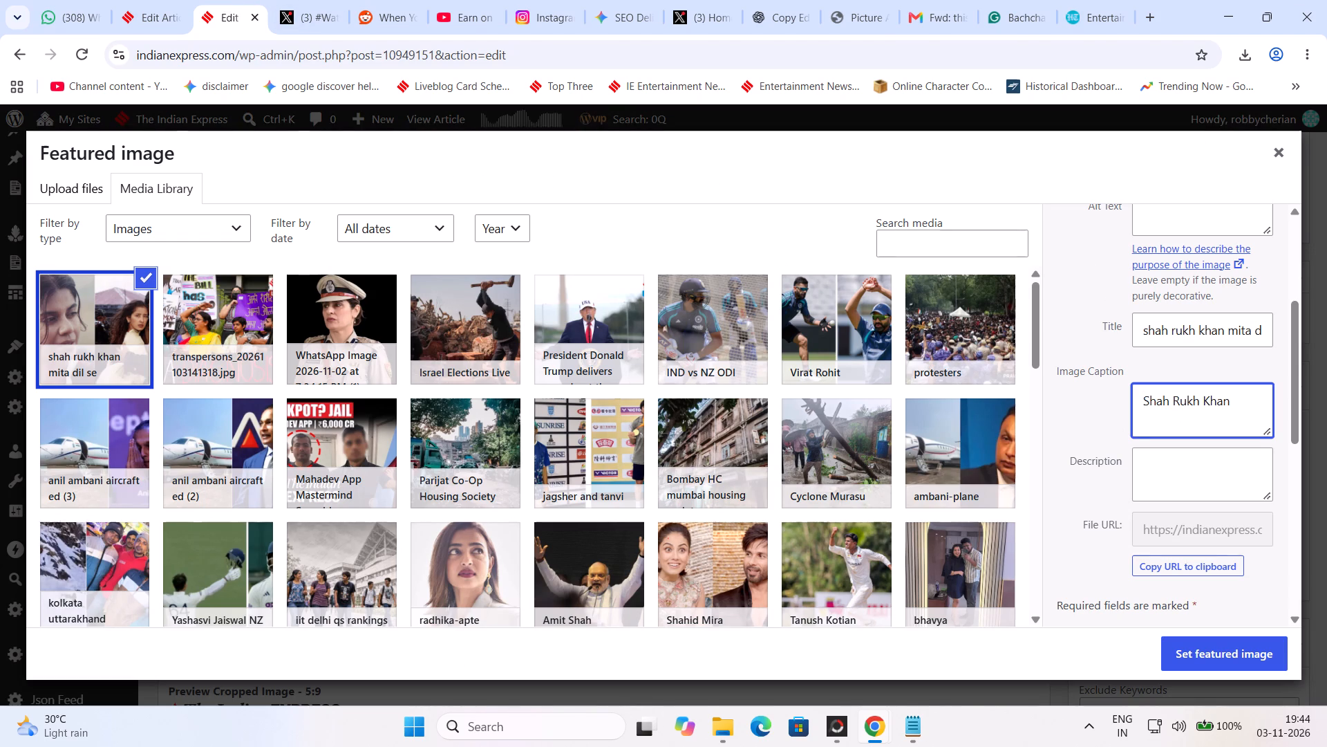
Extend the collage's image caption by adding "Mita Vashisht talks about" before "Shah Rukh Khan".
key("ctrl+v")
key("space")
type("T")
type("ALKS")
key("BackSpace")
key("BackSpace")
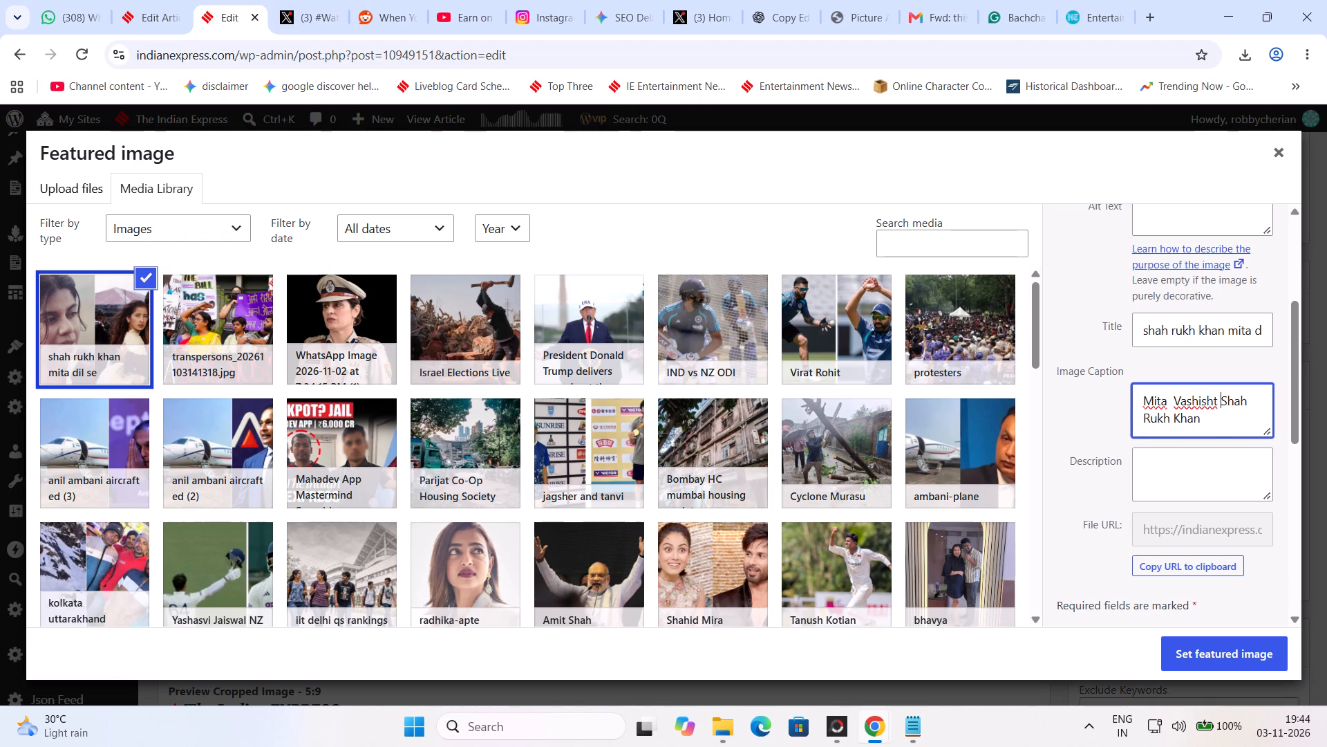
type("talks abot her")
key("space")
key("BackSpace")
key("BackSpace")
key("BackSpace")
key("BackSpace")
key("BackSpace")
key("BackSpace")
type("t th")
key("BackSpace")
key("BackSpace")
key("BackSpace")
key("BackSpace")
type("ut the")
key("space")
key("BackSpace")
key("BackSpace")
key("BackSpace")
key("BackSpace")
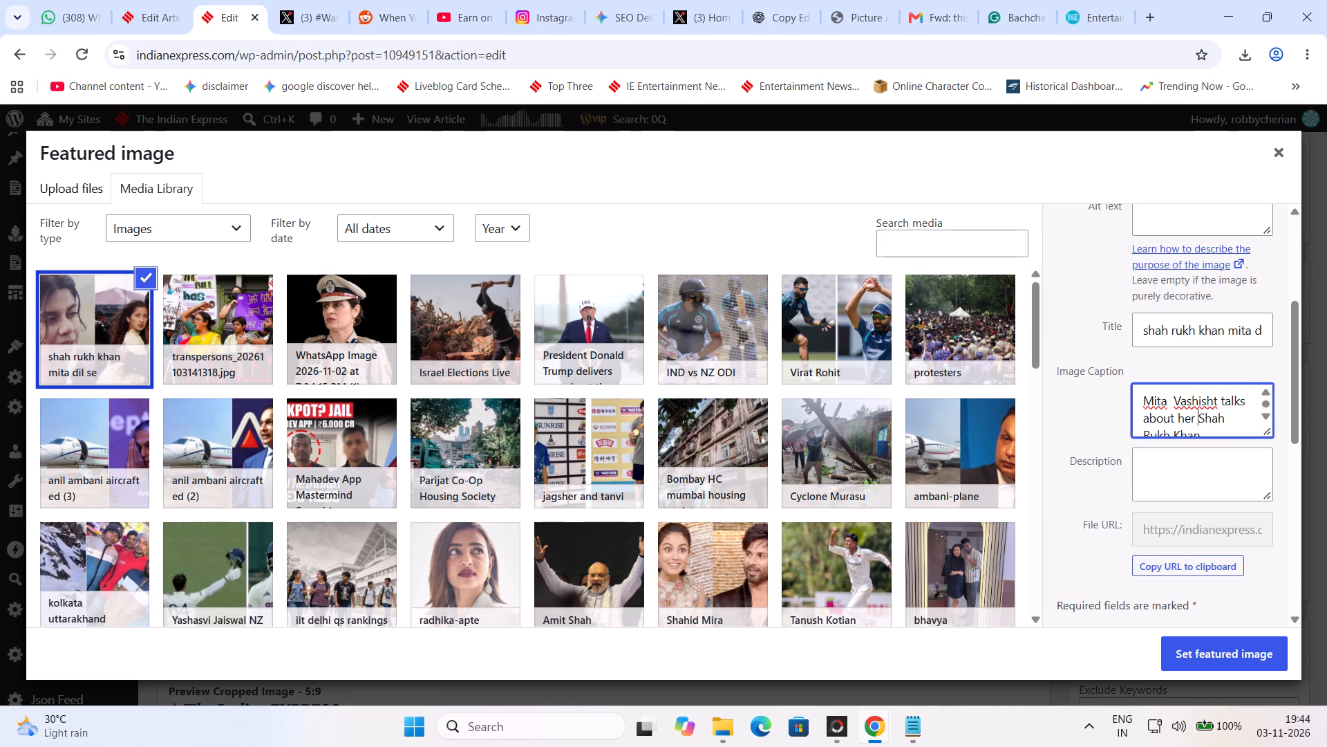
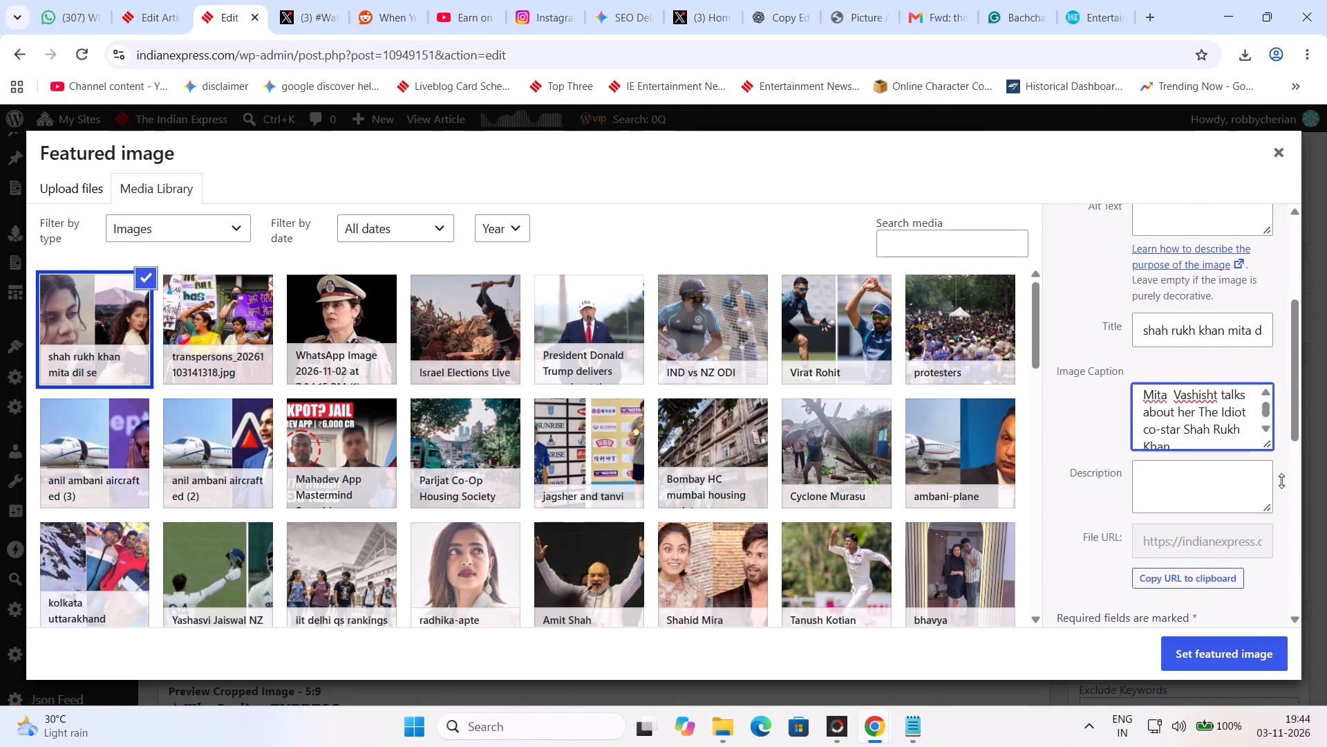
Correct the image caption to read "Mita Vashisht talks about her The Idiot and Dil Se co-star Shah Rukh Khan.".
left_click_drag(1281, 481, 1313, 620)
left_click(1247, 421)
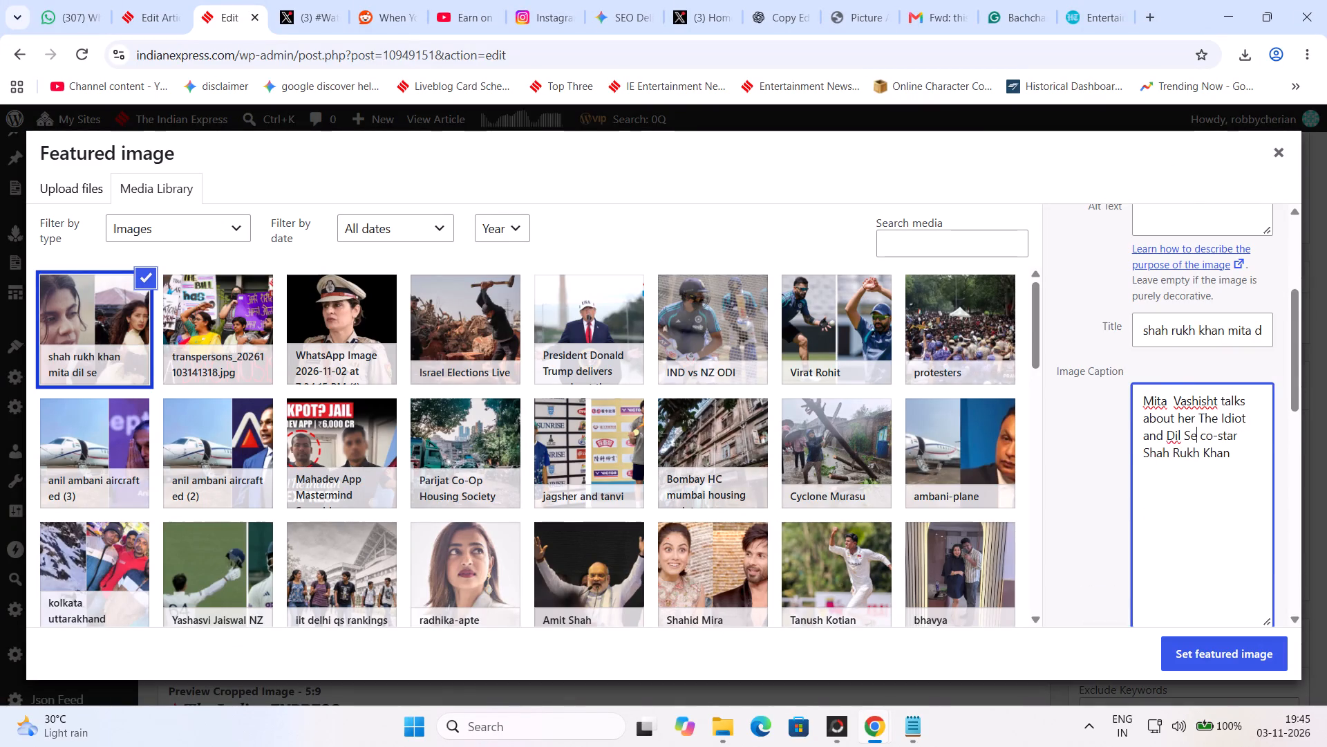
left_click(1174, 405)
key("BackSpace")
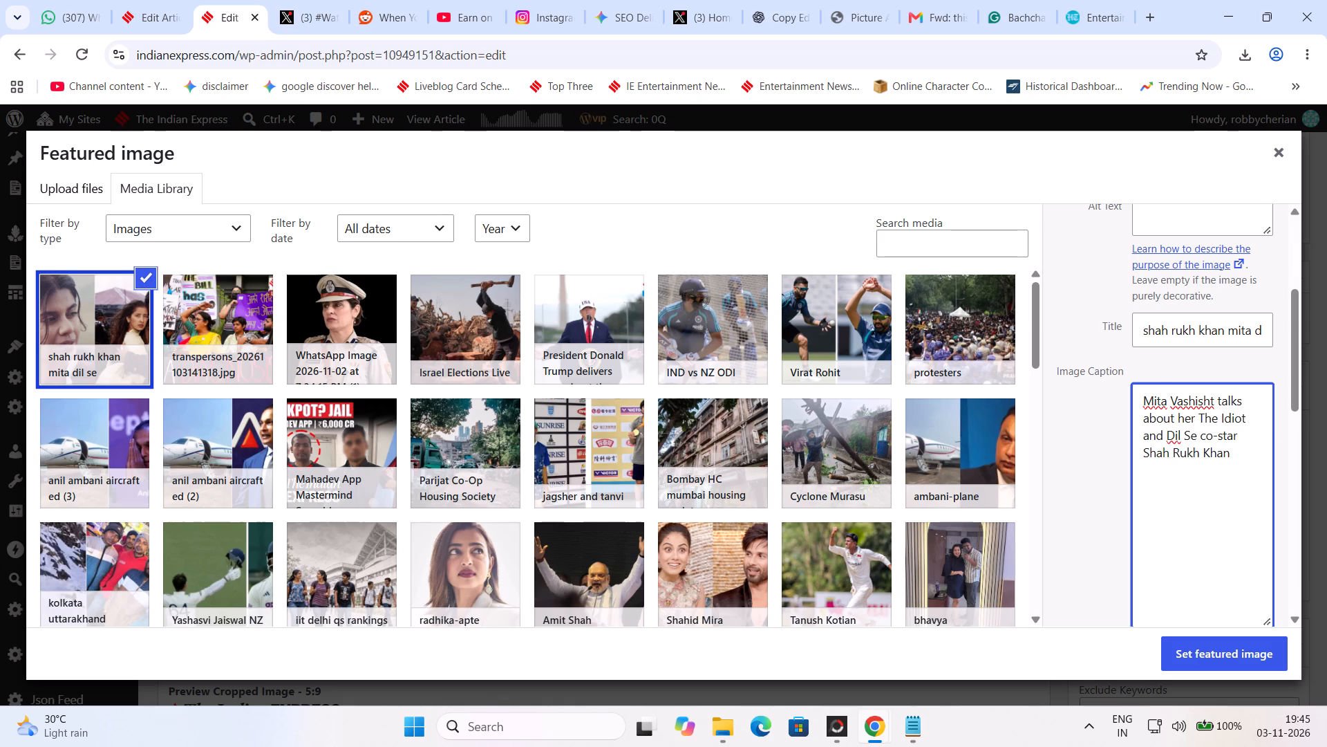
left_click(1241, 451)
key("BackSpace")
key("period")
left_click_drag(1229, 457, 1223, 454)
Copy the featured image's caption text into its empty alt text.
left_click_drag(1223, 454, 1132, 403)
key("ctrl+c")
scroll(1132, 403, "up", 2)
left_click(1154, 386)
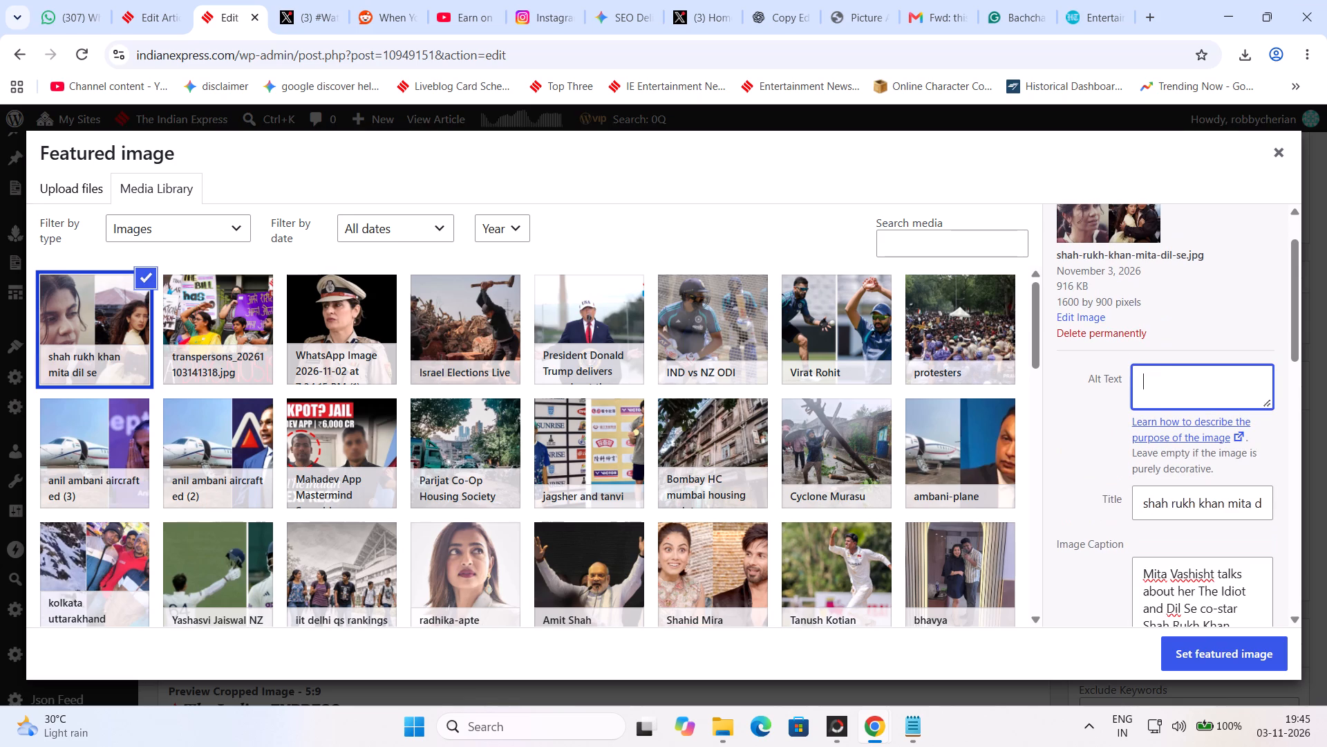
key("ctrl+v")
Reword the alt text to "Mita Vashisht and Shah Rukh Khan shared screen space in The Idiot and Dil Se".
left_click_drag(1270, 401, 1290, 629)
left_click_drag(1217, 387, 1194, 394)
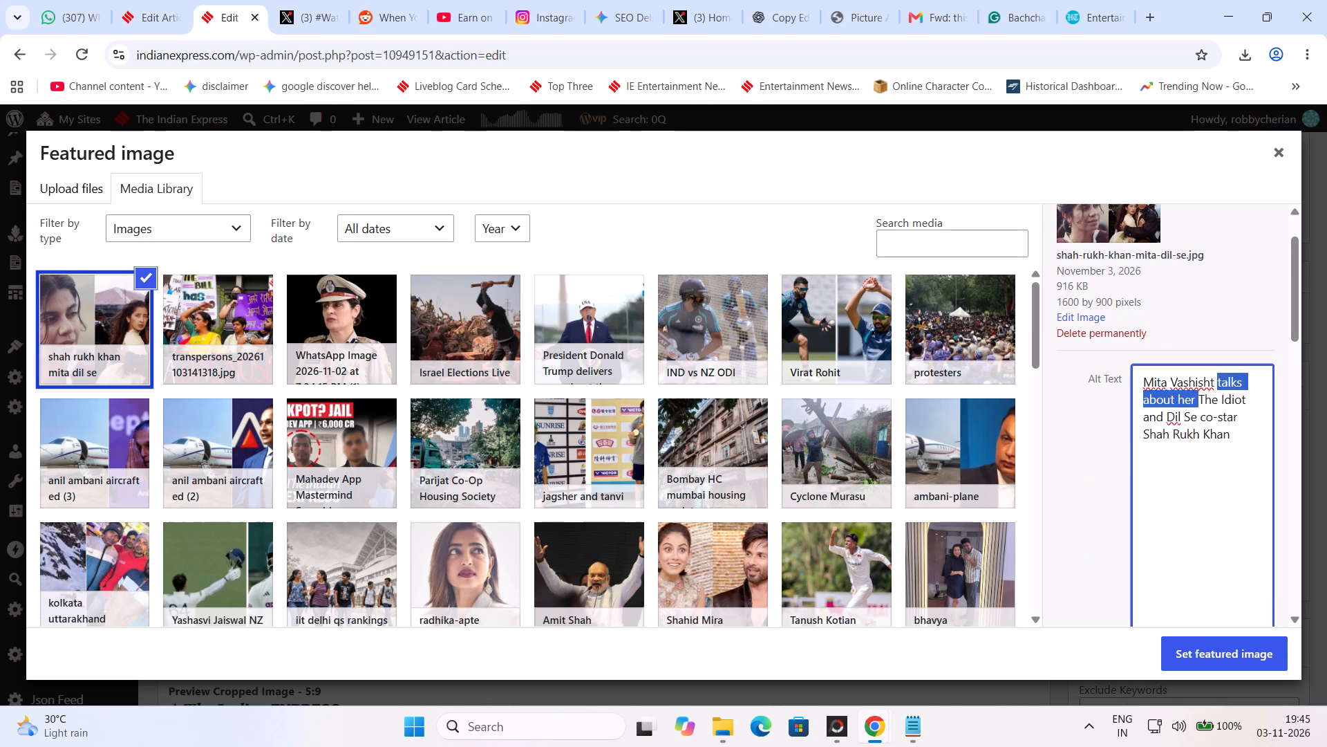
left_click_drag(1194, 394, 1201, 398)
type("andn")
key("space")
key("BackSpace")
key("BackSpace")
key("space")
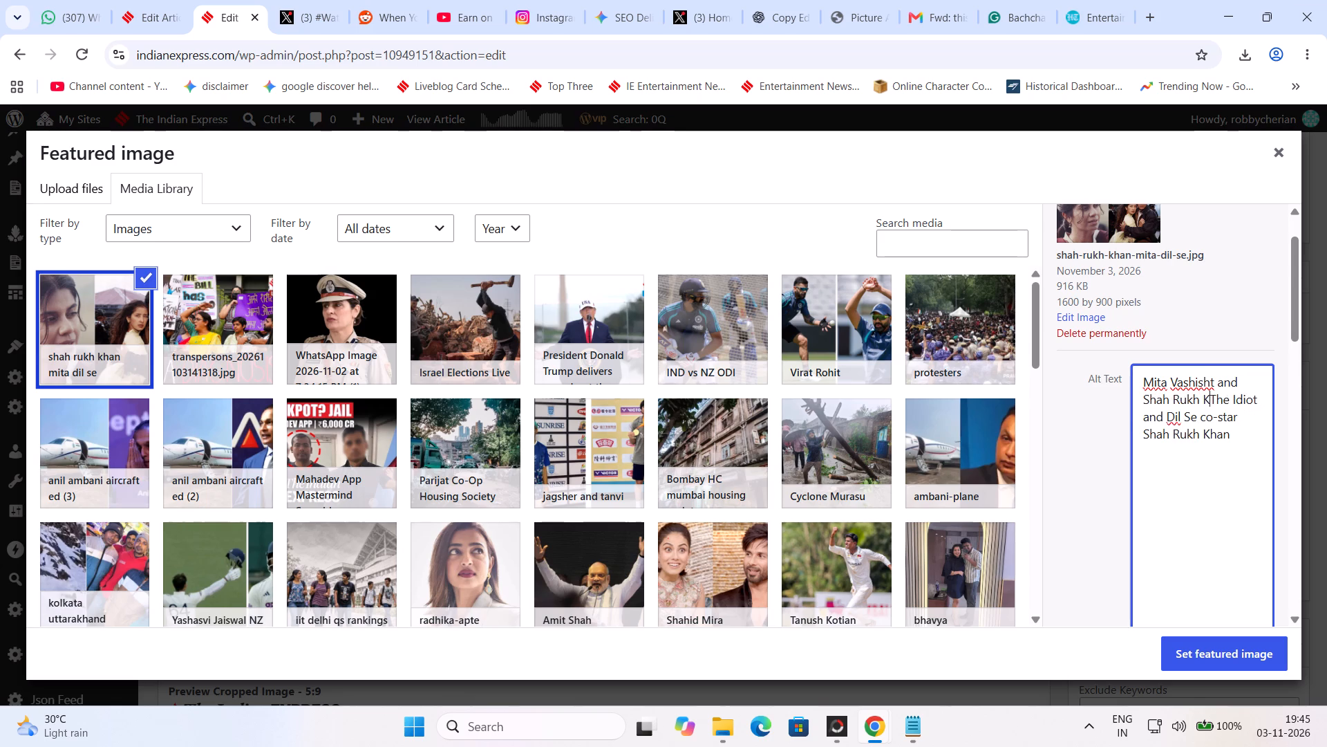
key("BackSpace")
key("BackSpace")
type("an shared screen space in")
key("space")
key("Down")
key("Down")
key("Down")
key("BackSpace")
key("BackSpace")
key("BackSpace")
key("BackSpace")
key("BackSpace")
key("BackSpace")
key("BackSpace")
key("BackSpace")
key("BackSpace")
key("BackSpace")
key("BackSpace")
key("BackSpace")
key("BackSpace")
key("BackSpace")
key("BackSpace")
key("BackSpace")
key("BackSpace")
key("BackSpace")
key("BackSpace")
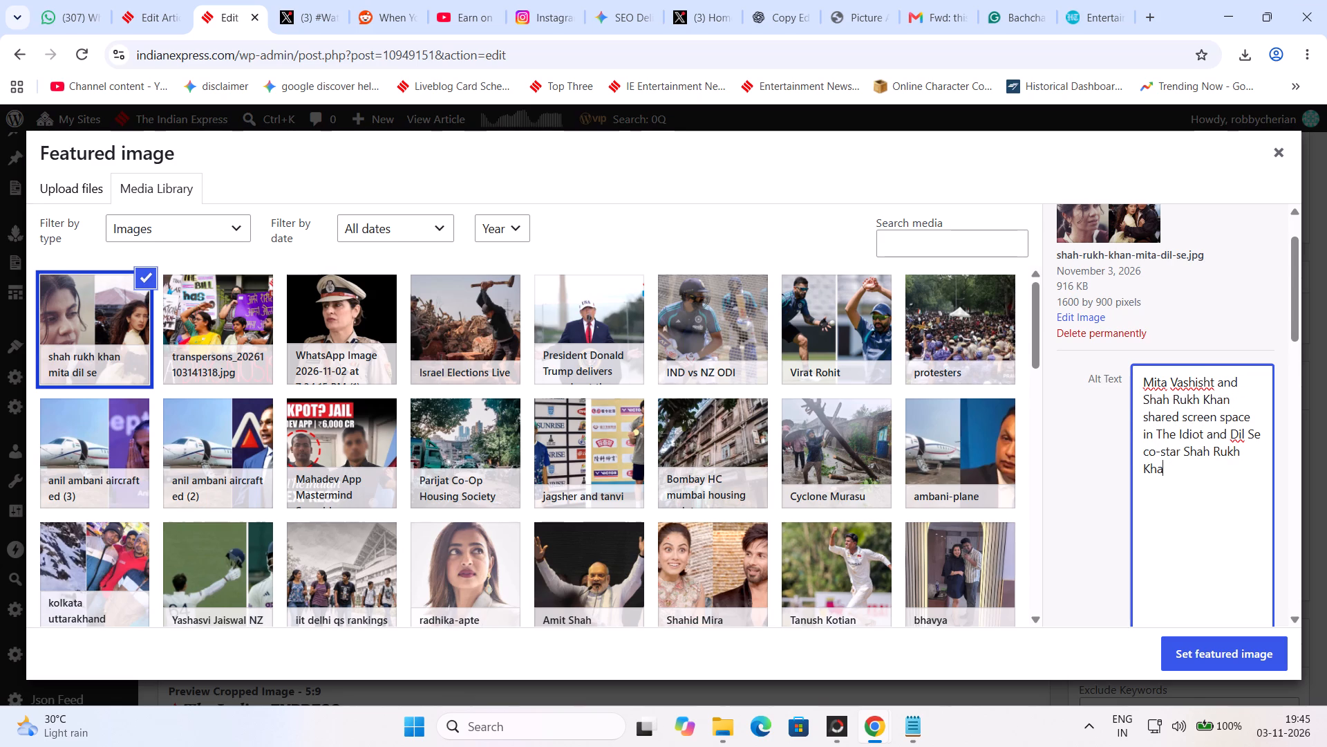
key("BackSpace")
key("BackSpace")
key("BackSpace")
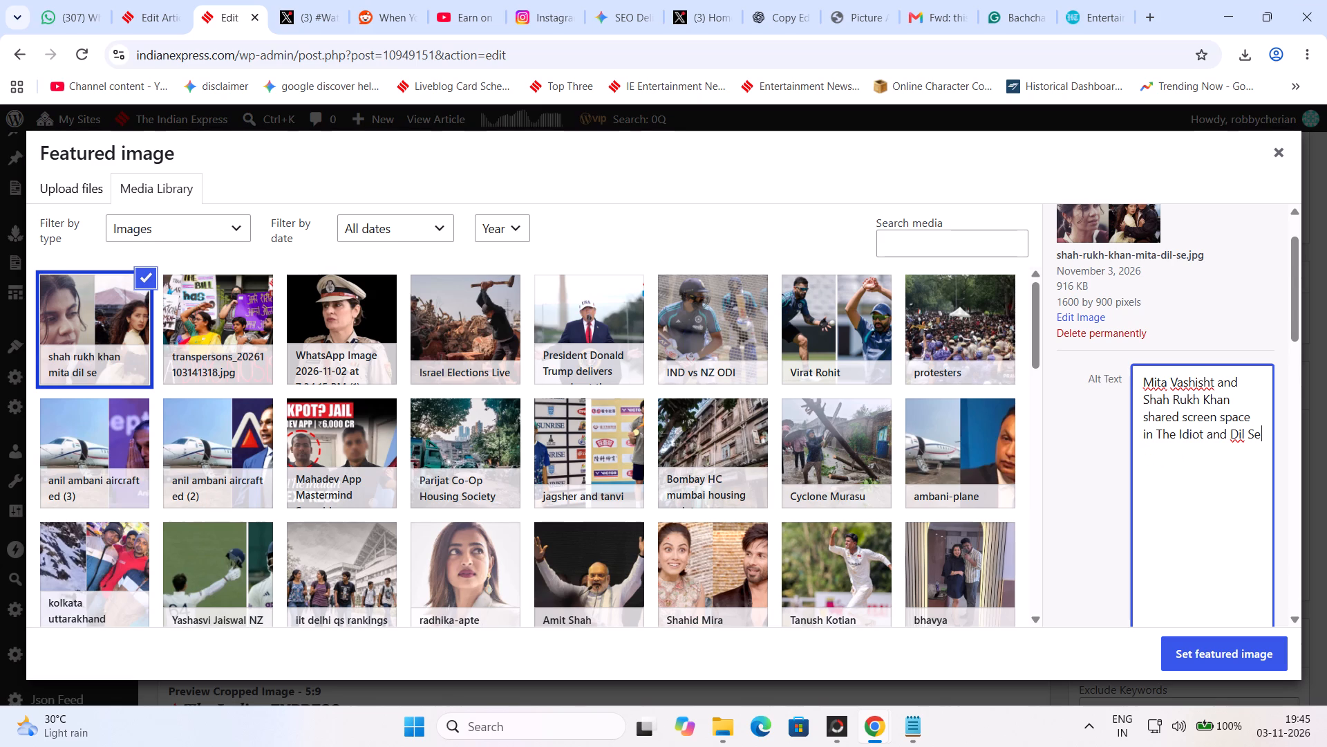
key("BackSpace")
Set the selected Shah Rukh Khan and Mita Vashisht Dil Se collage as the article's featured image.
left_click(1228, 644)
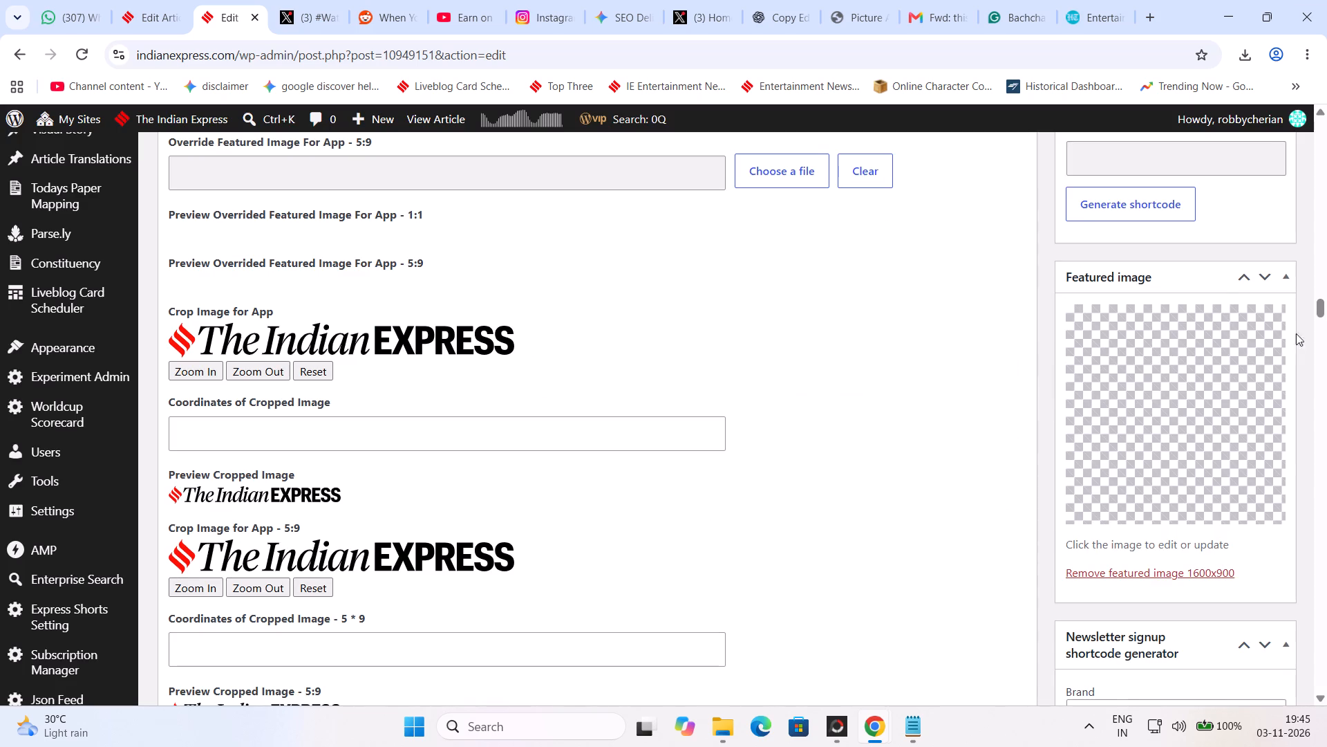
left_click_drag(1323, 308, 1326, 120)
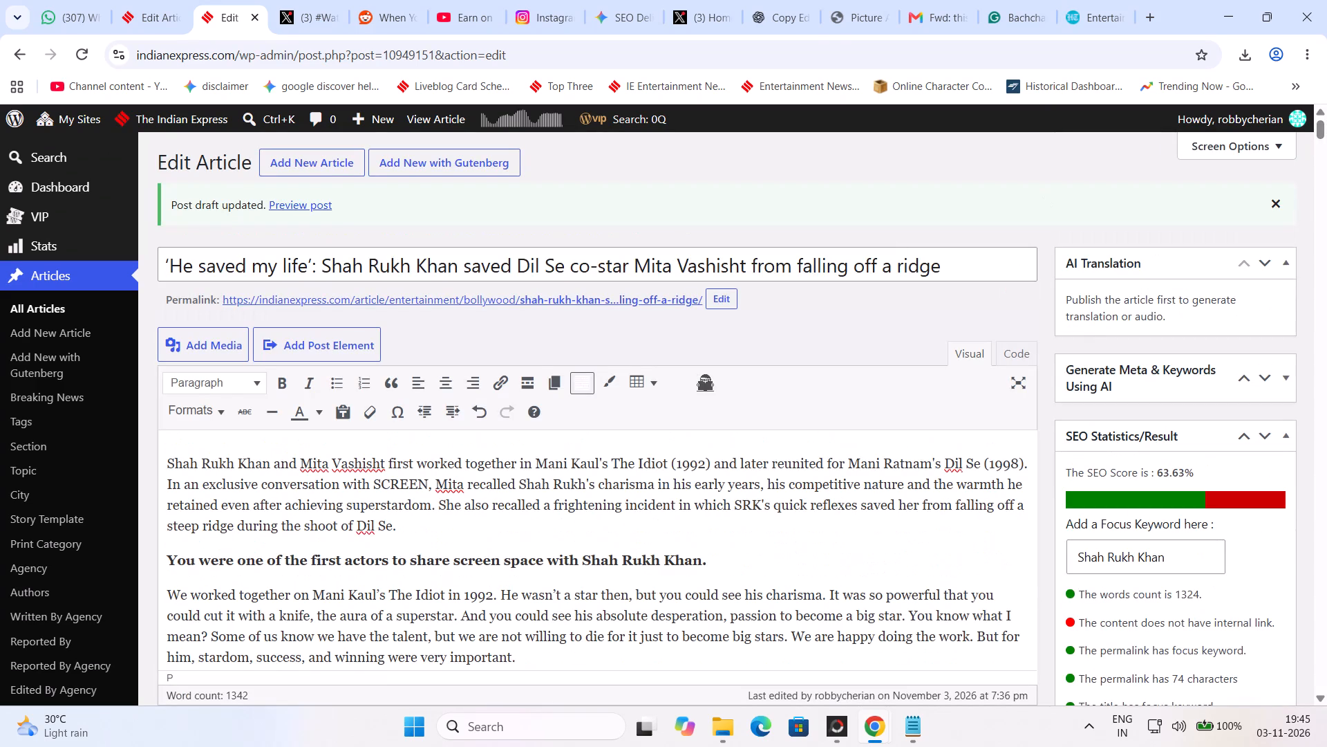
Switch to the YouTube Studio earnings page and open the YouTube site in its place.
left_click(534, 0)
left_click(484, 0)
left_click(478, 47)
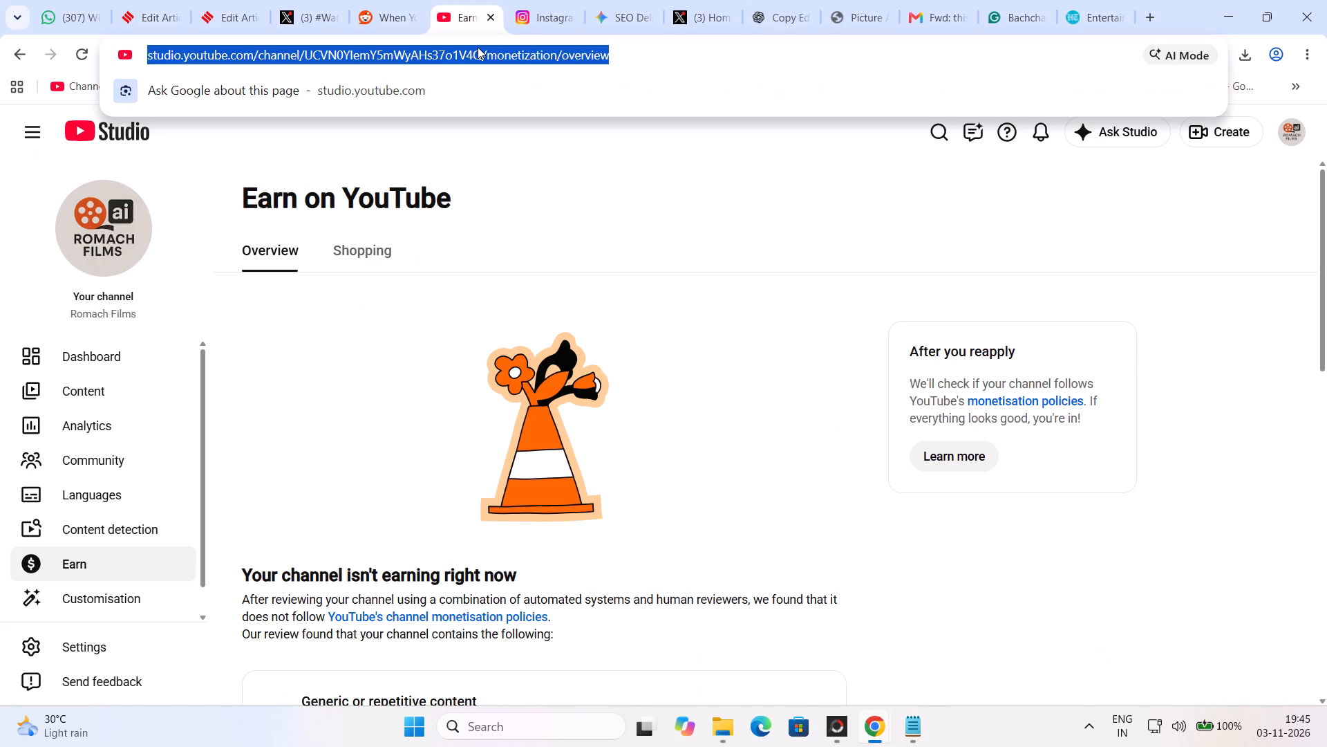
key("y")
left_click(541, 98)
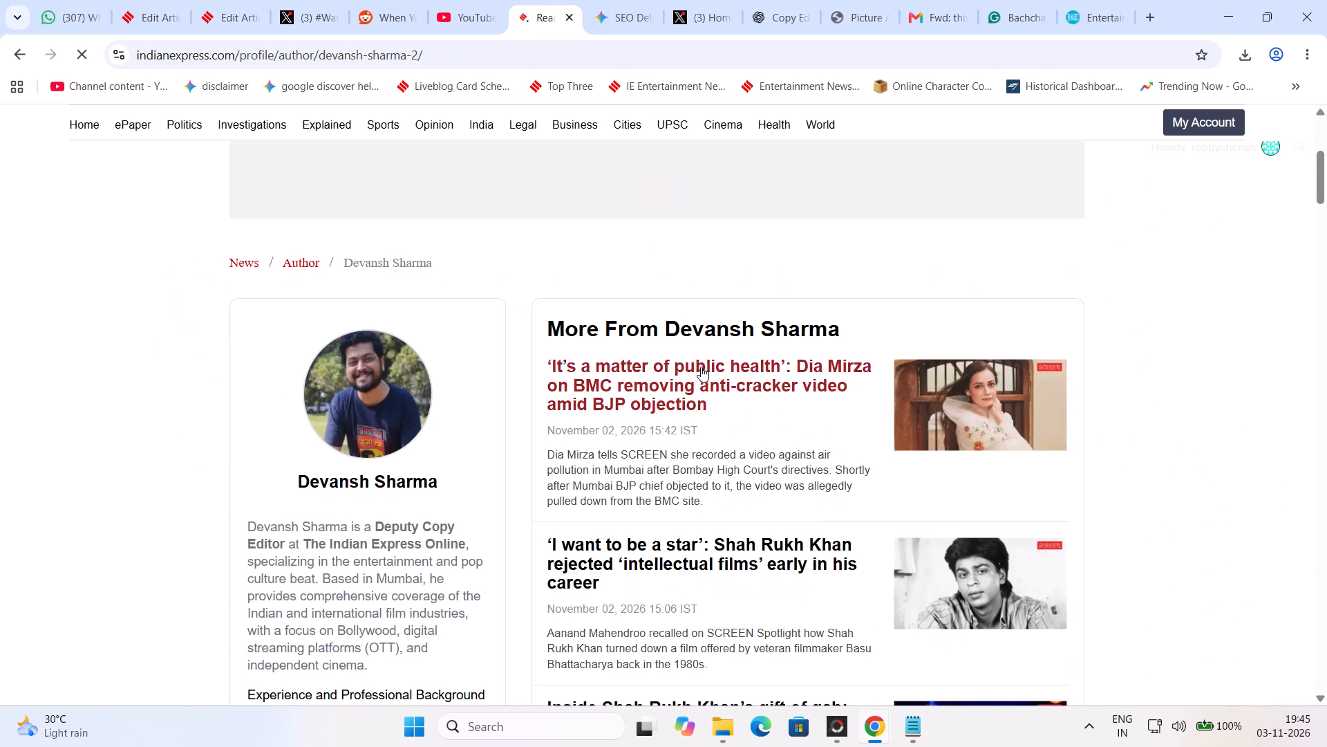
Copy the headline "Inside Shah Rukh Khan's gift of gab: Why the world misses the golden age of SRK interviews" from the author's article list.
scroll(701, 367, "down", 2)
triple_click(717, 479)
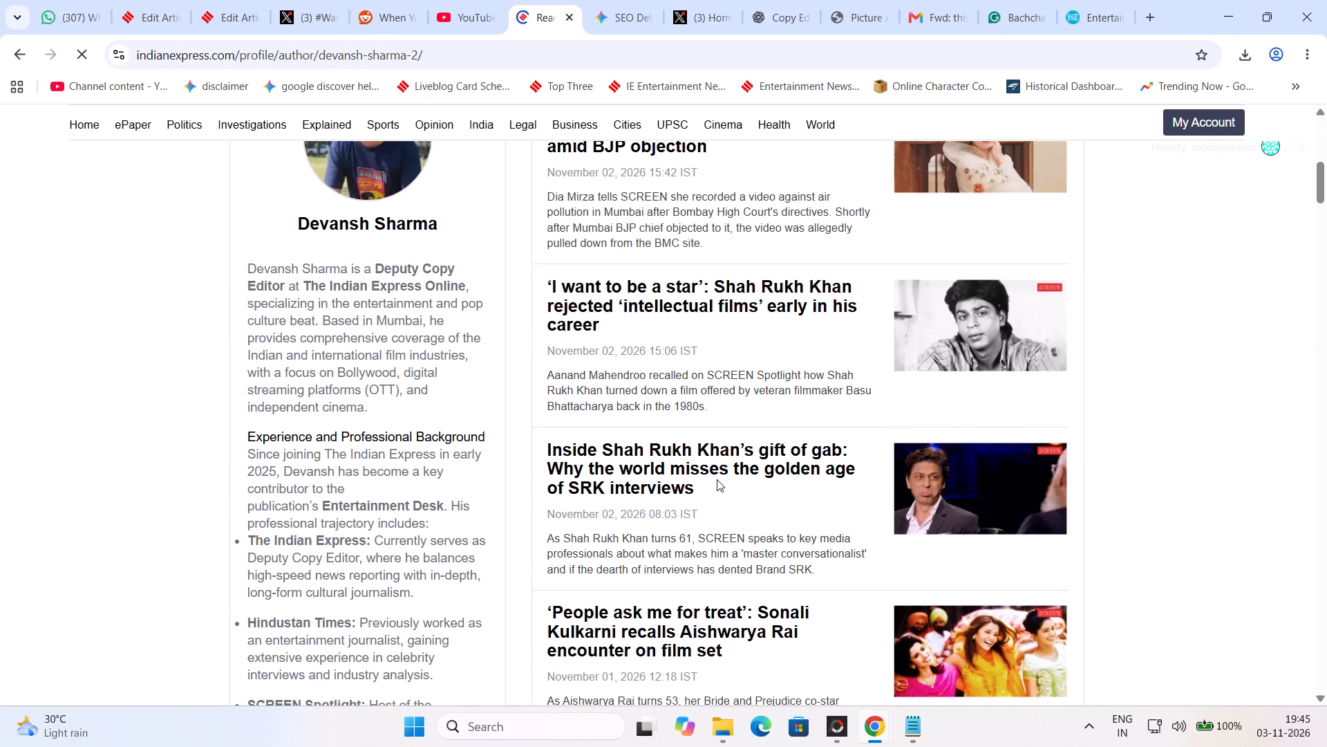
key("ctrl+c")
In the article draft, place the insertion point after the Dil Se answer ending "our best portion was removed from the film.".
left_click(243, 0)
scroll(487, 448, "down", 2)
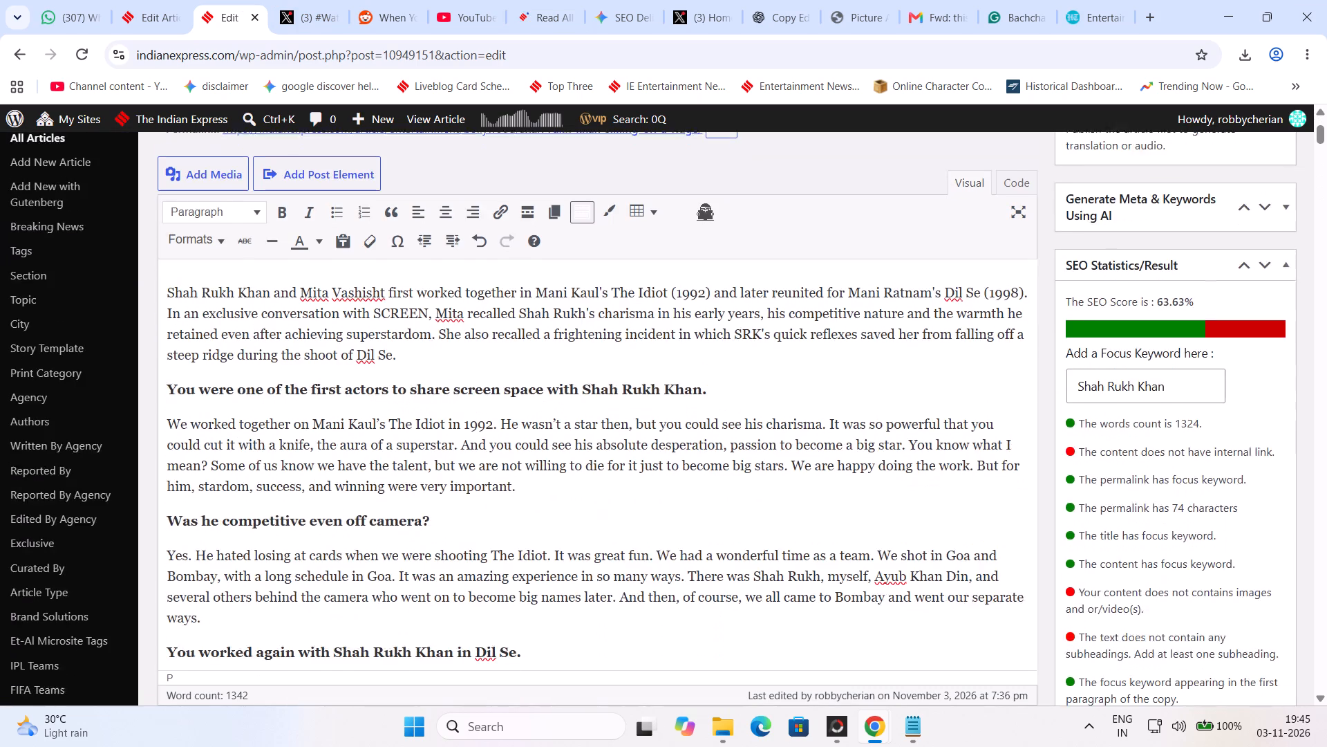
scroll(490, 450, "down", 3)
scroll(491, 450, "up", 4)
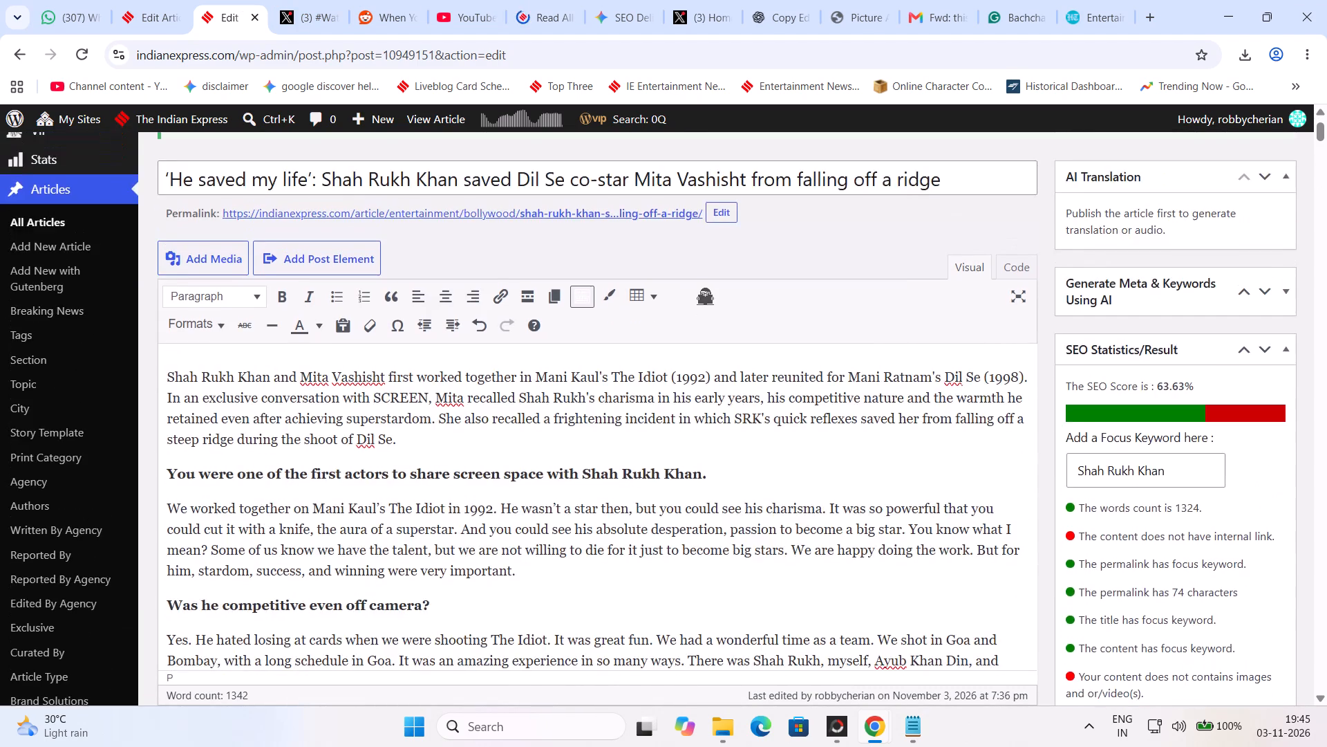
scroll(491, 448, "down", 4)
scroll(493, 442, "up", 5)
scroll(493, 442, "down", 1)
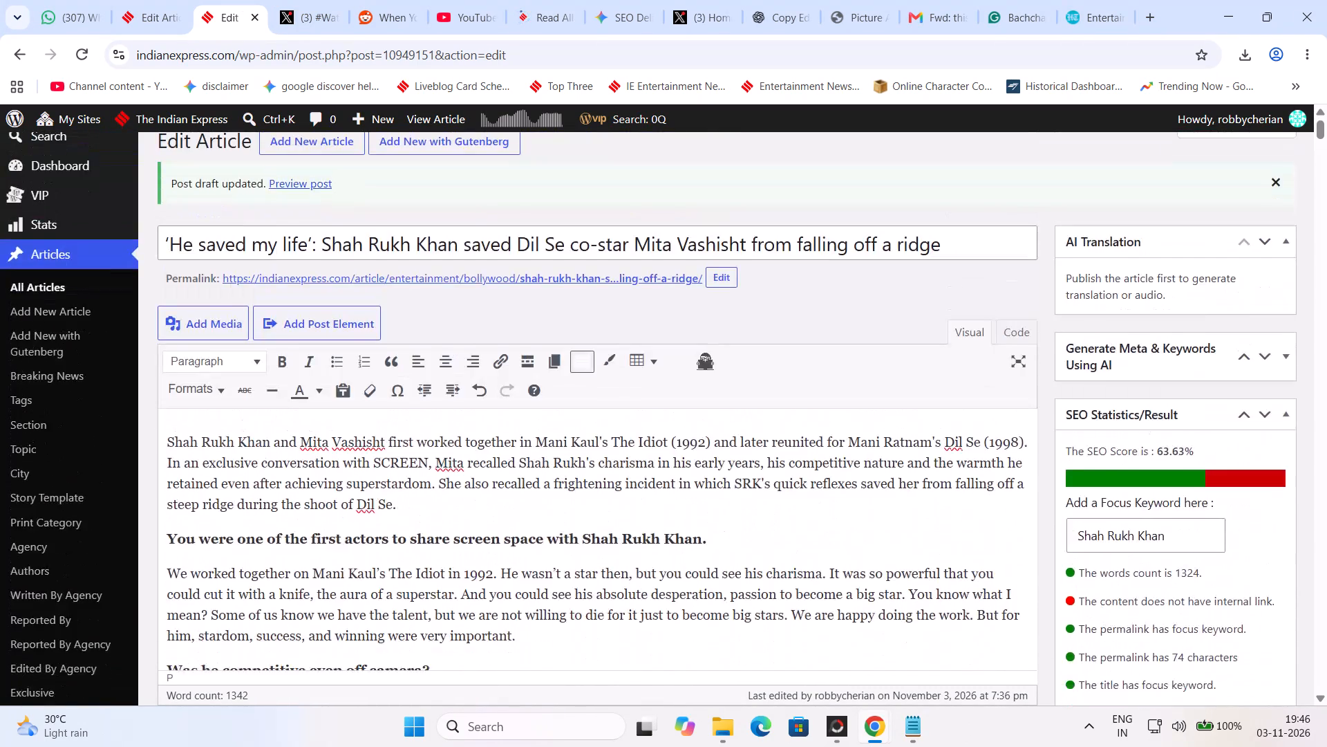
scroll(493, 442, "down", 5)
left_click(449, 421)
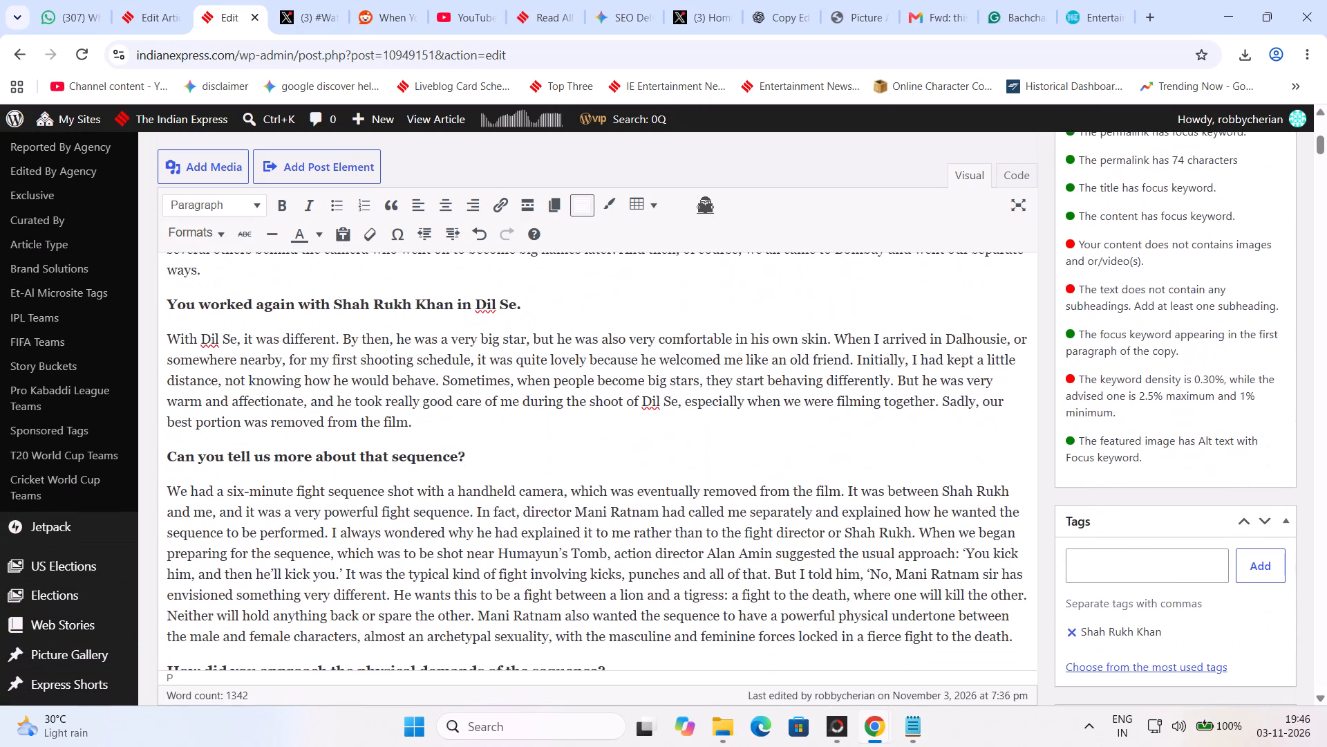
Add "Also Read - Inside Shah Rukh Khan's gift of gab: Why the world misses the golden age of SRK interviews" below the Dil Se answer.
key("Return")
right_click(216, 415)
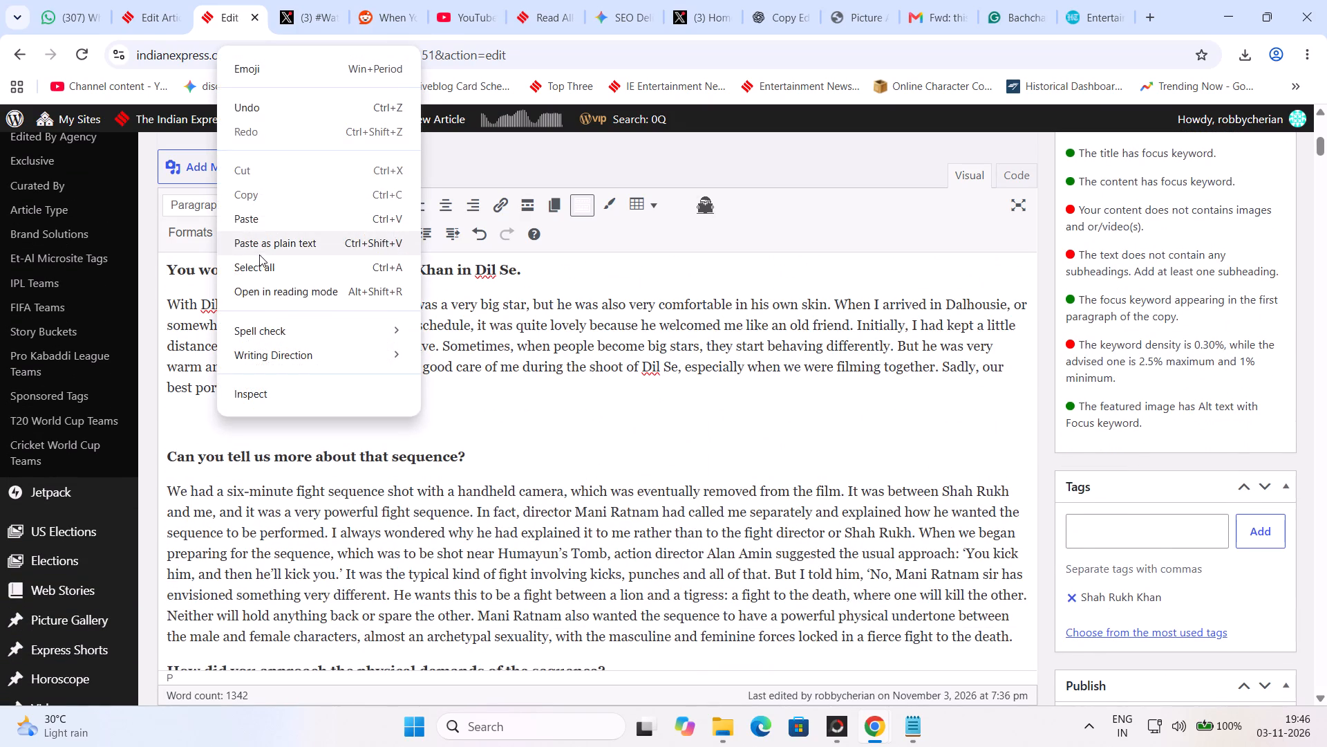
left_click(259, 254)
left_click(162, 422)
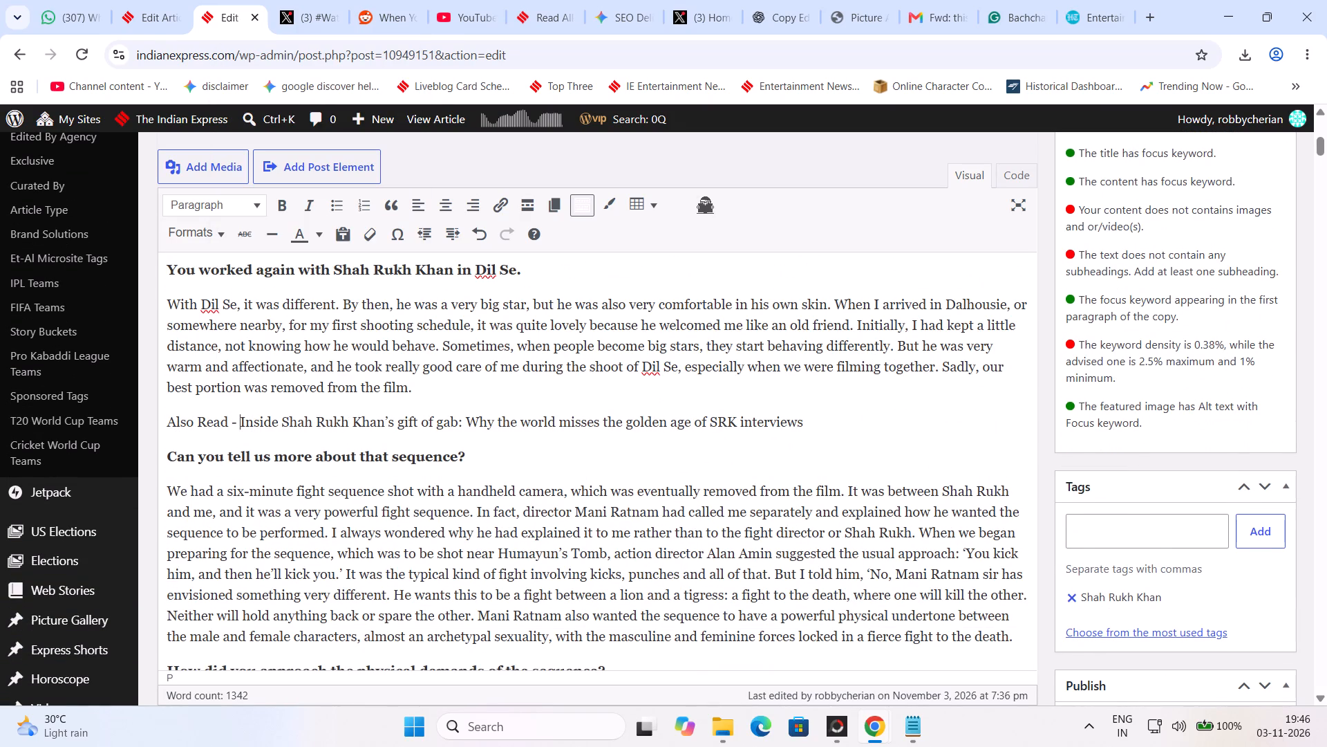
Link the "gift of gab" headline to its article address, copied from the author page, and make it open in a new tab.
left_click(554, 0)
right_click(617, 450)
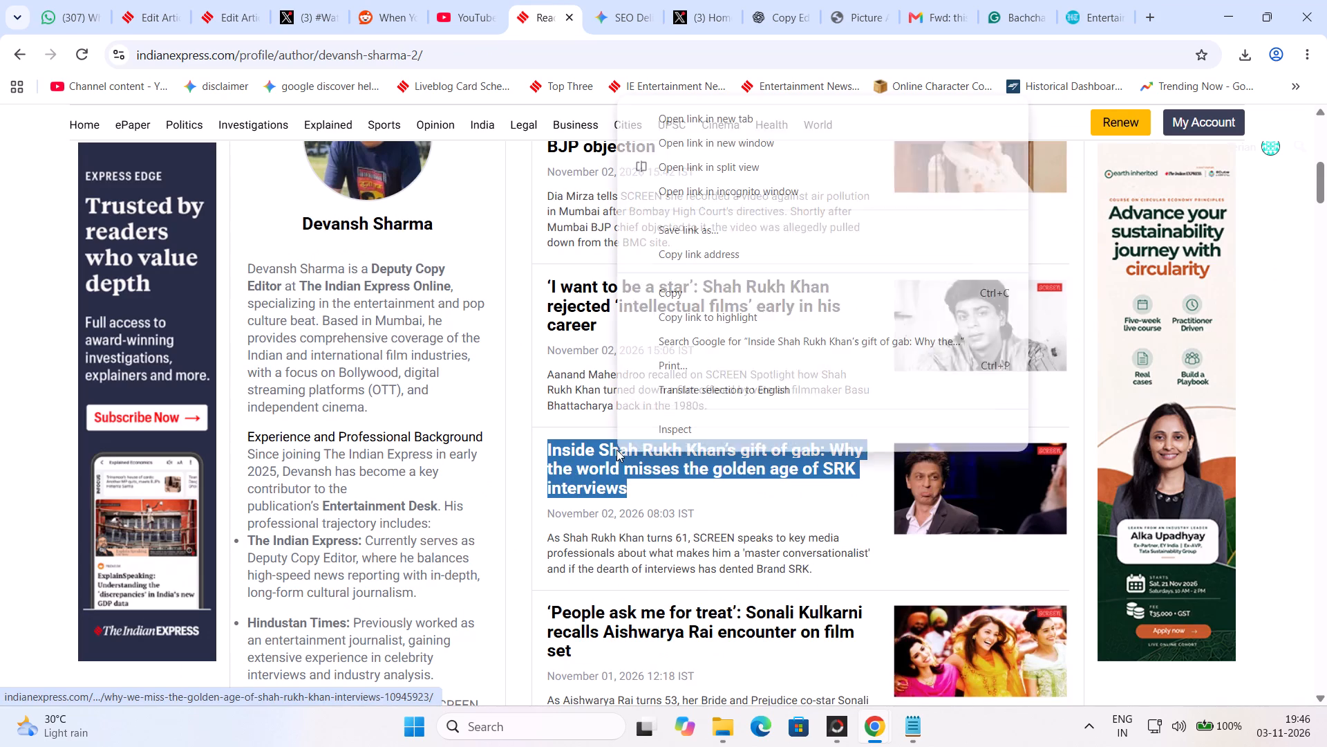
left_click(731, 259)
left_click(233, 0)
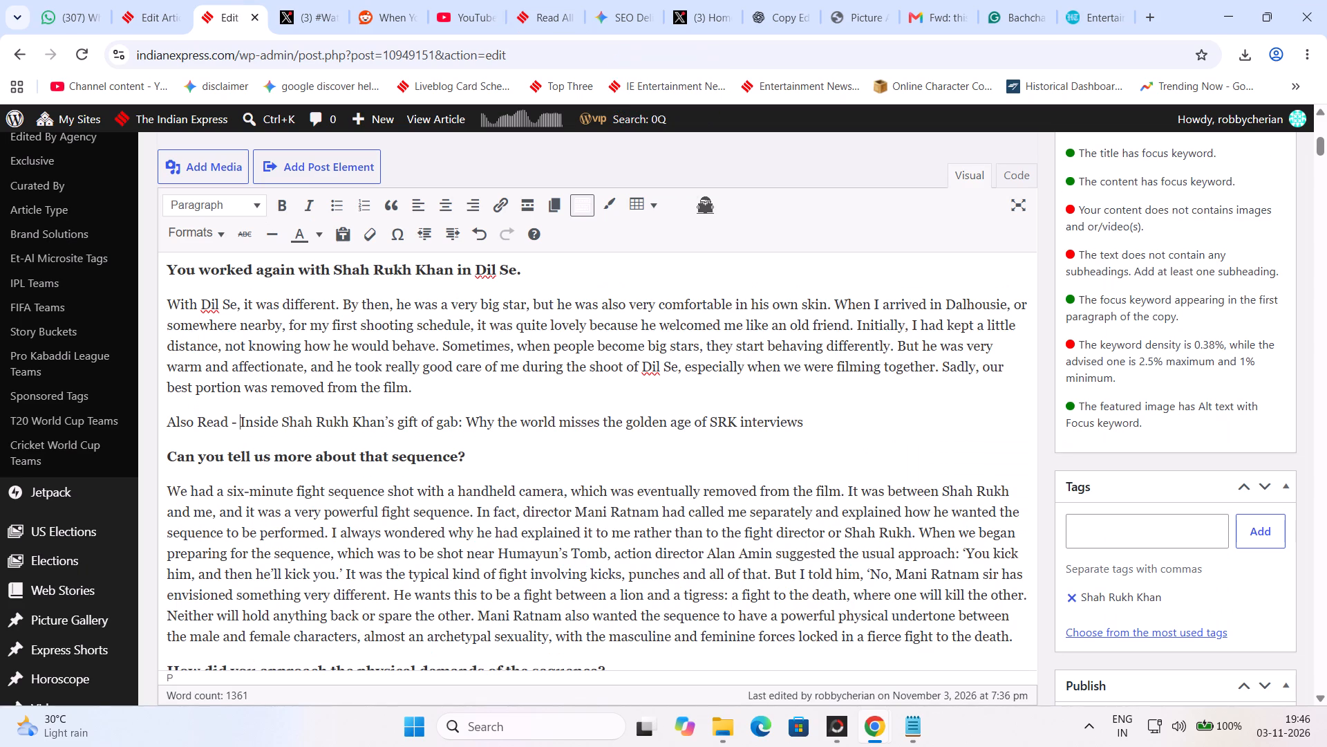
left_click_drag(242, 415, 813, 404)
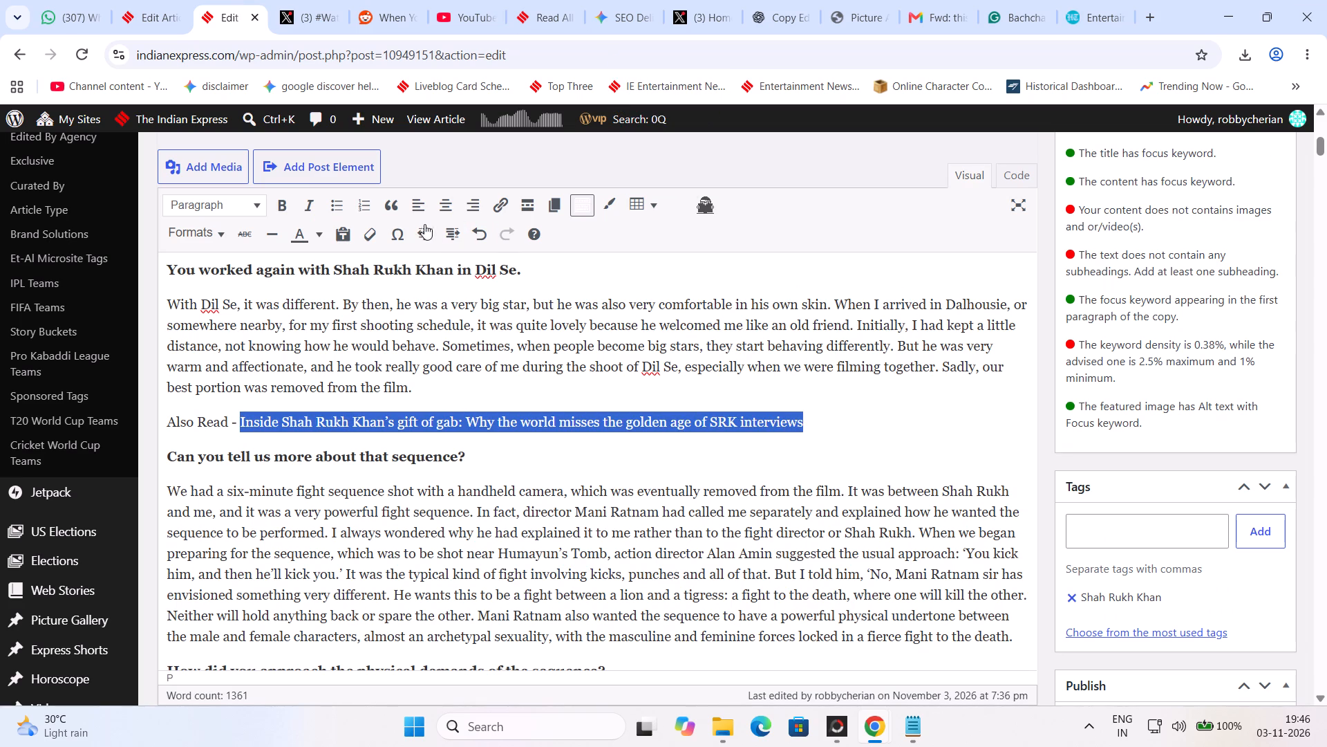
left_click(499, 215)
left_click(545, 467)
key("ctrl+v")
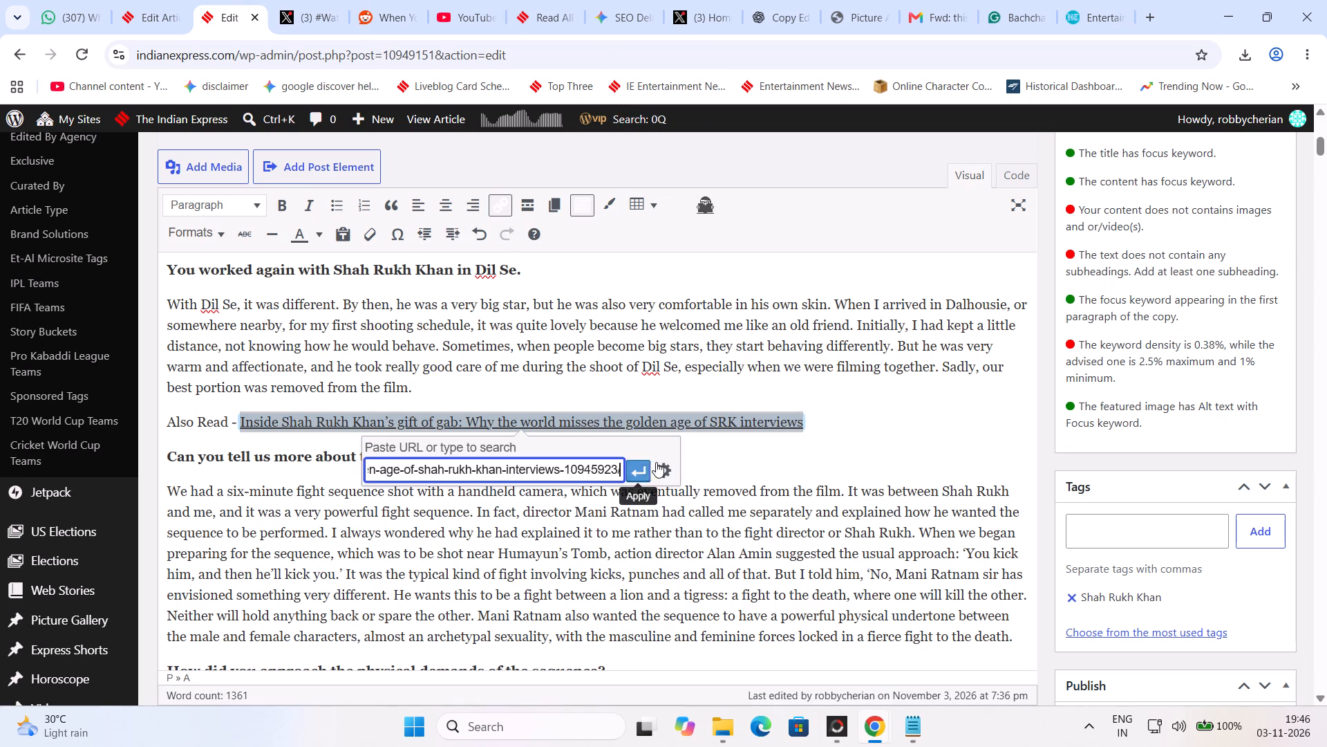
left_click(668, 462)
left_click(576, 301)
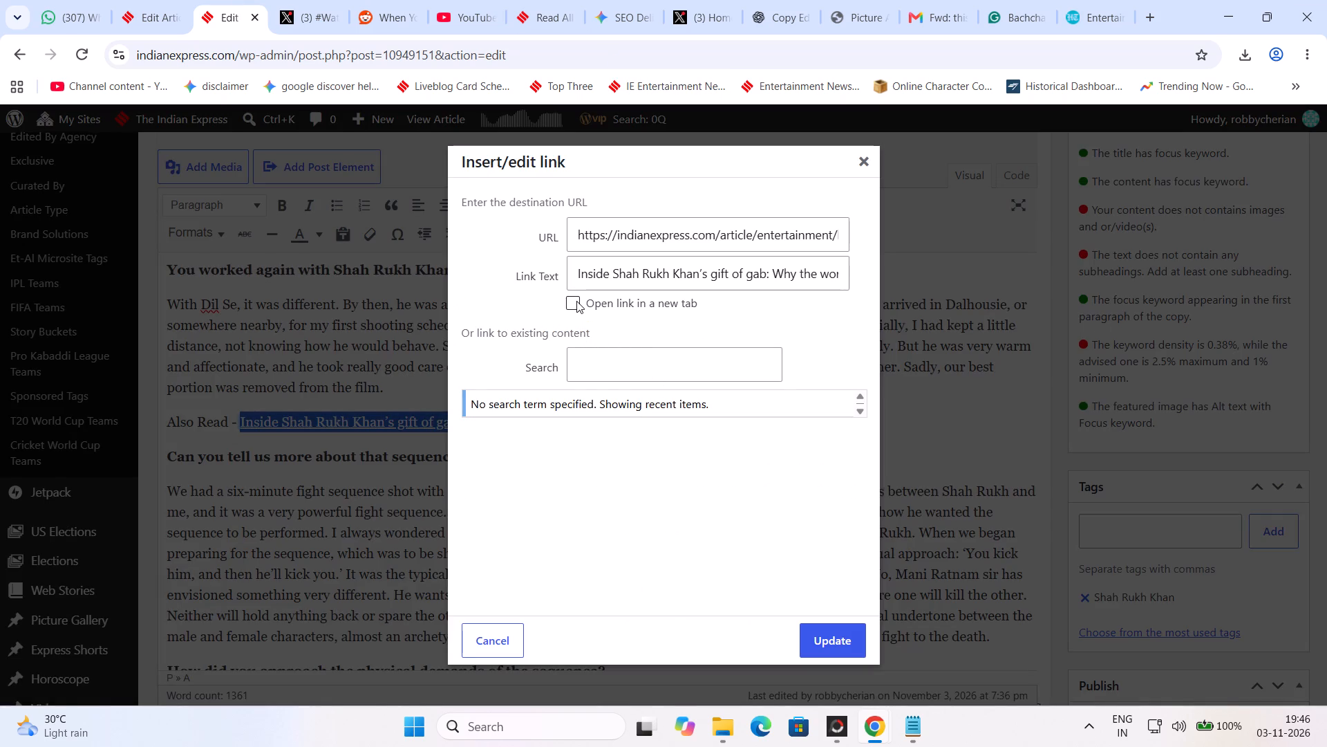
left_click(576, 301)
left_click(576, 301)
left_click(833, 634)
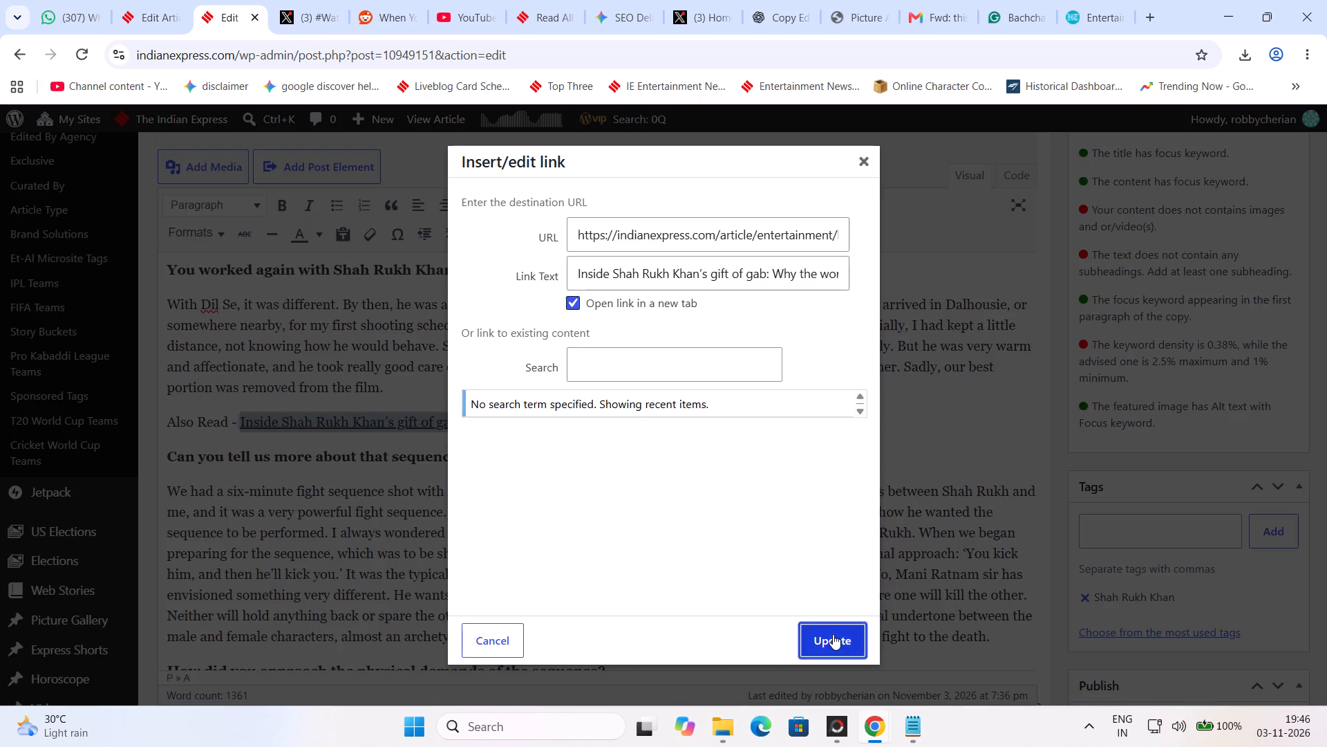
Make the whole "gift of gab" Also Read line bold.
triple_click(207, 425)
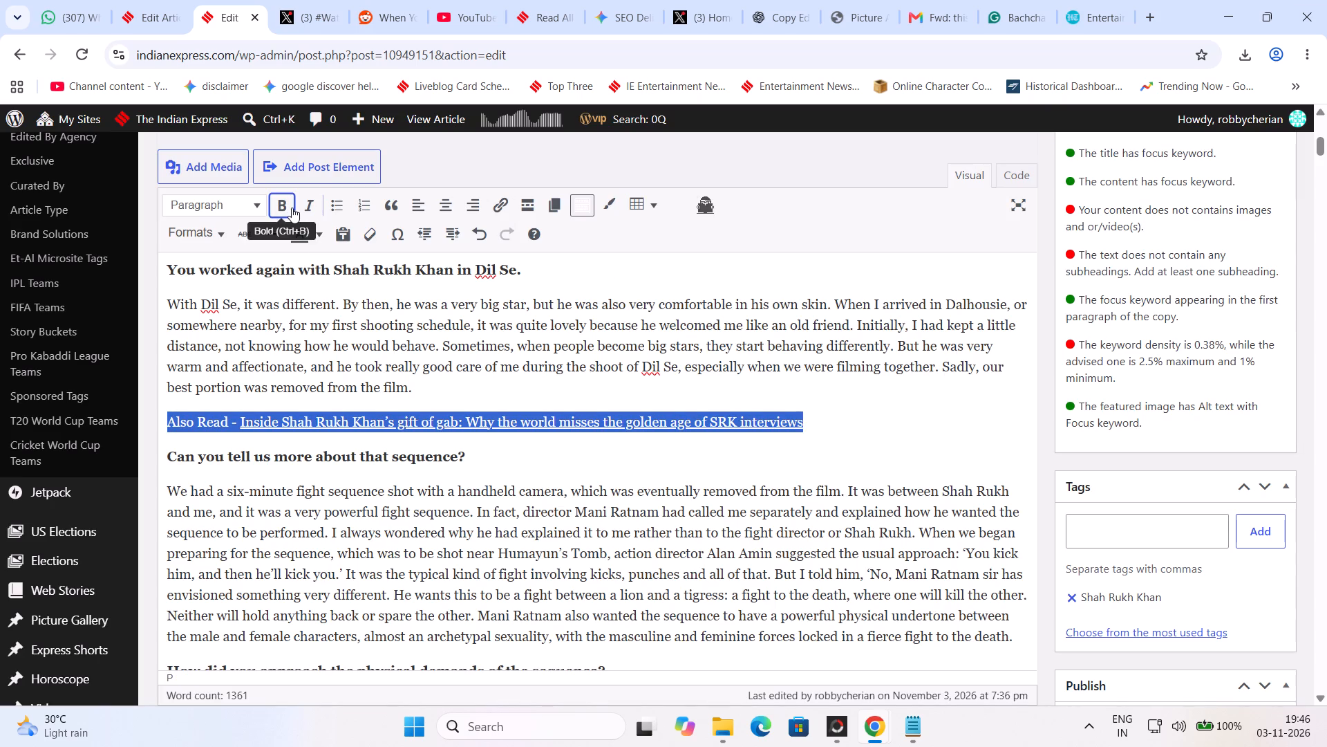
left_click(291, 207)
Copy the "I want to be a star" headline from the author page into a new "Also Read -" line above the "Did you keep in touch" question.
left_click(580, 0)
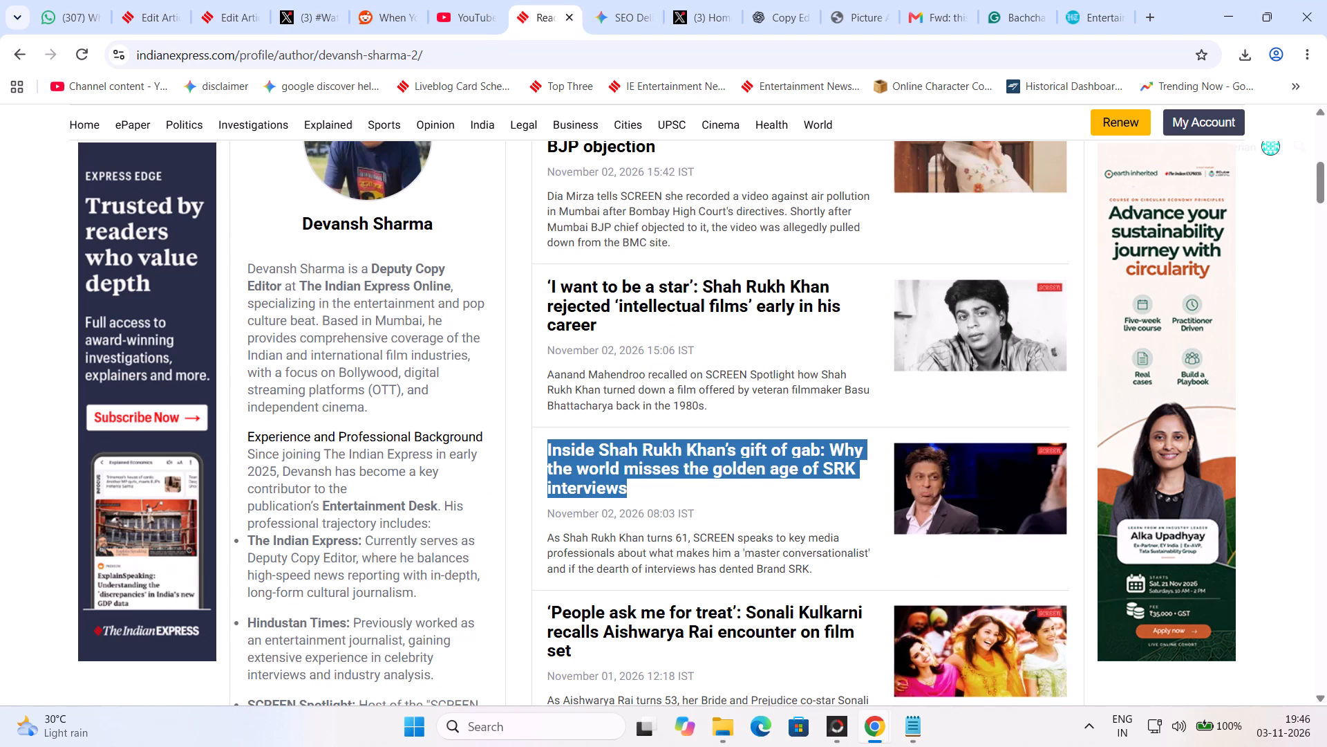
triple_click(652, 330)
key("ctrl+c")
left_click(258, 0)
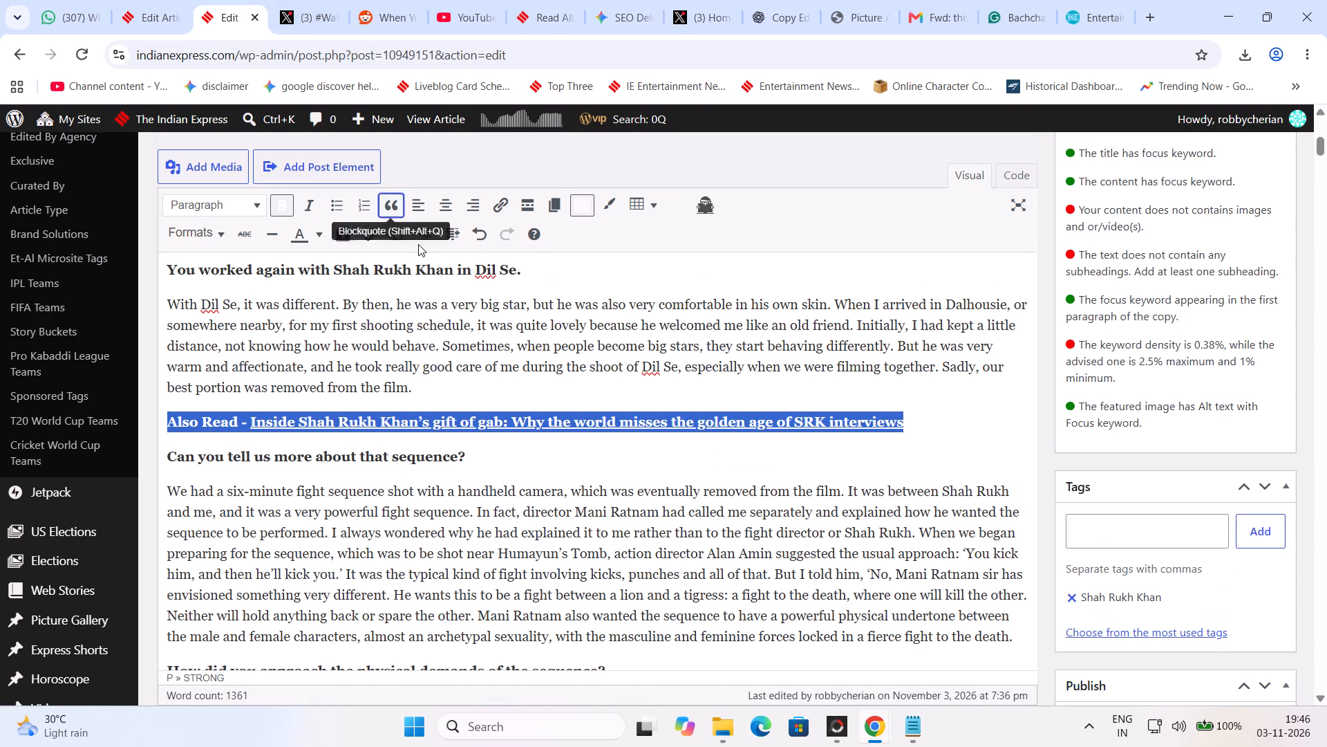
scroll(441, 294, "down", 5)
scroll(466, 358, "down", 6)
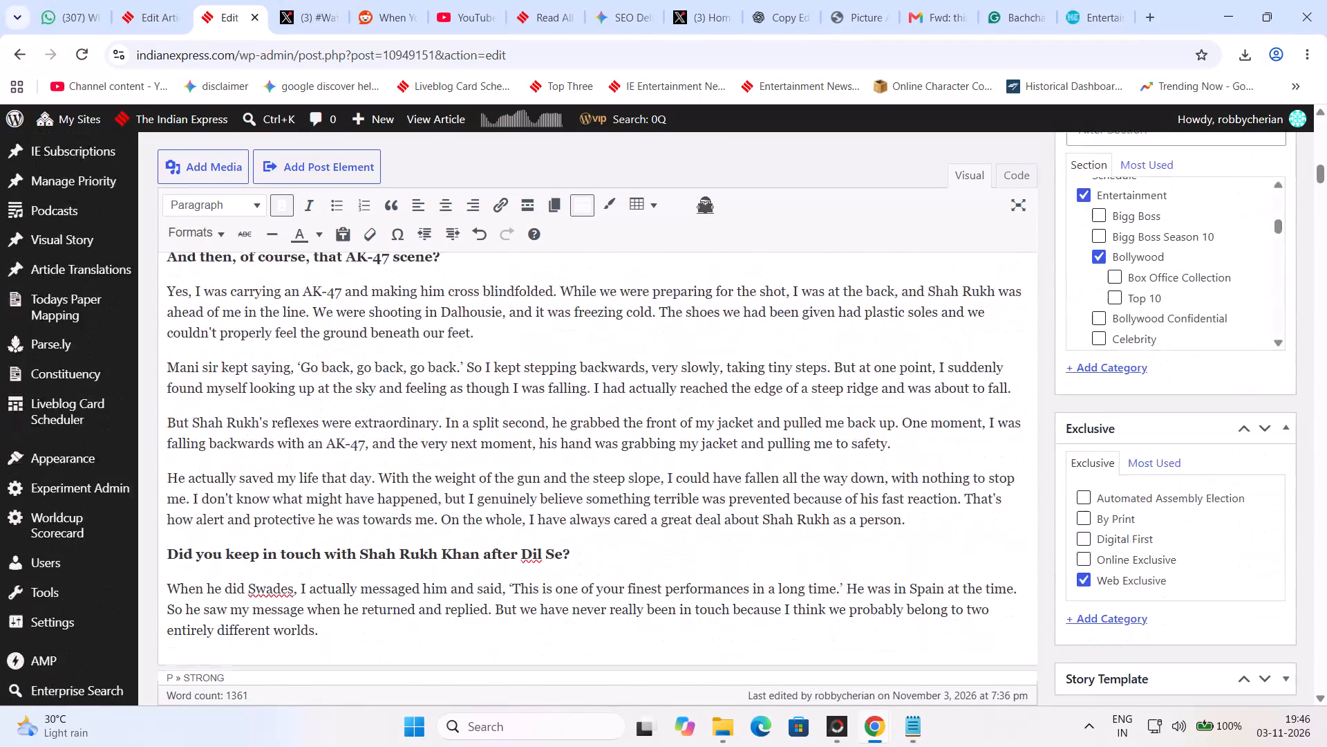
left_click(919, 470)
left_click(920, 483)
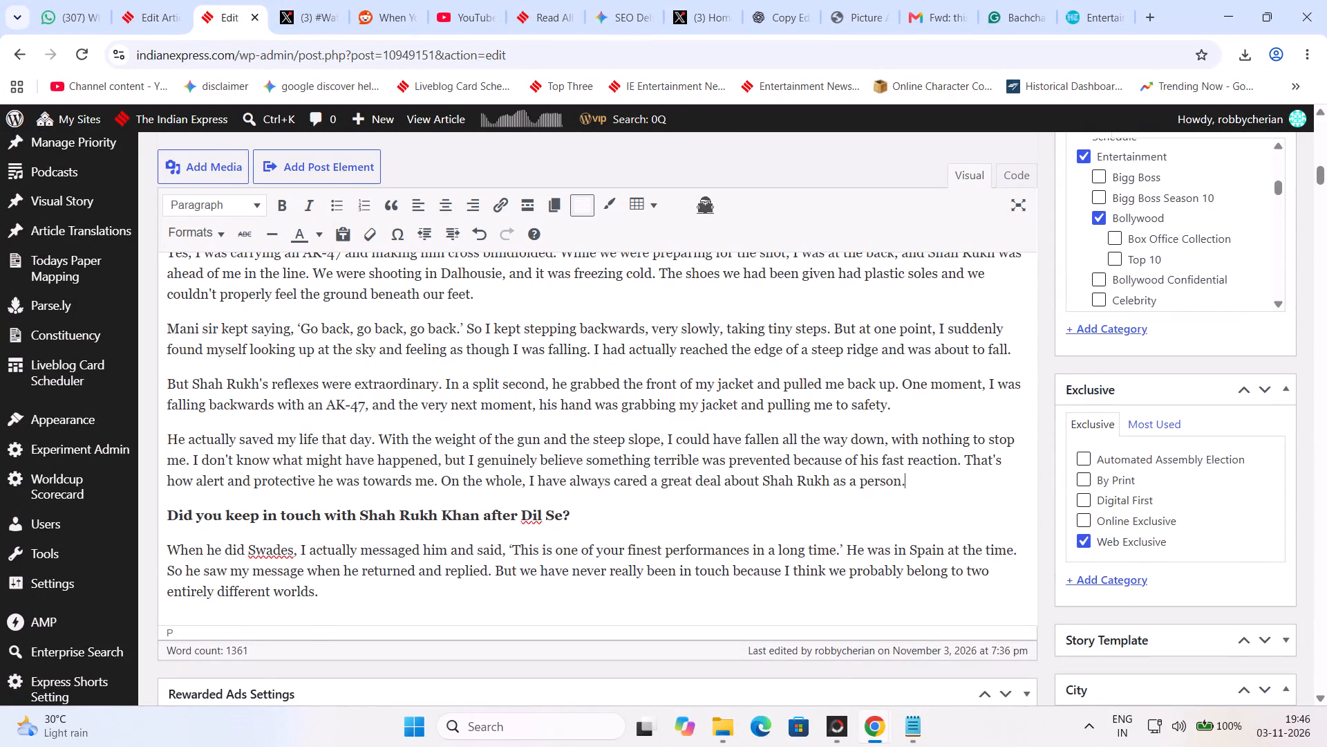
key("Return")
right_click(205, 518)
left_click(281, 340)
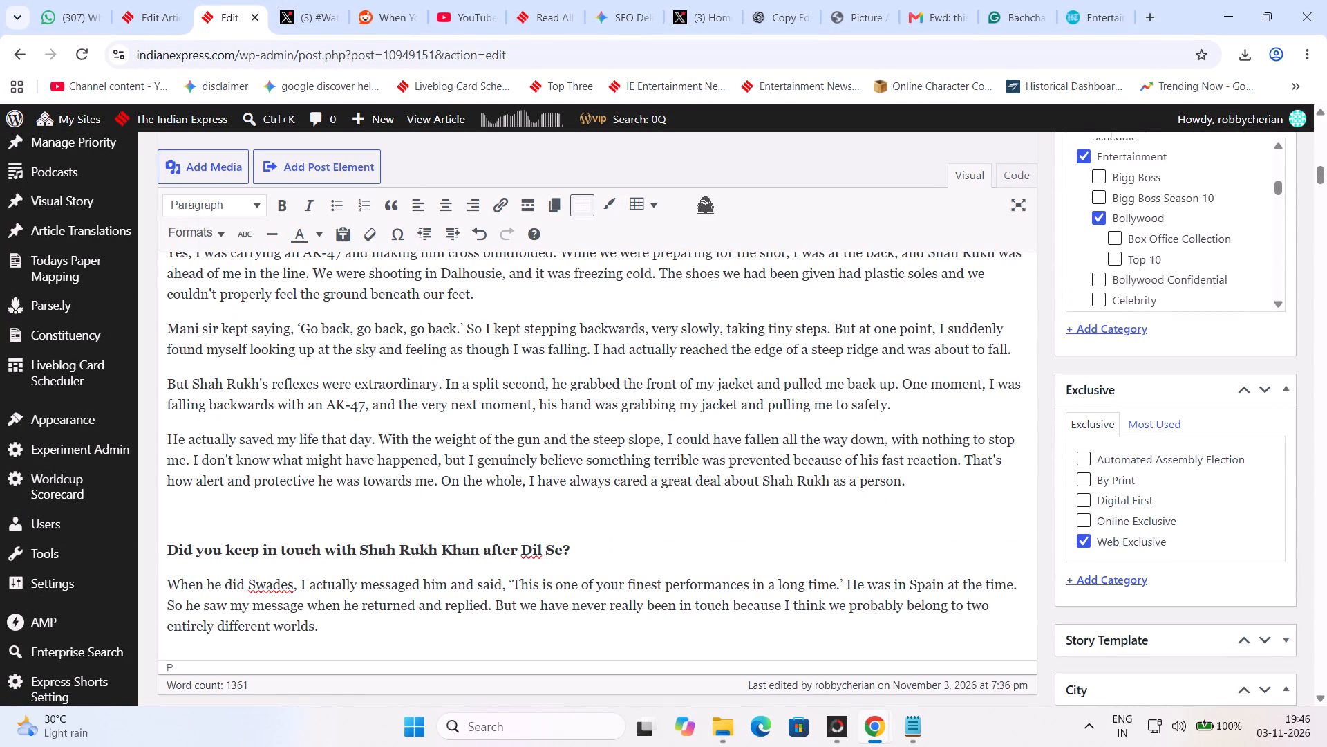
key("l")
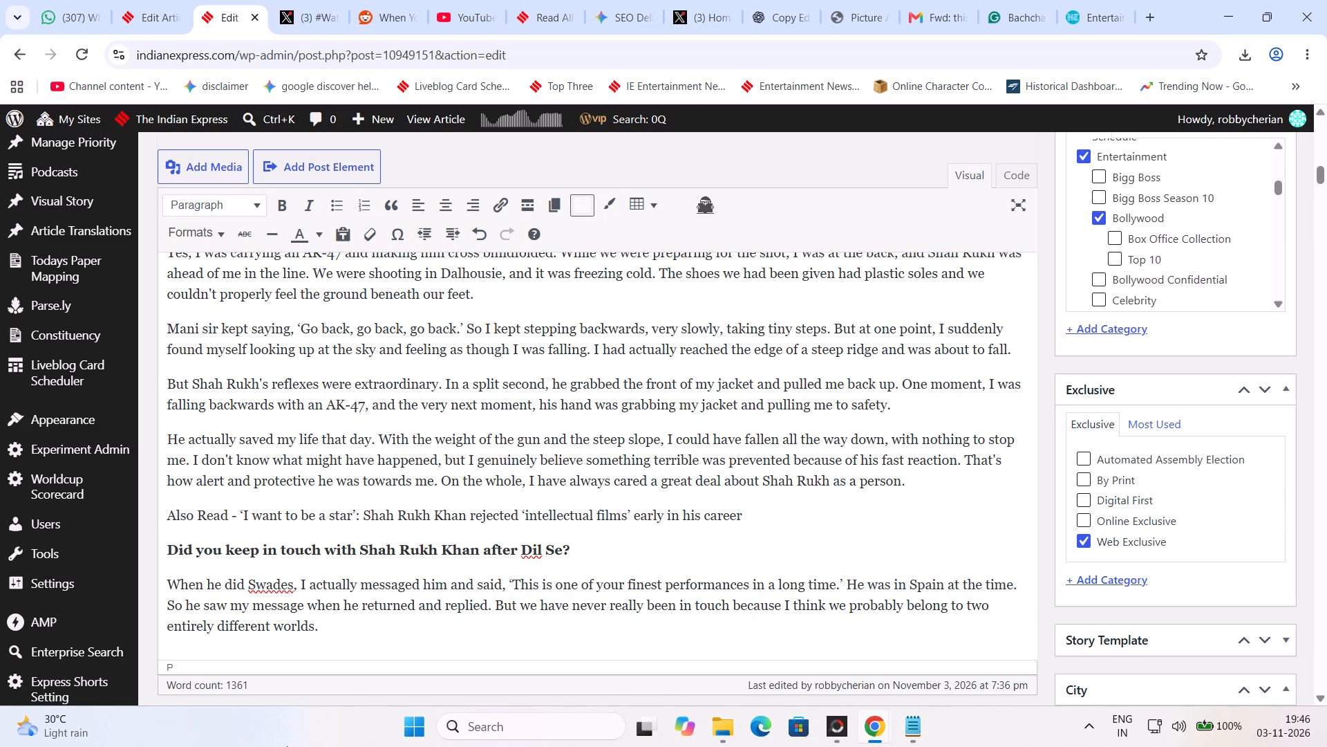
Link the "I want to be a star" headline to its article address, copied from the author page, and make it open in a new tab.
left_click(523, 0)
right_click(579, 315)
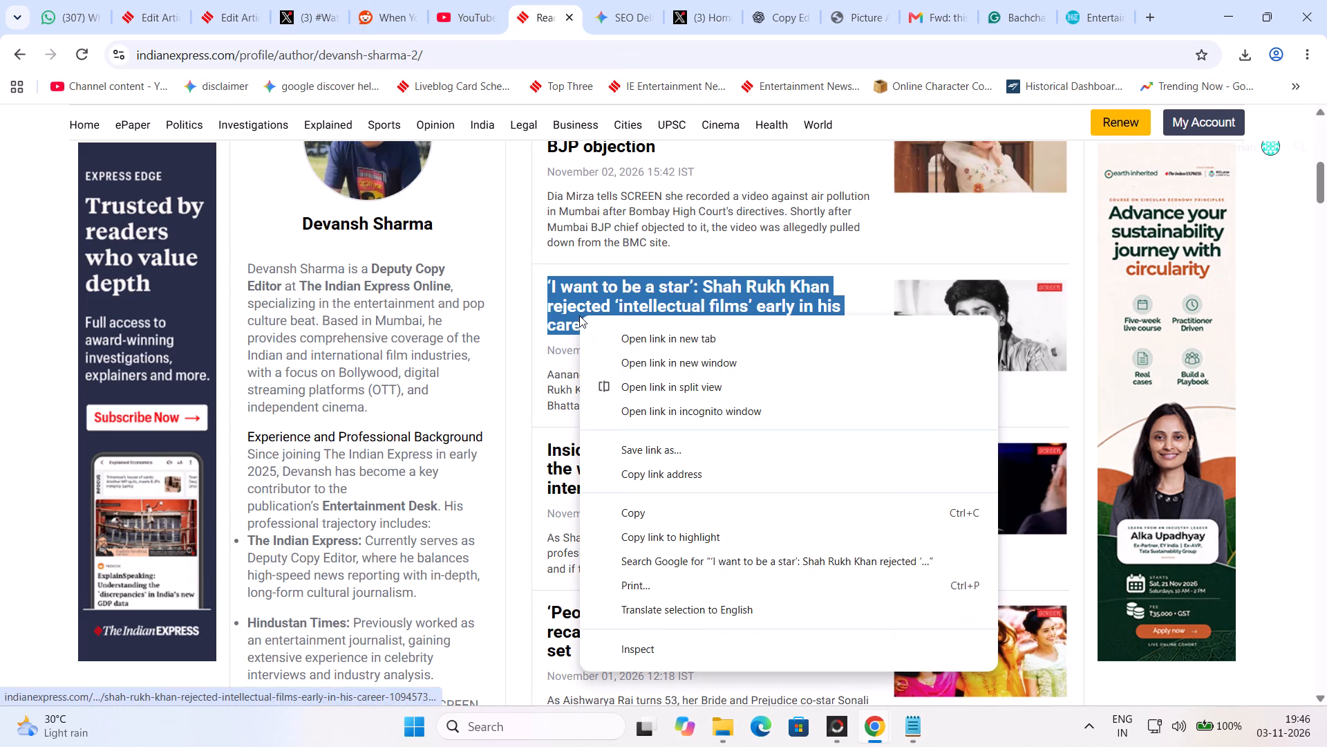
left_click(634, 472)
left_click(213, 0)
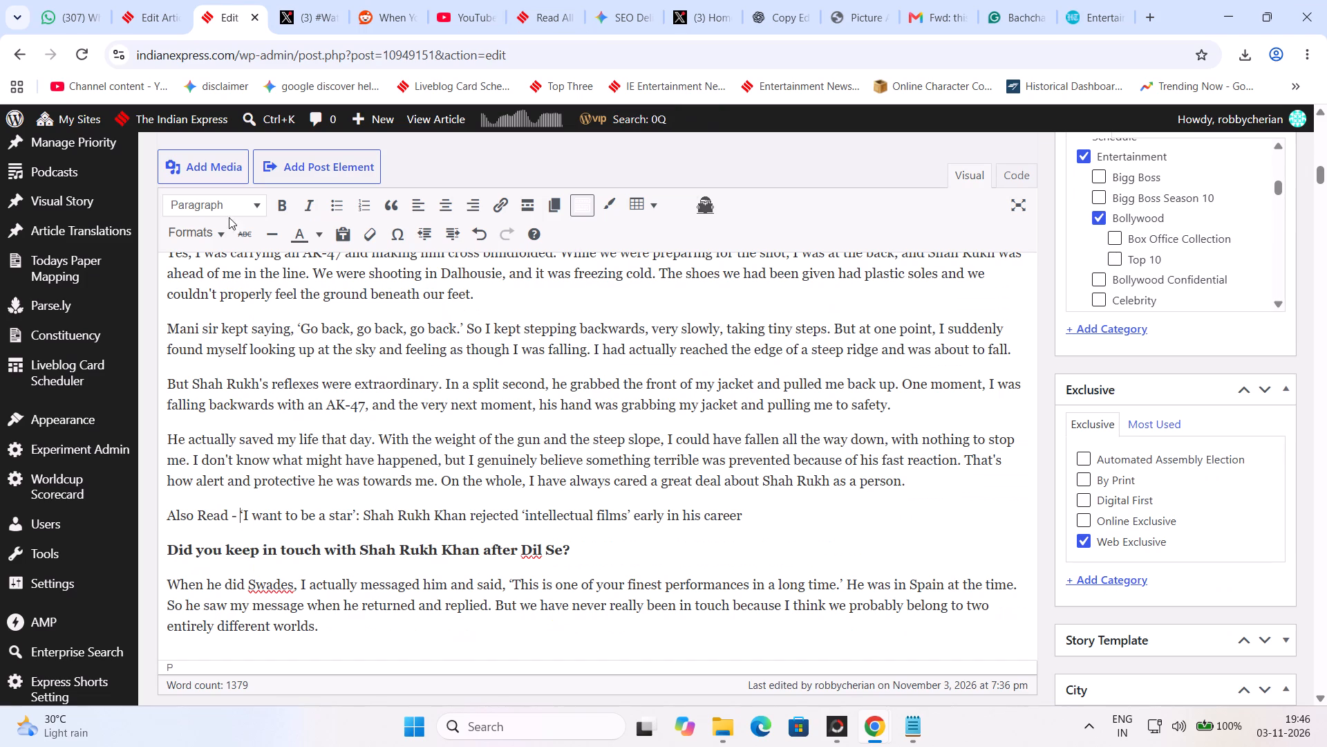
left_click_drag(241, 512, 827, 519)
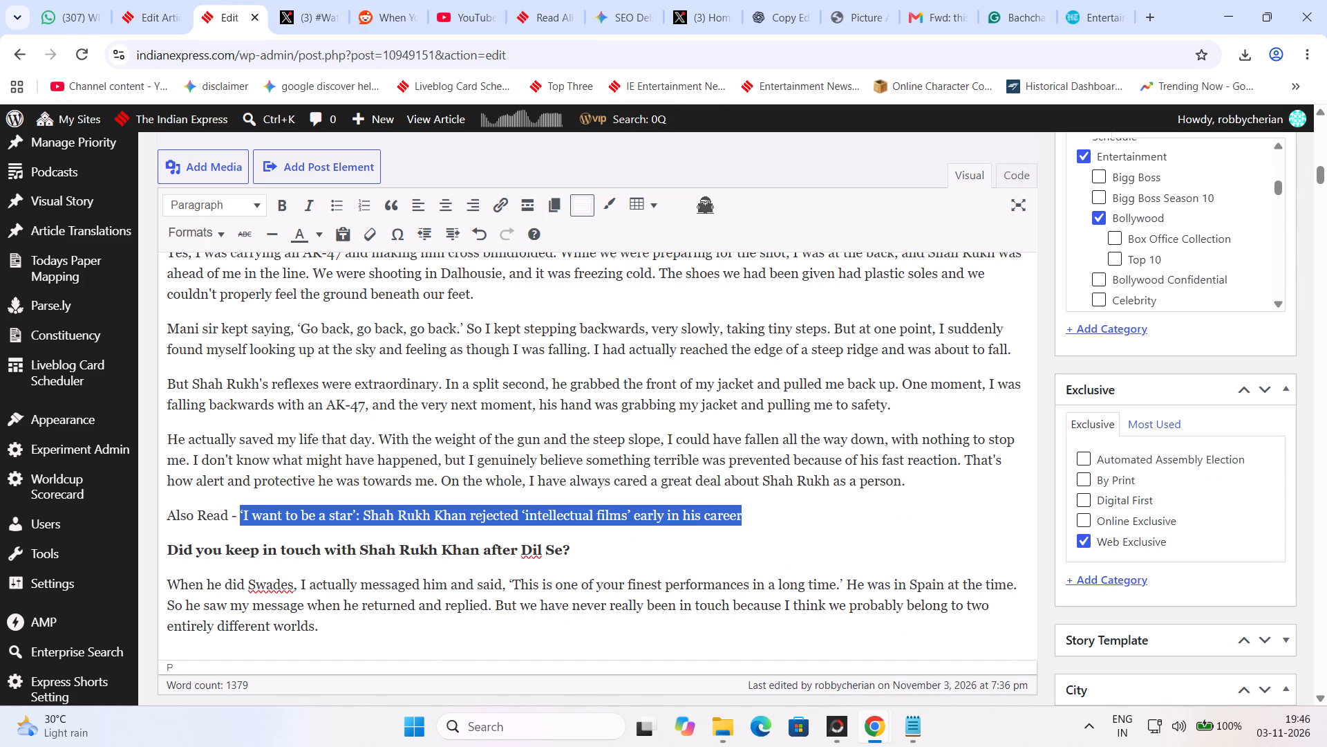
left_click(499, 218)
left_click(500, 207)
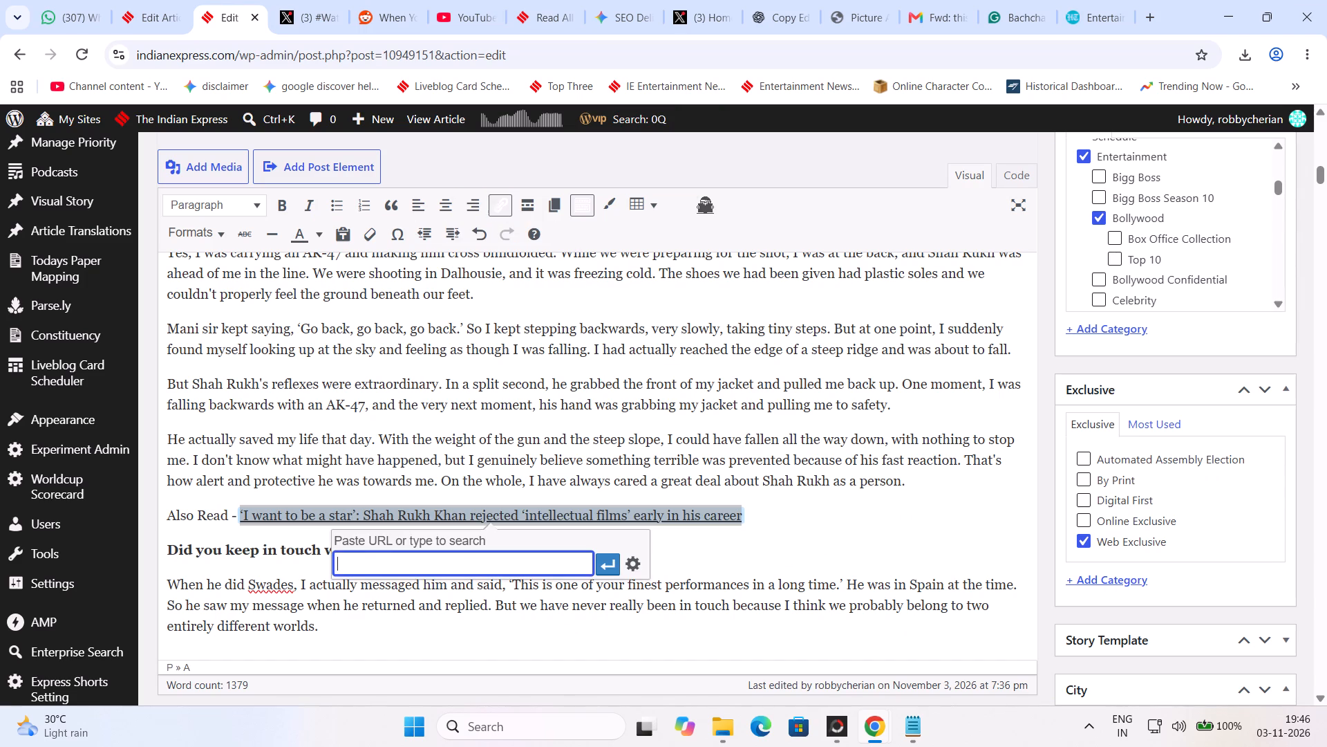
left_click(500, 564)
key("ctrl+v")
left_click(632, 560)
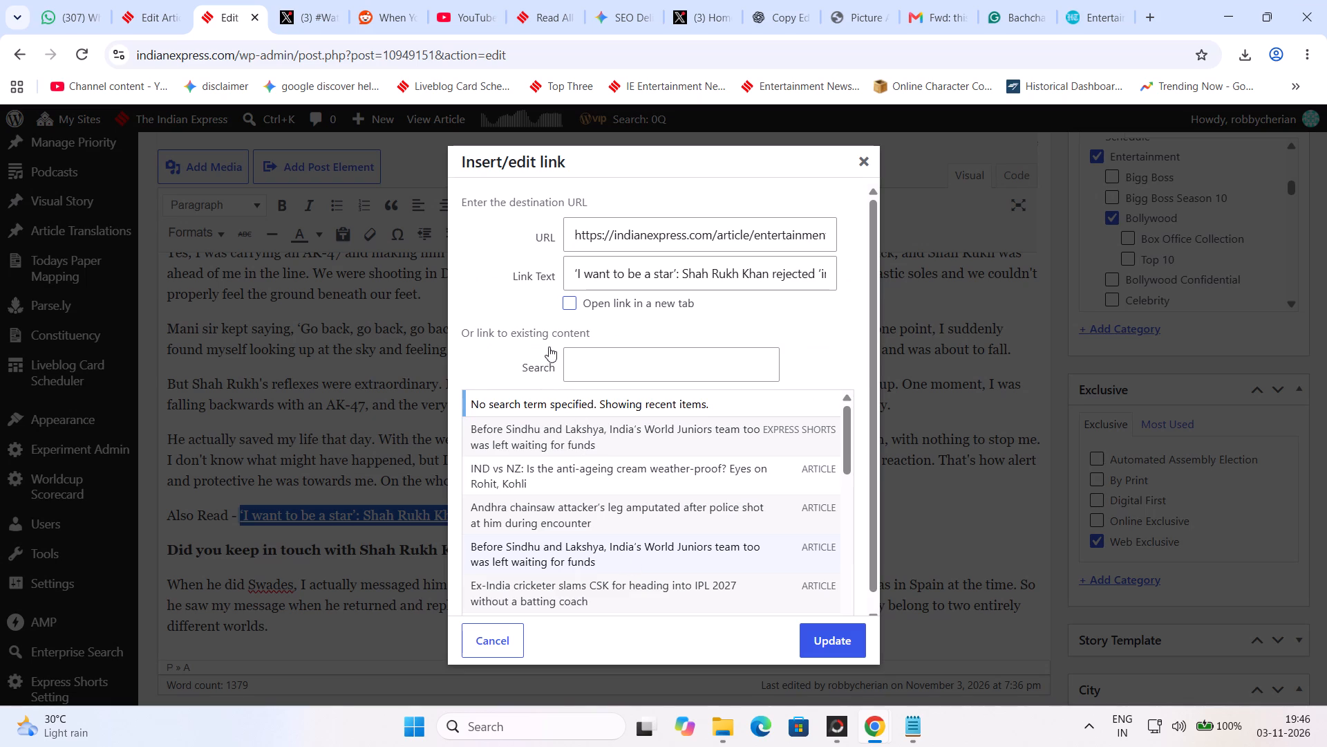
left_click(572, 311)
left_click(573, 309)
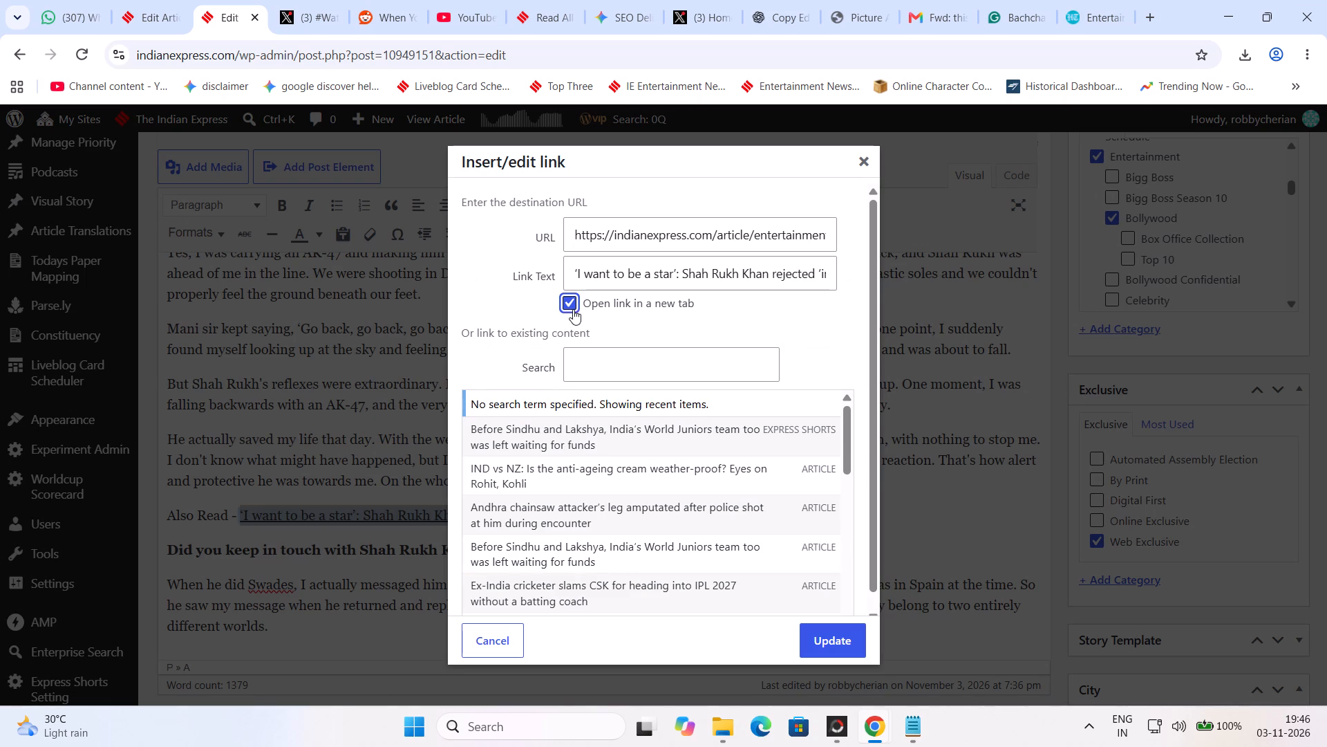
left_click(822, 649)
Make the whole "I want to be a star" Also Read line bold.
triple_click(189, 510)
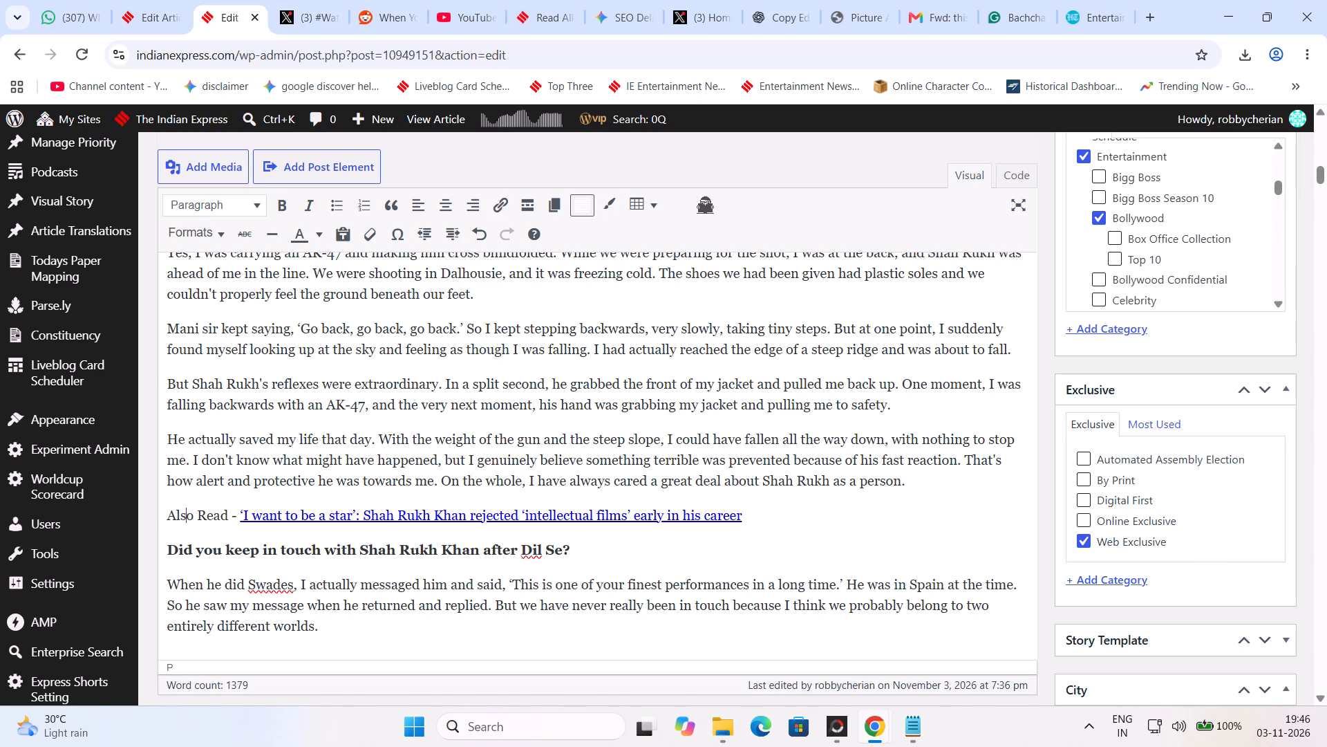
left_click(278, 199)
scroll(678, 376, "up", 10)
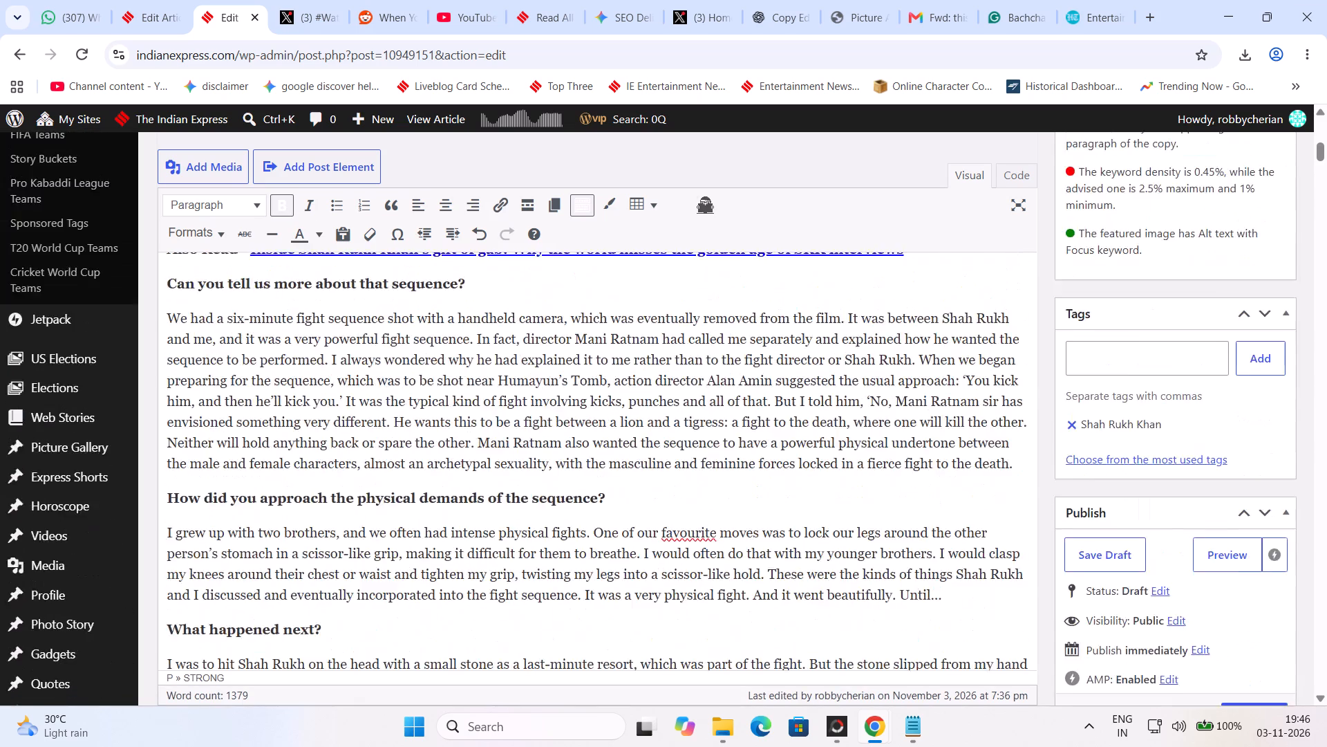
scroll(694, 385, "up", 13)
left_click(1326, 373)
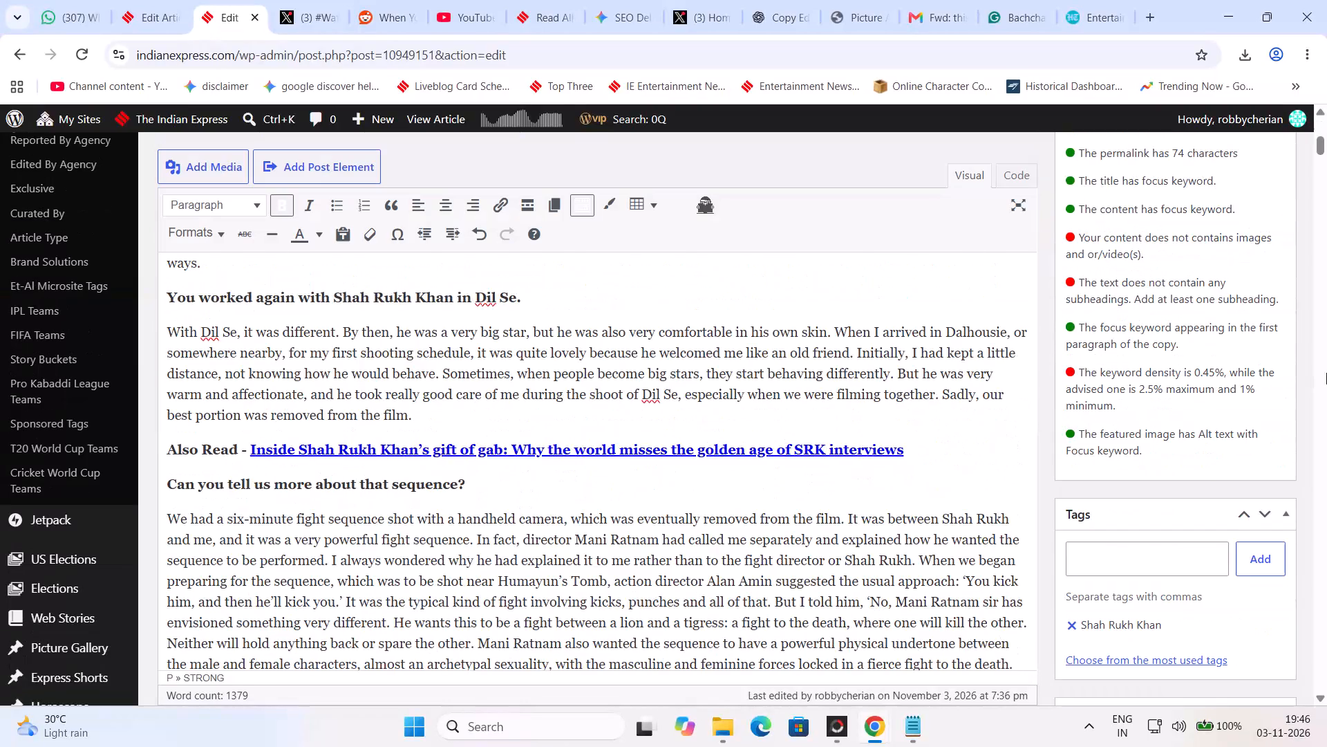
Save the article draft with the added Also Read lines.
left_click(1326, 373)
left_click(1107, 233)
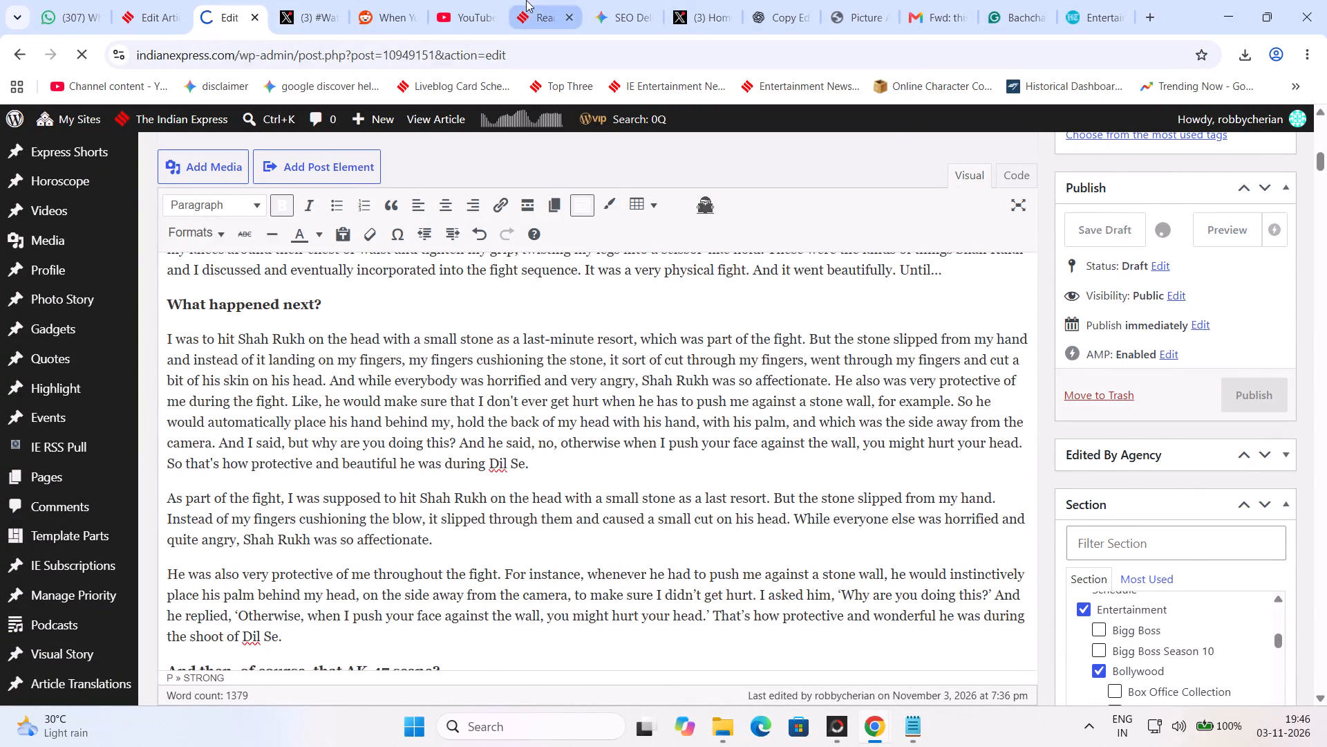
Search YouTube for "screen awards" and open the Screen Awards channel.
left_click(522, 0)
left_click(482, 0)
left_click(492, 136)
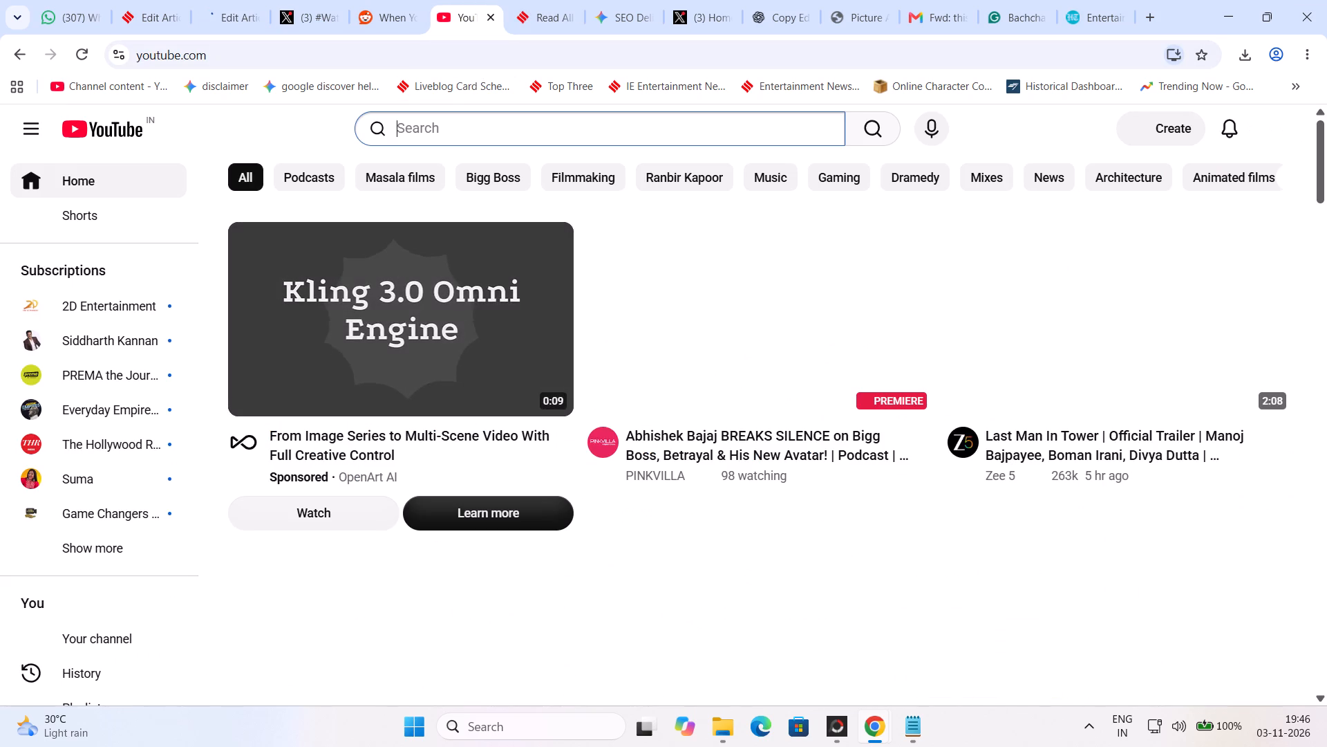
type("scre")
key("e")
left_click(526, 165)
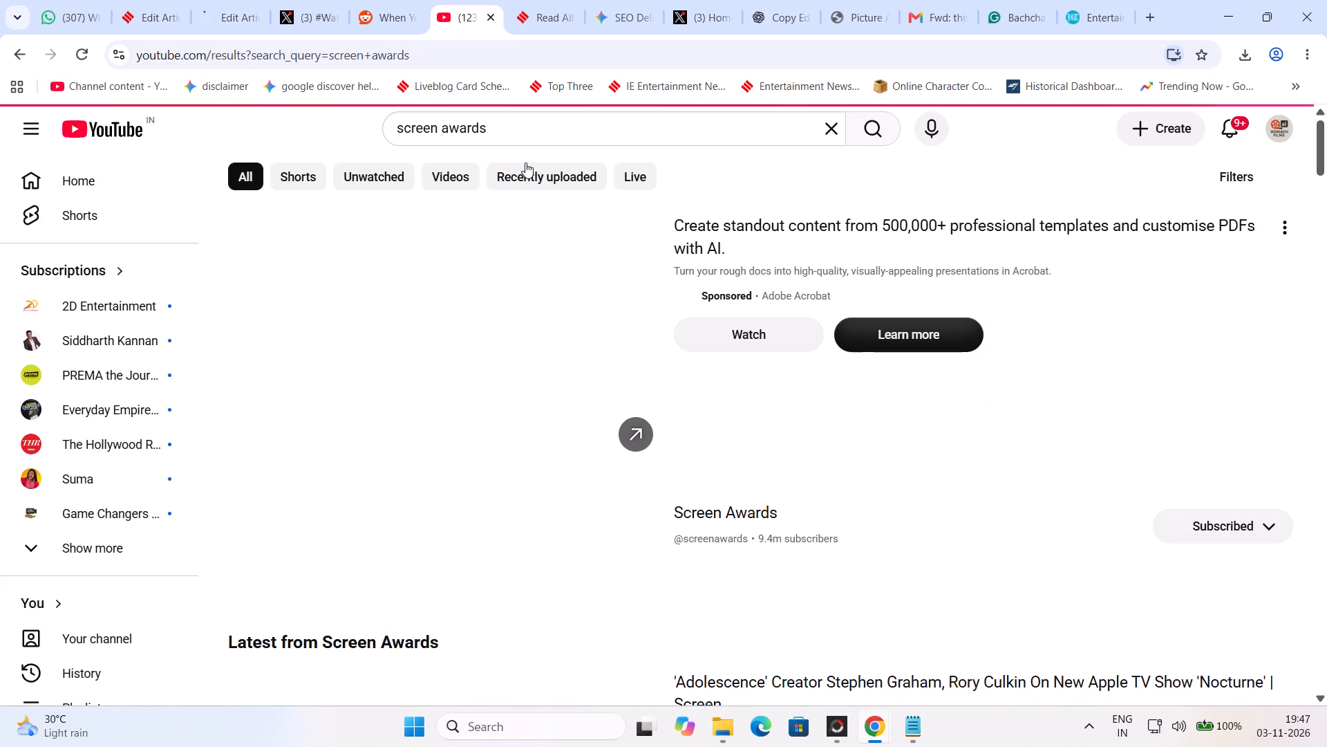
left_click(752, 519)
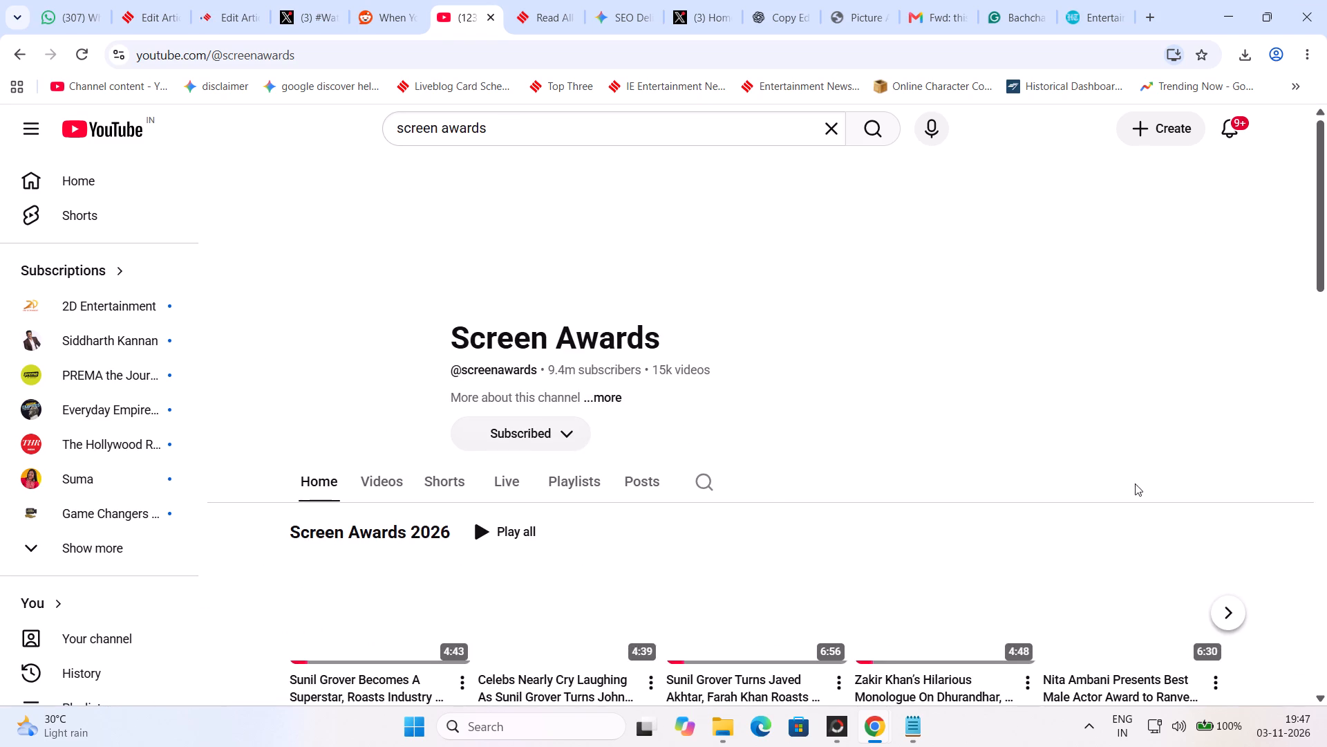
Search within the Screen Awards channel for "shah rukh khan".
left_click(713, 488)
key("s")
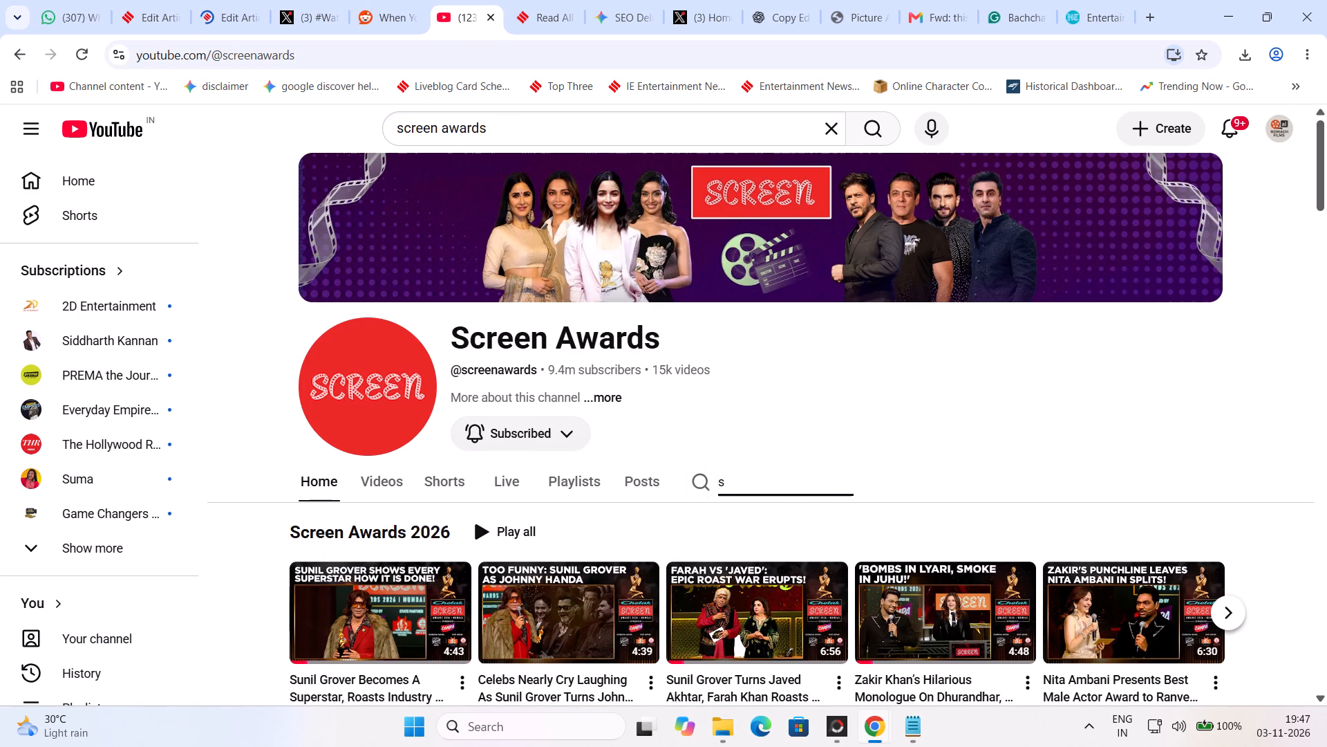
type("hah ryj")
key("BackSpace")
type("ukh k")
key("BackSpace")
key("BackSpace")
key("BackSpace")
key("BackSpace")
key("BackSpace")
key("BackSpace")
type("ukh khan")
key("Return")
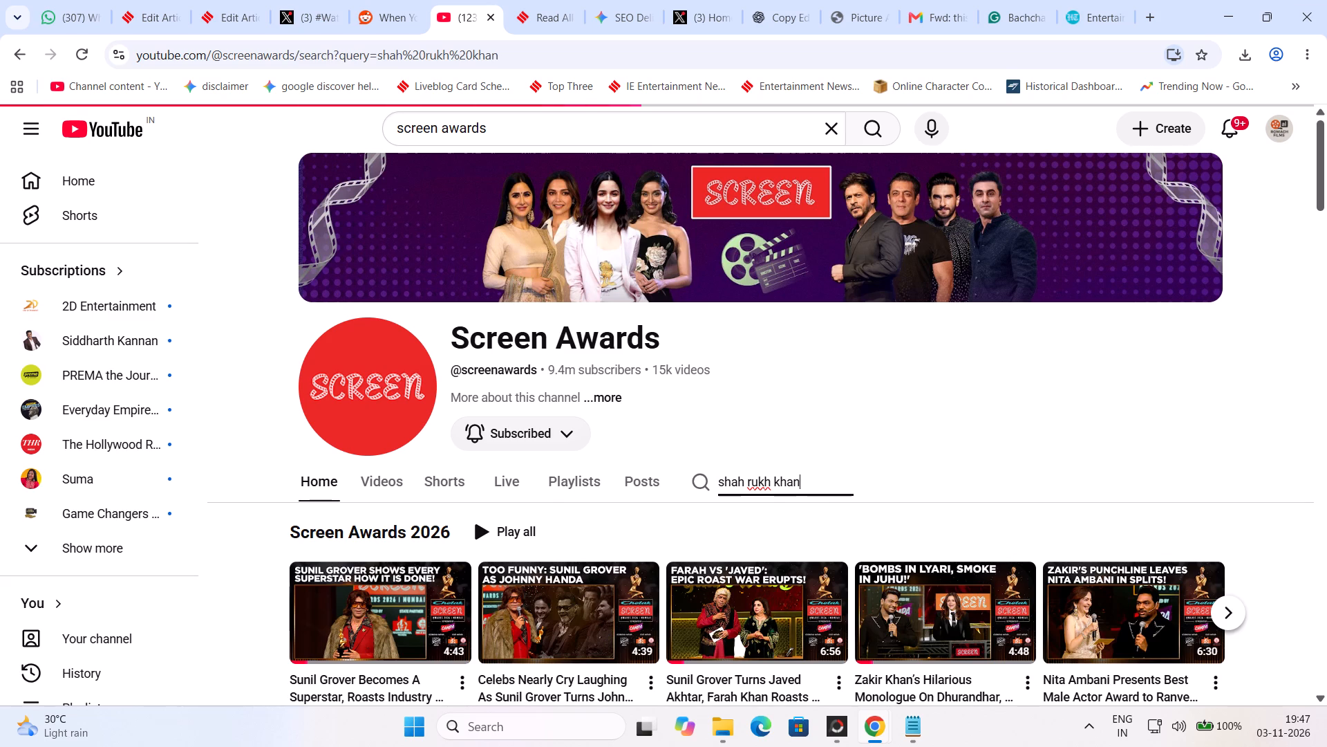
Look through the channel's Shah Rukh Khan videos for one that suits the interview article.
scroll(921, 470, "down", 2)
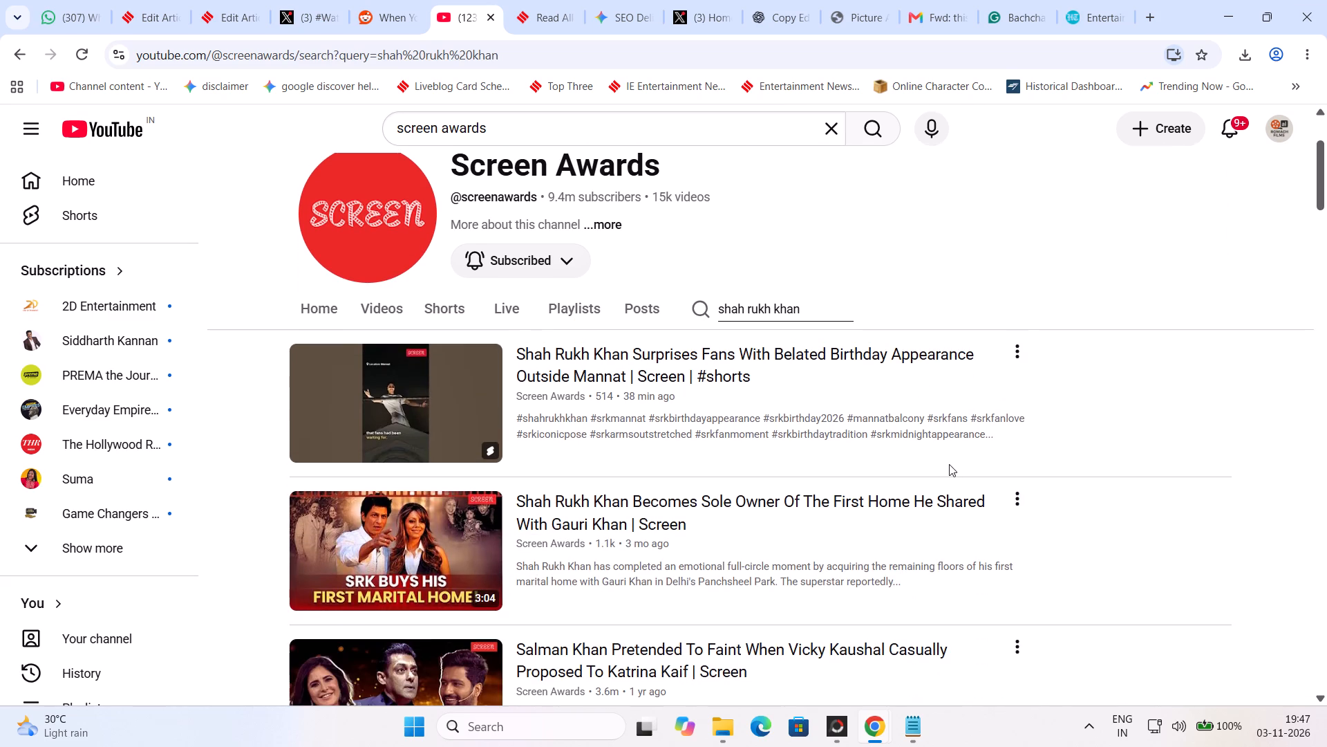
scroll(949, 464, "down", 1)
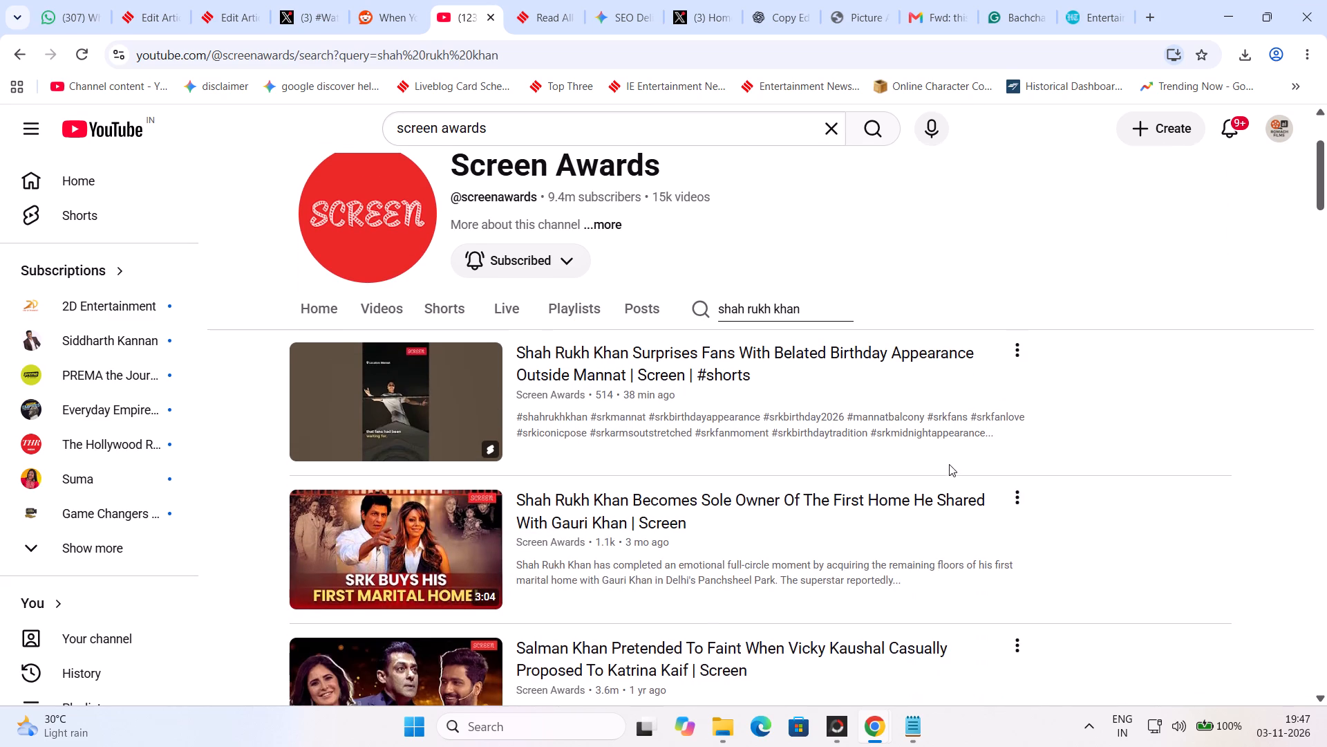
scroll(949, 464, "down", 2)
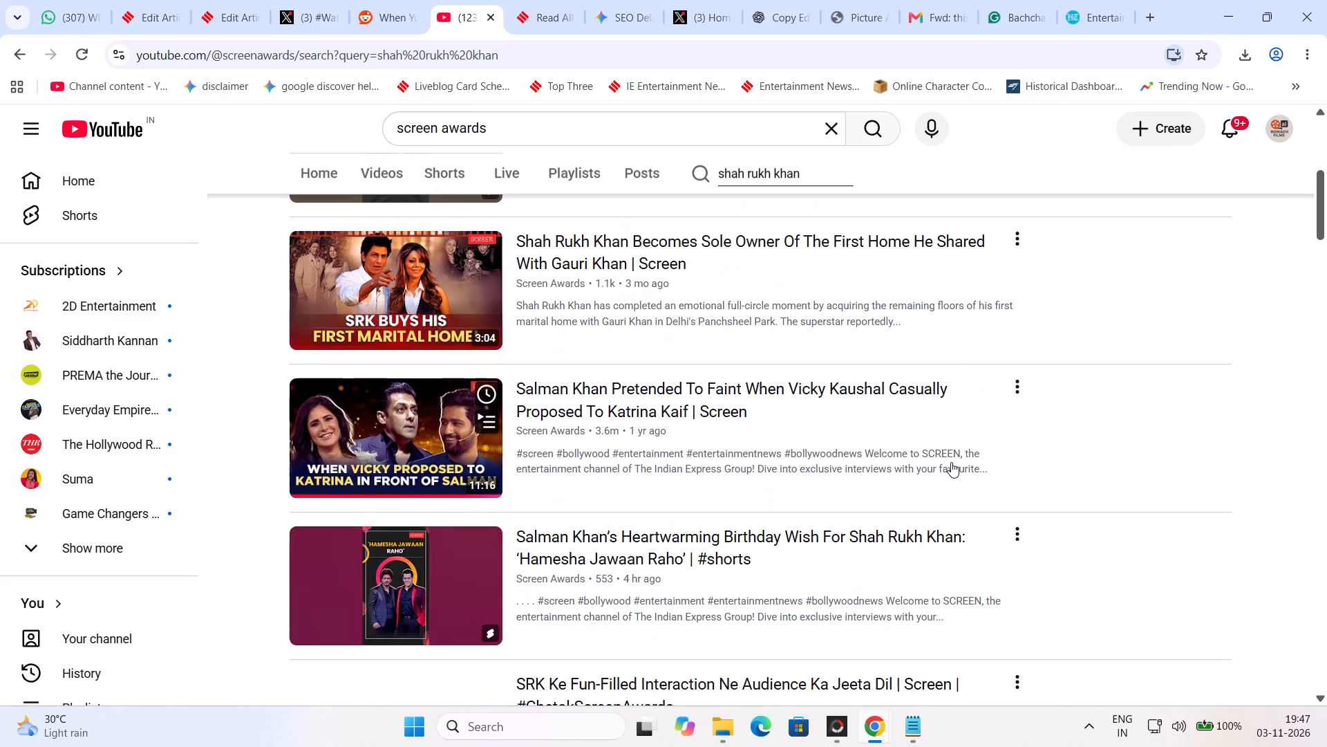
scroll(951, 462, "down", 3)
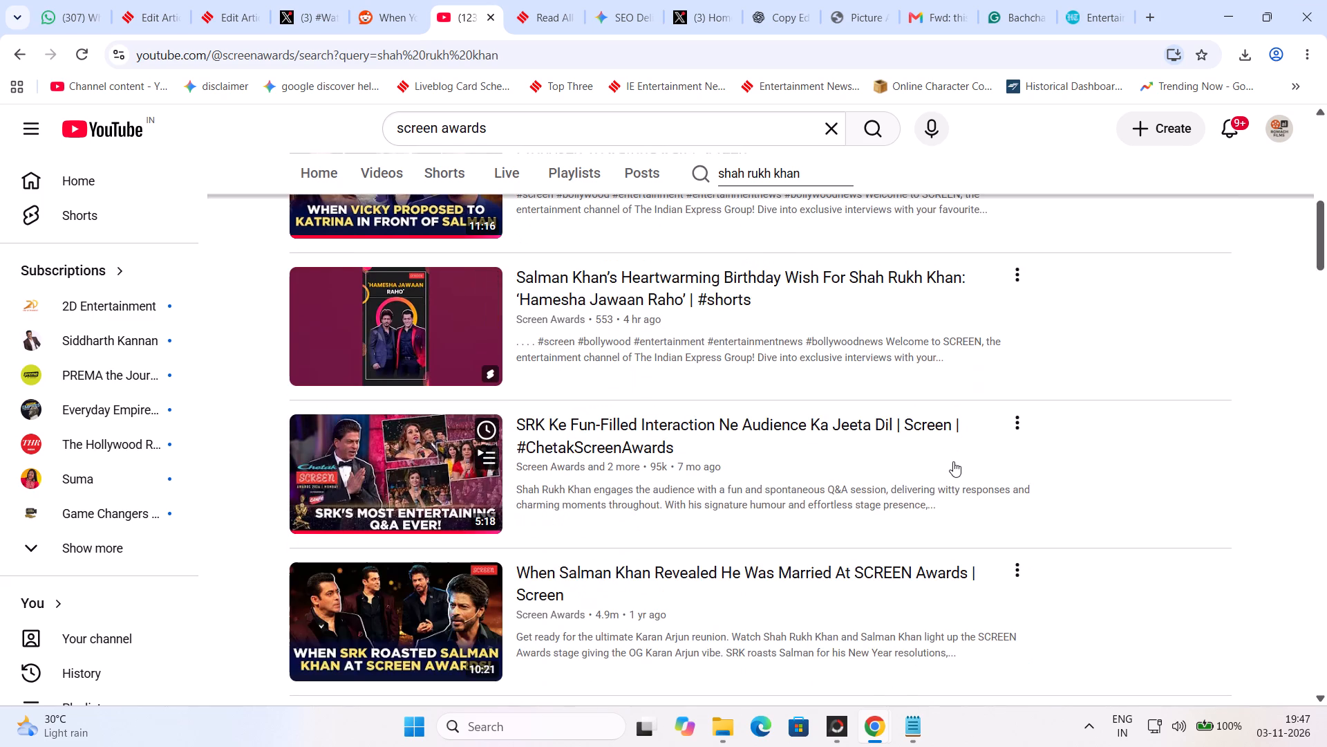
scroll(953, 461, "down", 4)
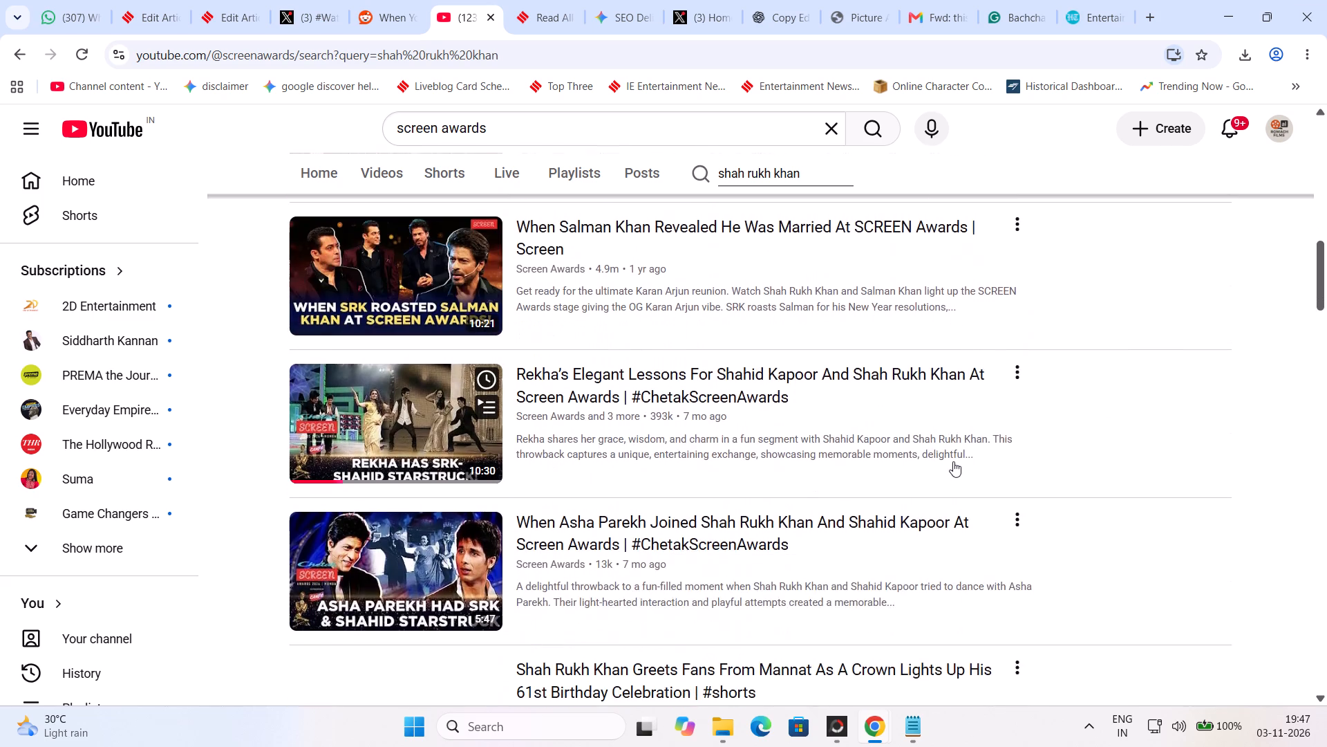
scroll(953, 461, "down", 4)
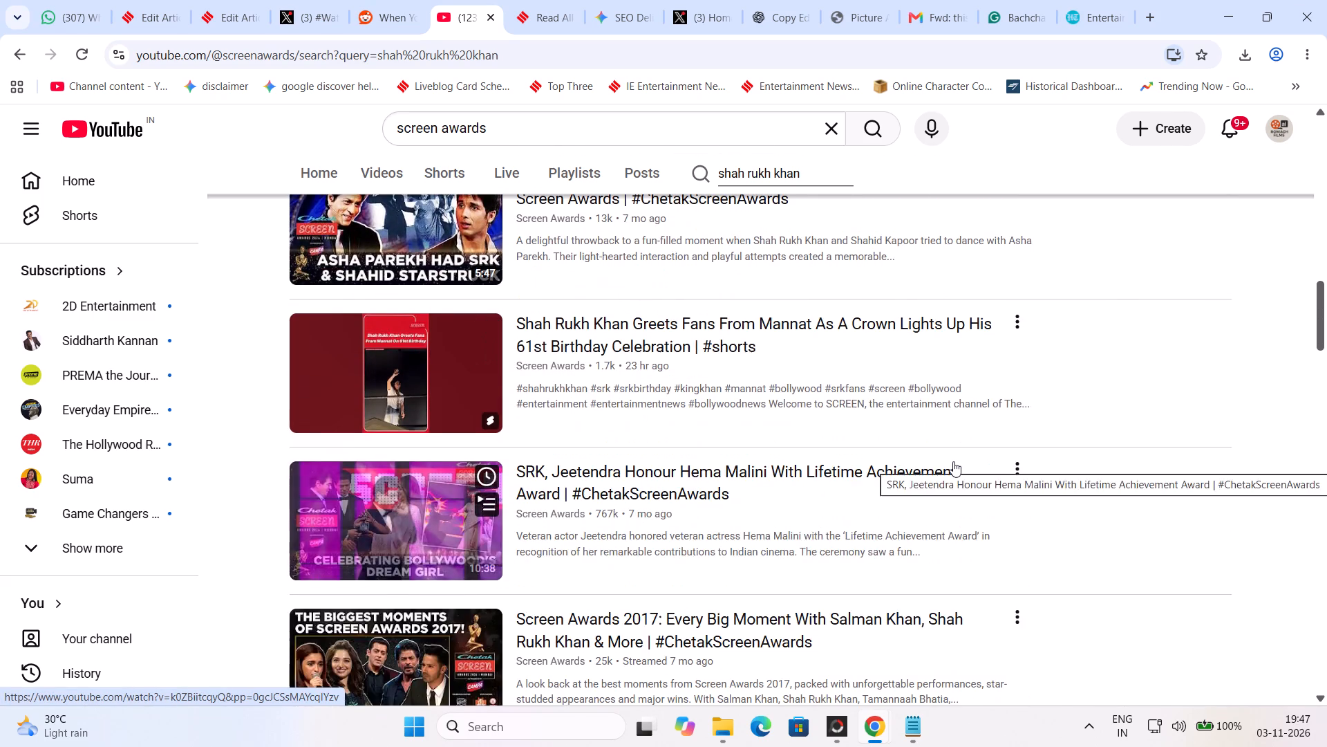
scroll(953, 461, "down", 4)
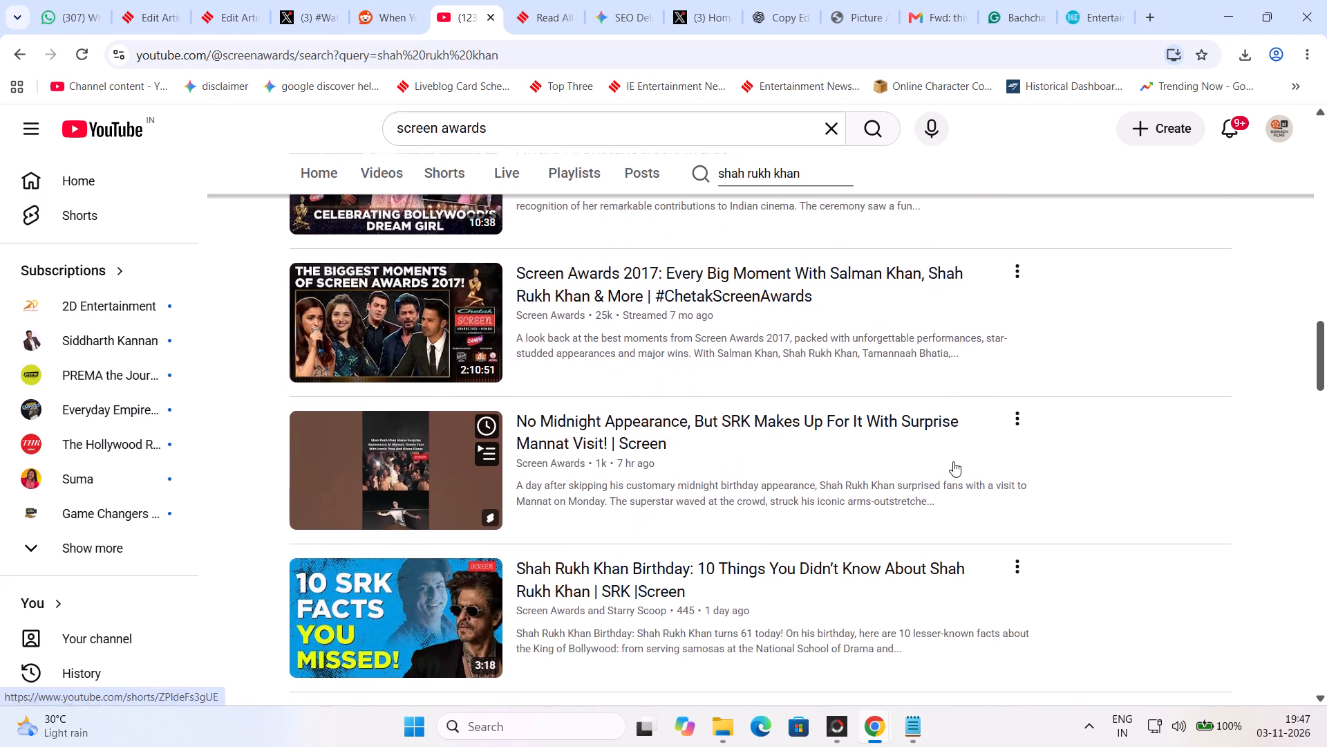
scroll(953, 461, "down", 4)
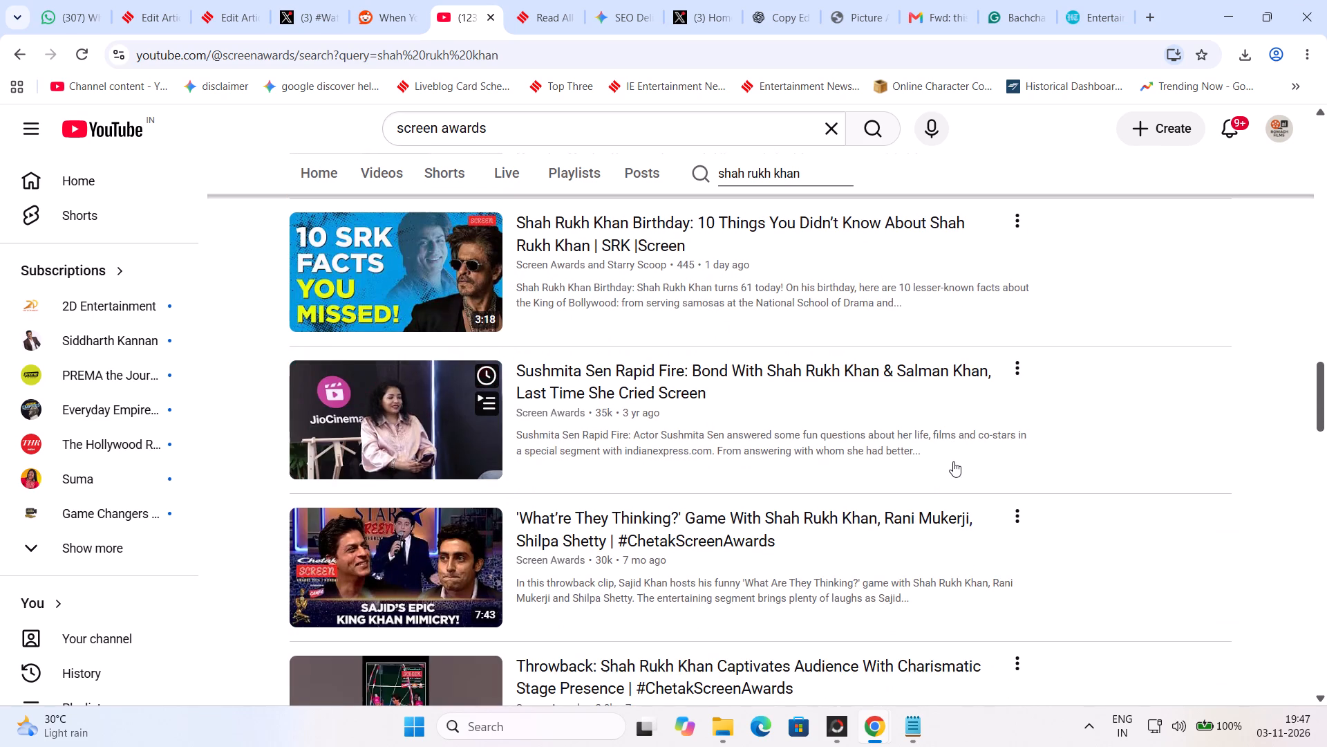
scroll(953, 461, "down", 5)
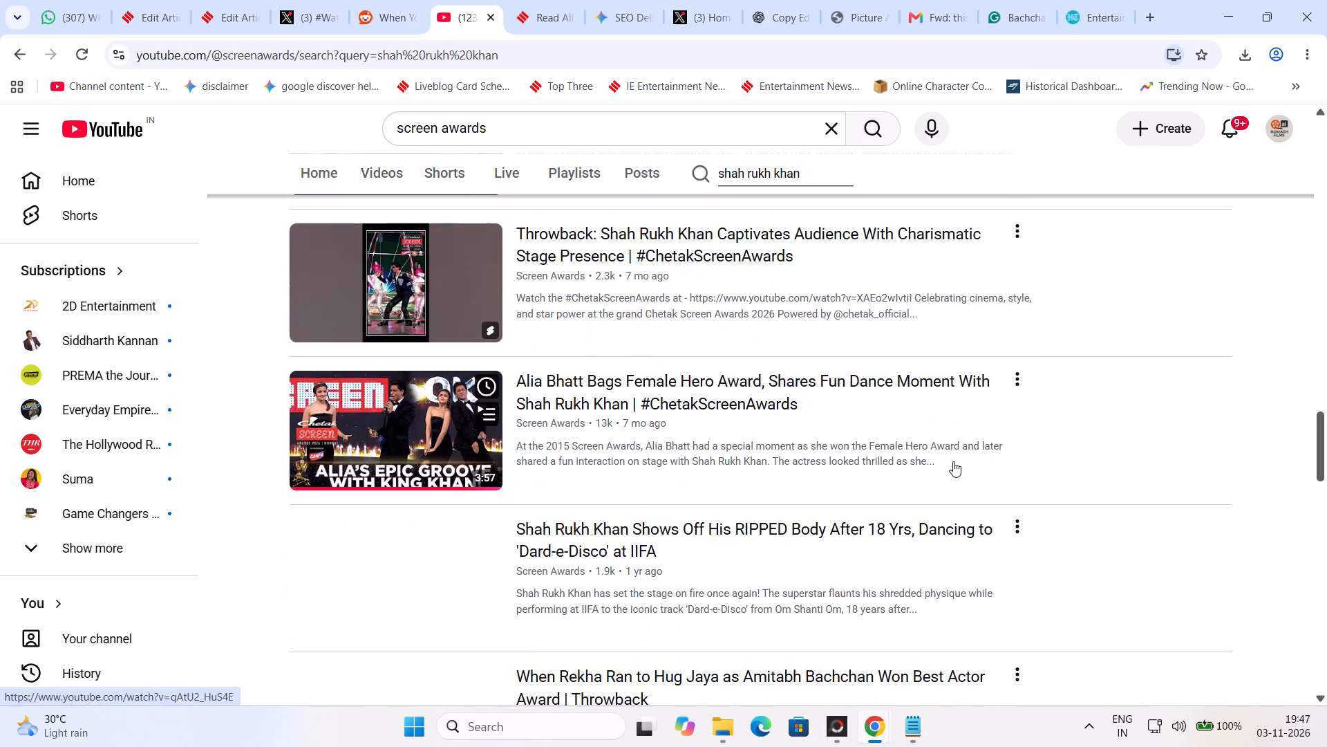
scroll(953, 461, "down", 6)
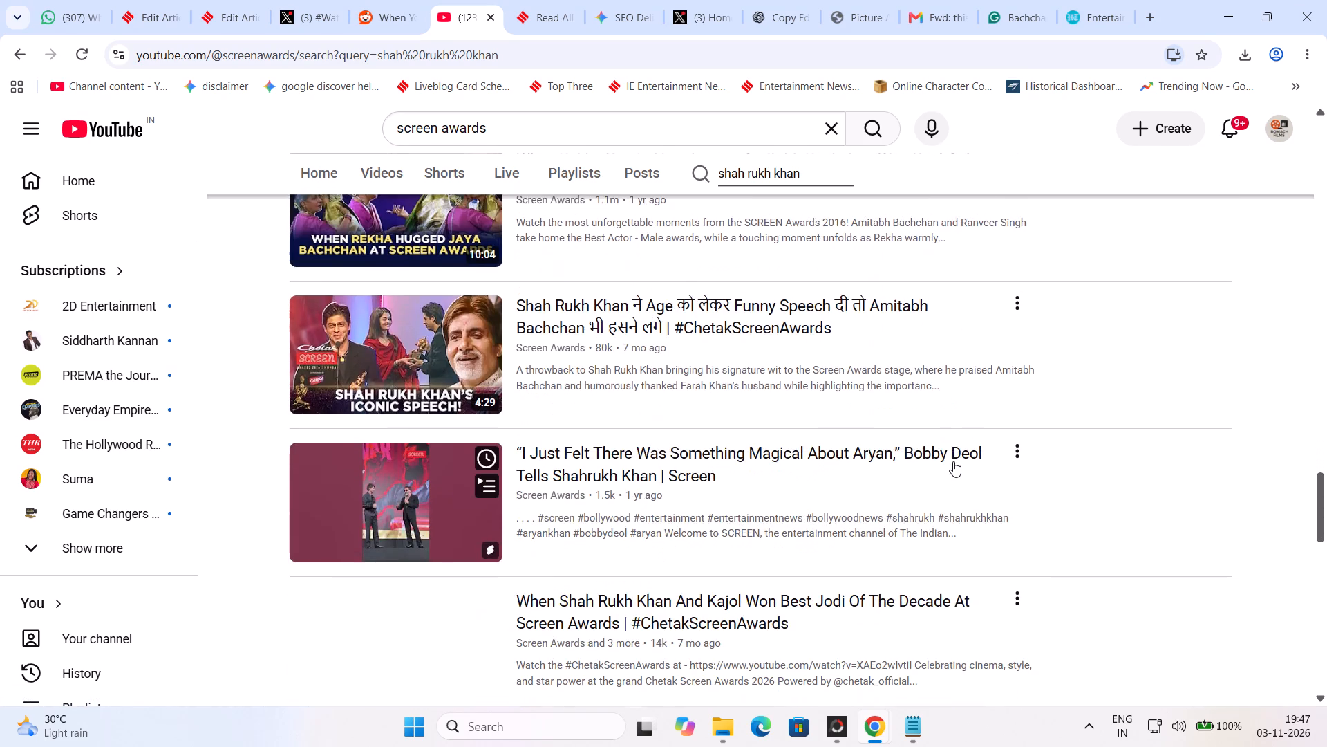
scroll(953, 461, "down", 3)
scroll(953, 461, "up", 4)
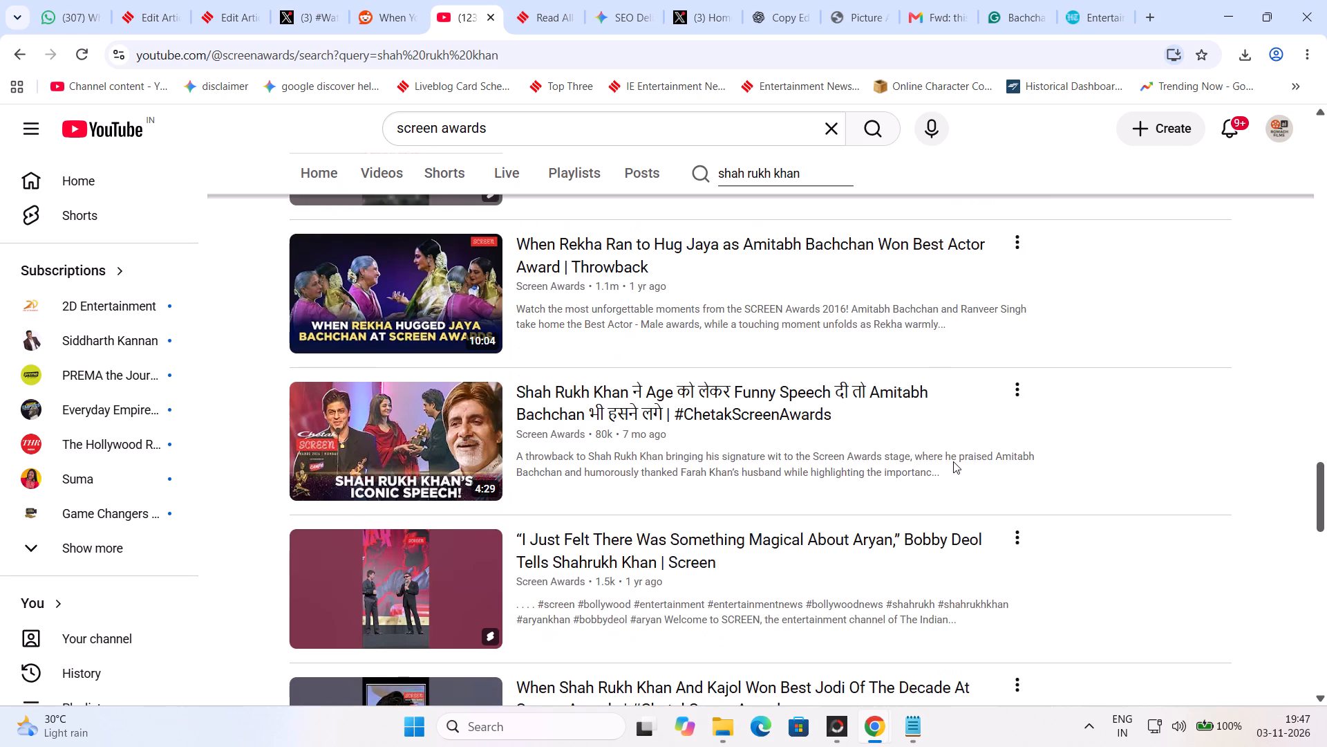
Back in the article draft, copy the intro from "In an exclusive conversation with SCREEN" to "shoot of Dil Se." into the Excerpt.
left_click(236, 0)
scroll(386, 414, "down", 4)
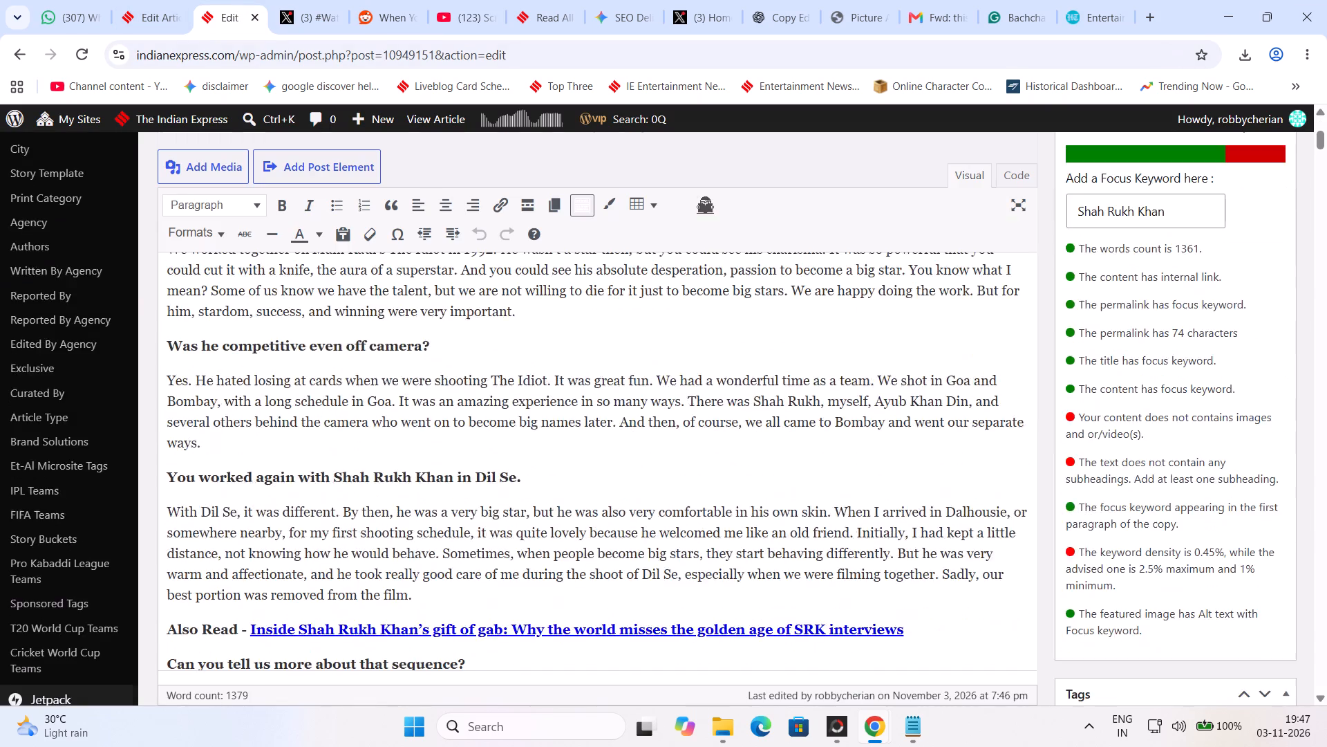
scroll(388, 416, "down", 16)
scroll(399, 413, "down", 5)
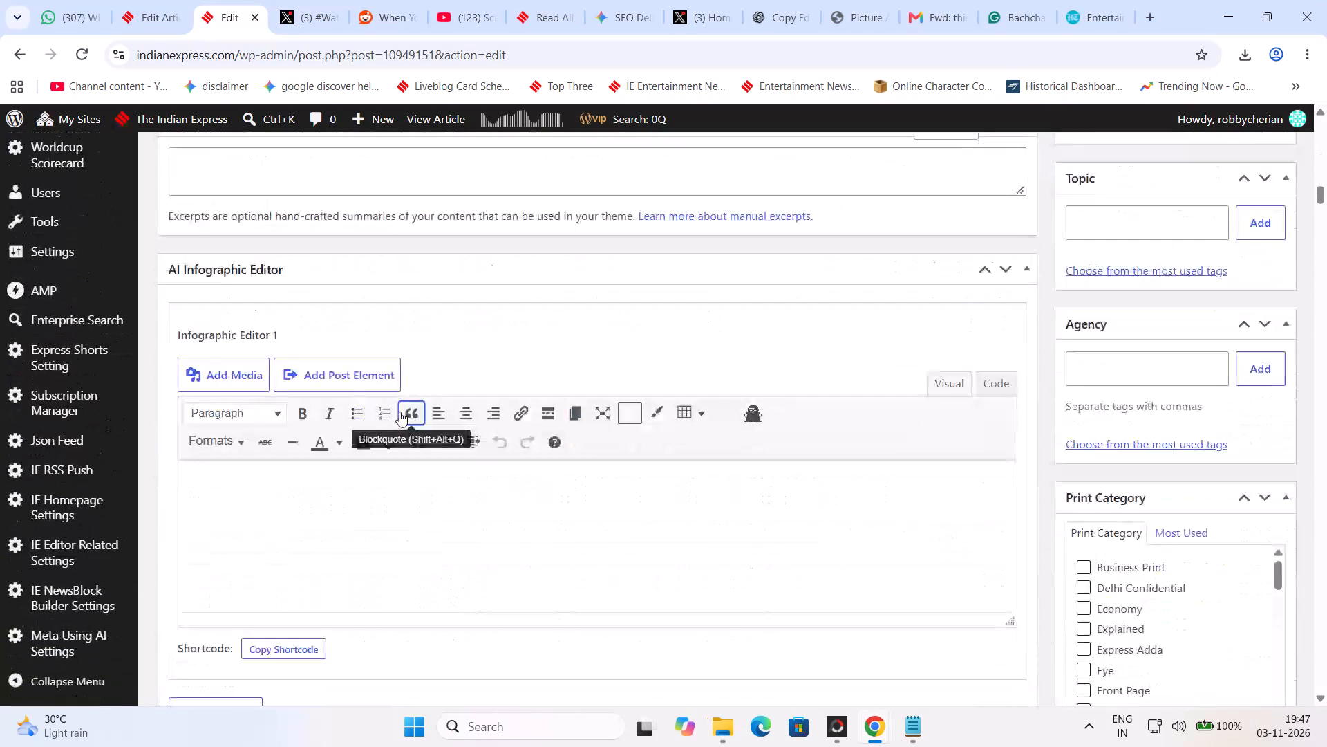
scroll(401, 410, "up", 20)
scroll(401, 410, "up", 10)
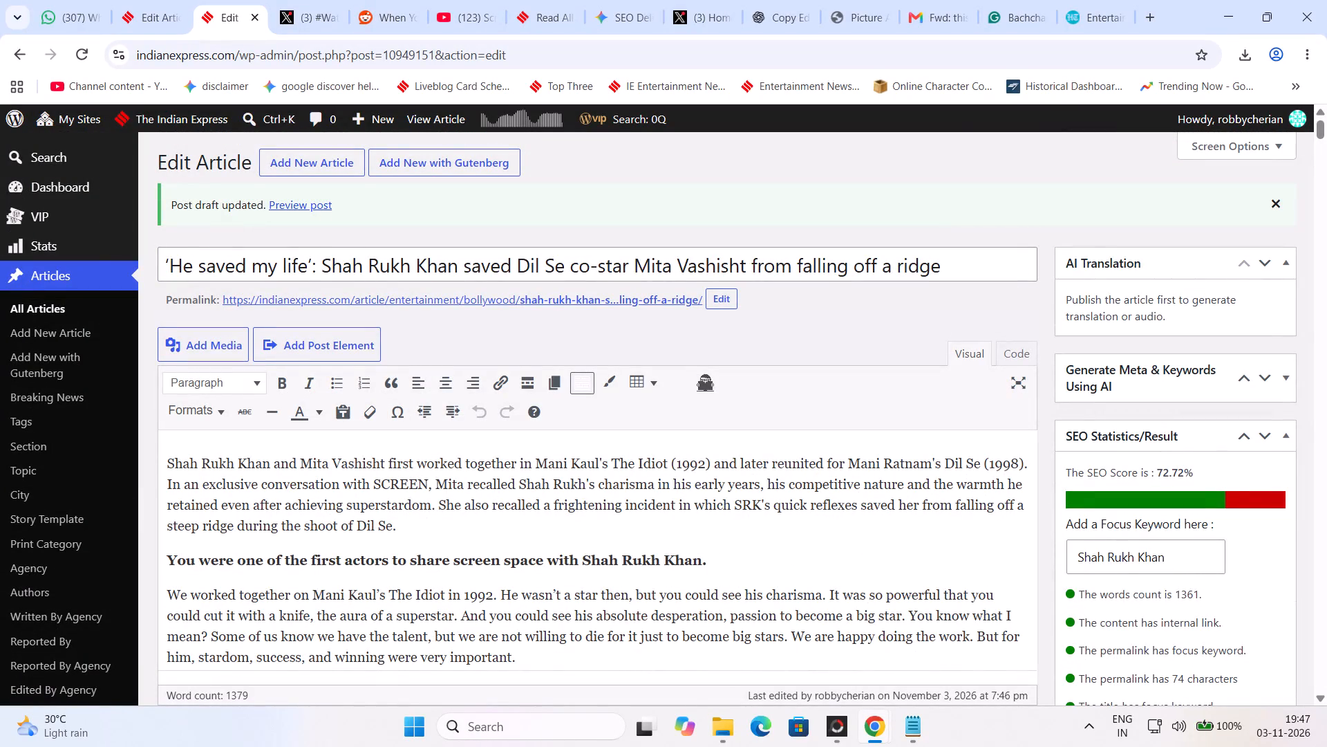
left_click_drag(169, 478, 480, 528)
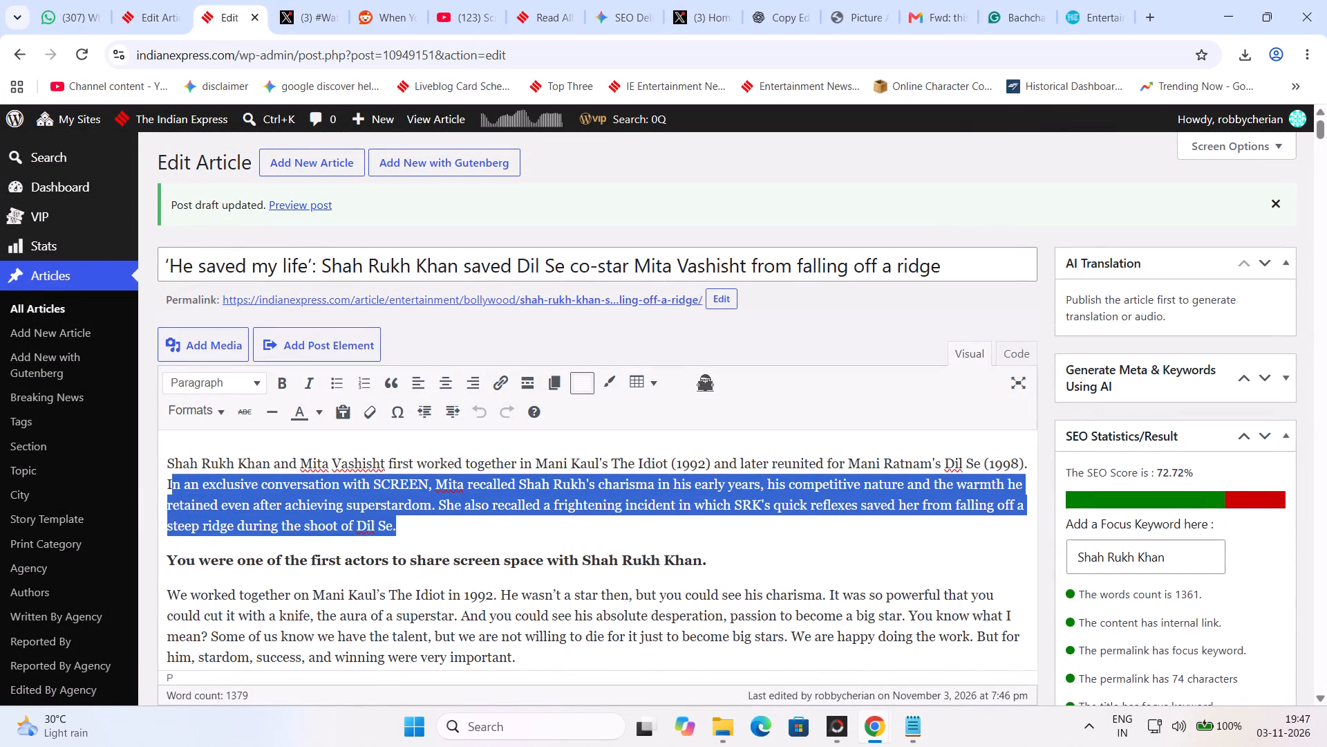
left_click_drag(480, 528, 480, 530)
key("ctrl+c")
scroll(481, 530, "down", 20)
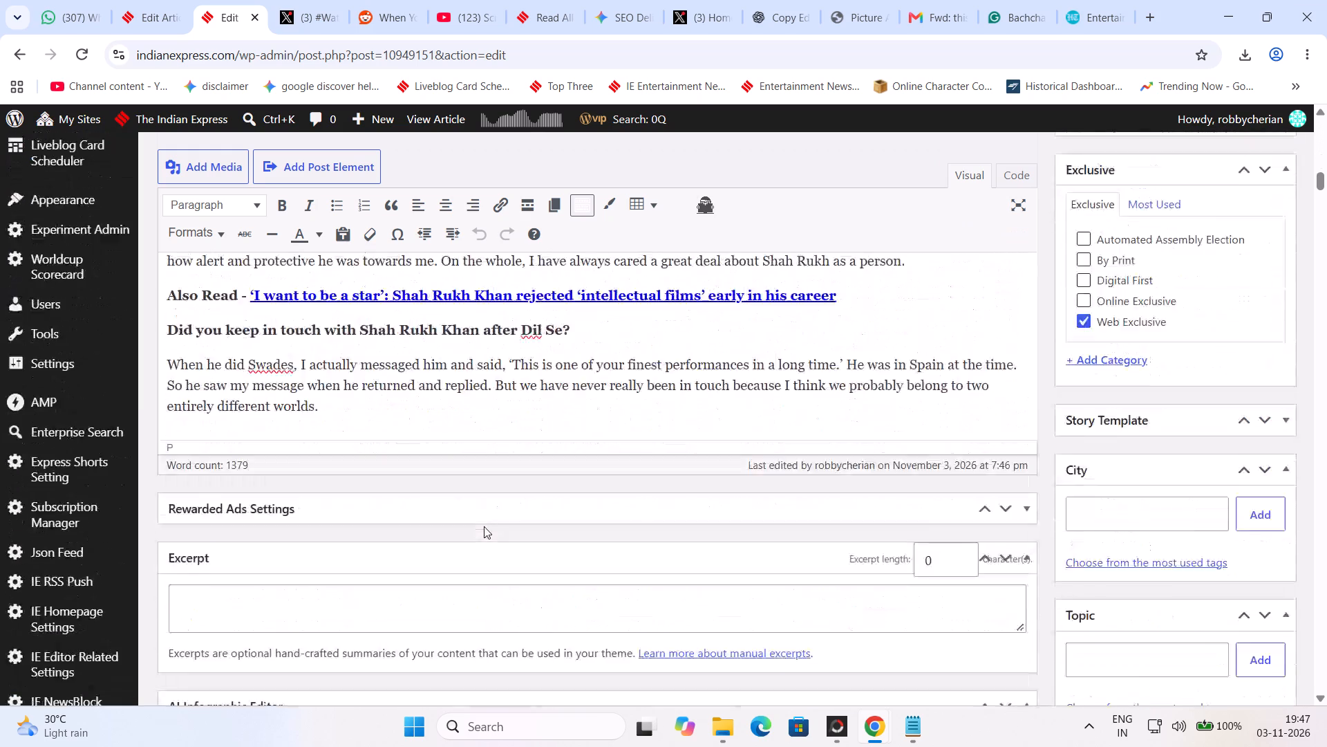
scroll(484, 526, "down", 3)
left_click(196, 367)
key("ctrl+v")
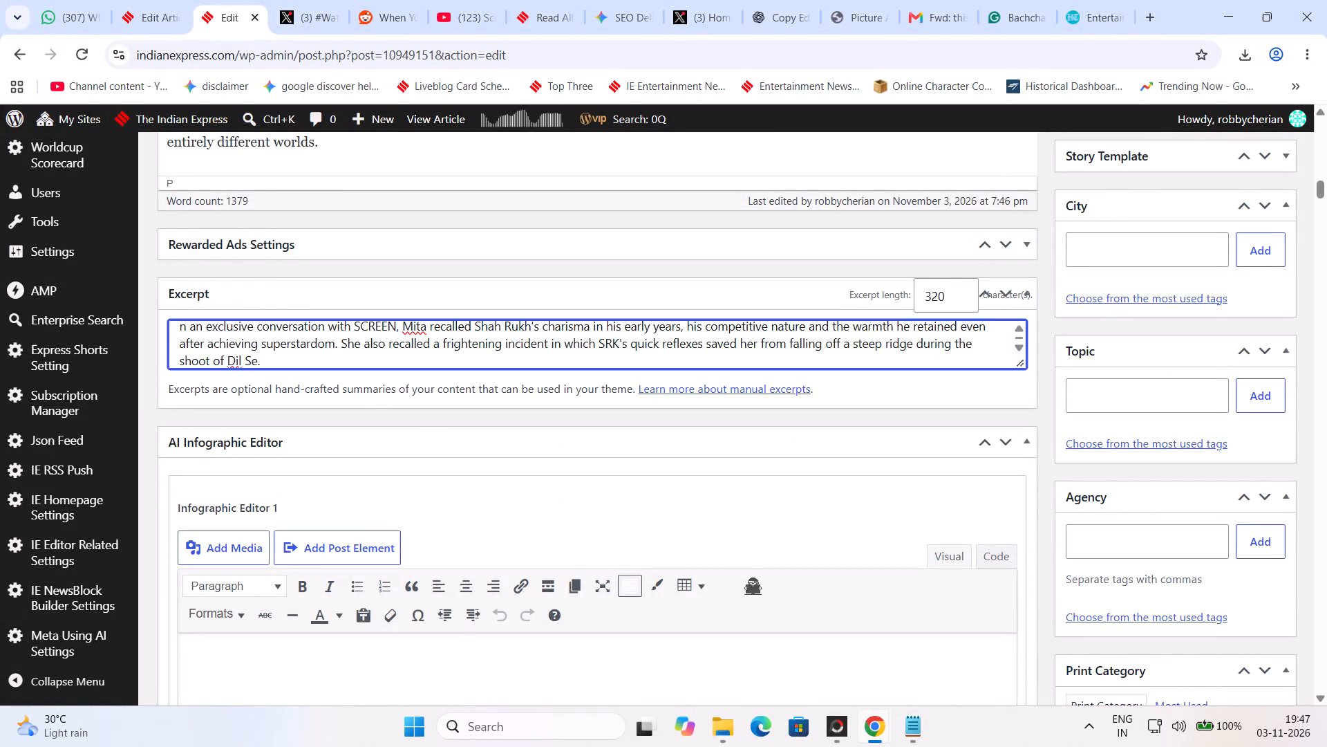
left_click(174, 325)
key("i")
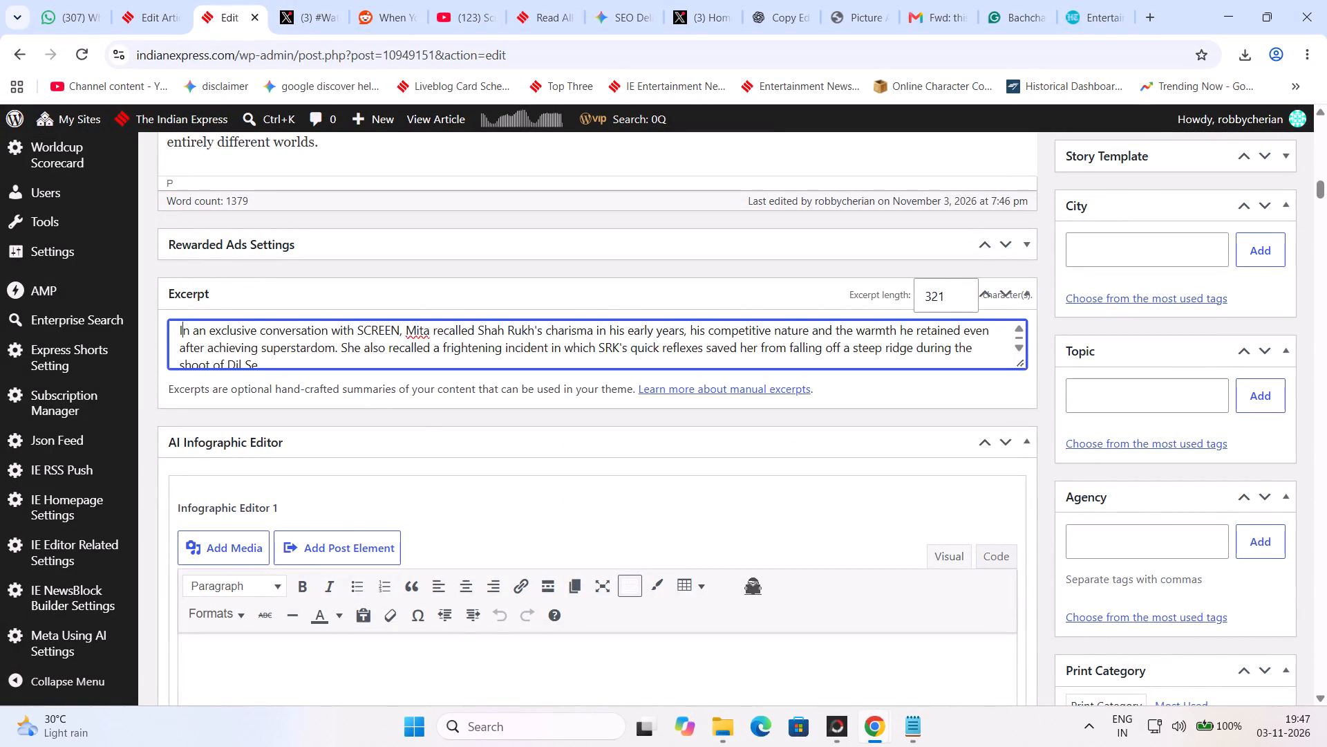
Replace "Mita" in the excerpt with "Mita Vashisht" copied from the article title, keeping single spaces around the name.
scroll(461, 371, "up", 20)
scroll(461, 371, "up", 7)
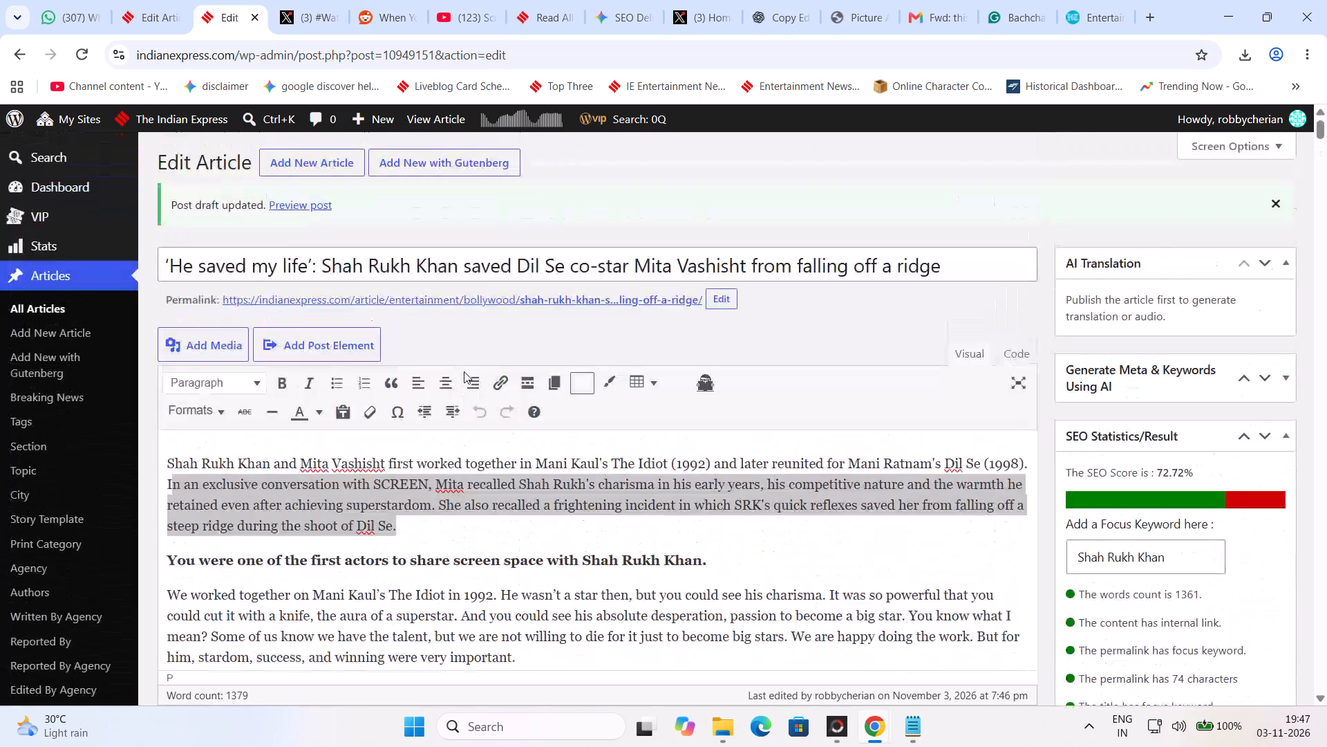
left_click_drag(629, 270, 671, 269)
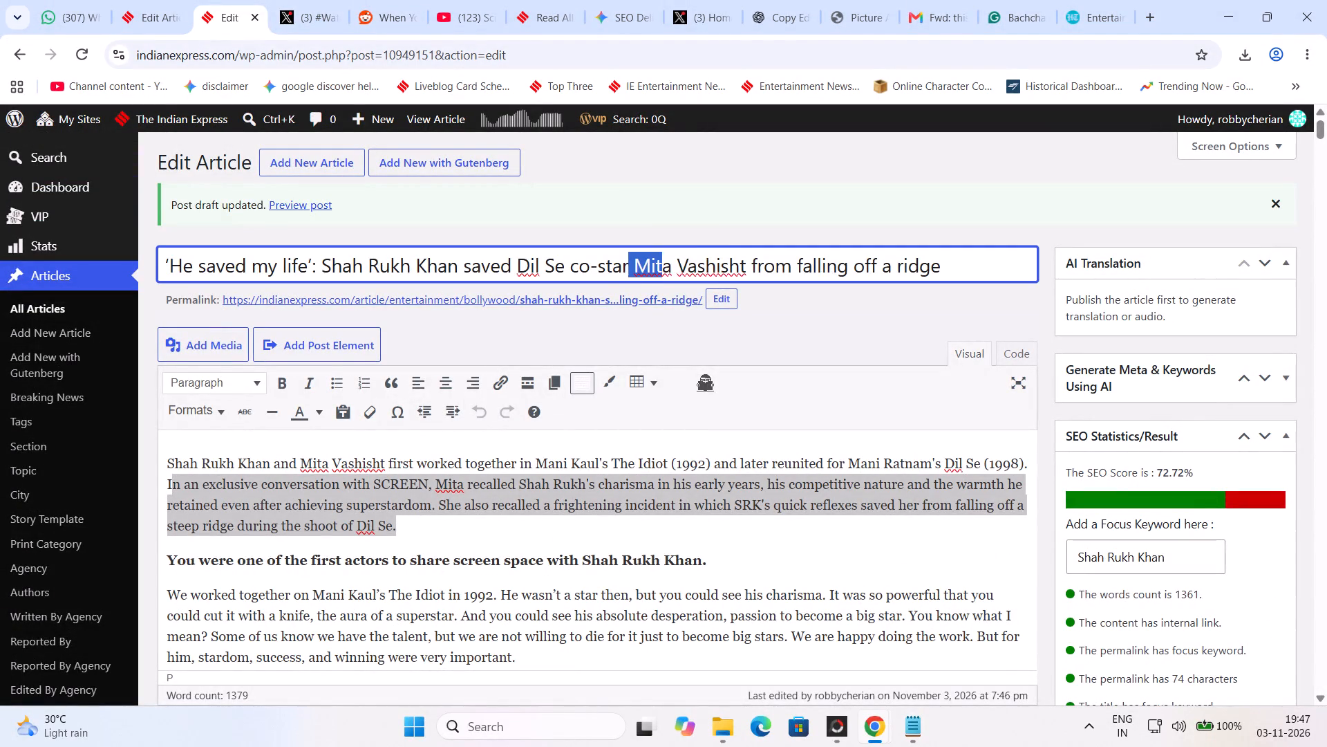
left_click_drag(671, 269, 751, 282)
key("ctrl+c")
scroll(493, 387, "down", 14)
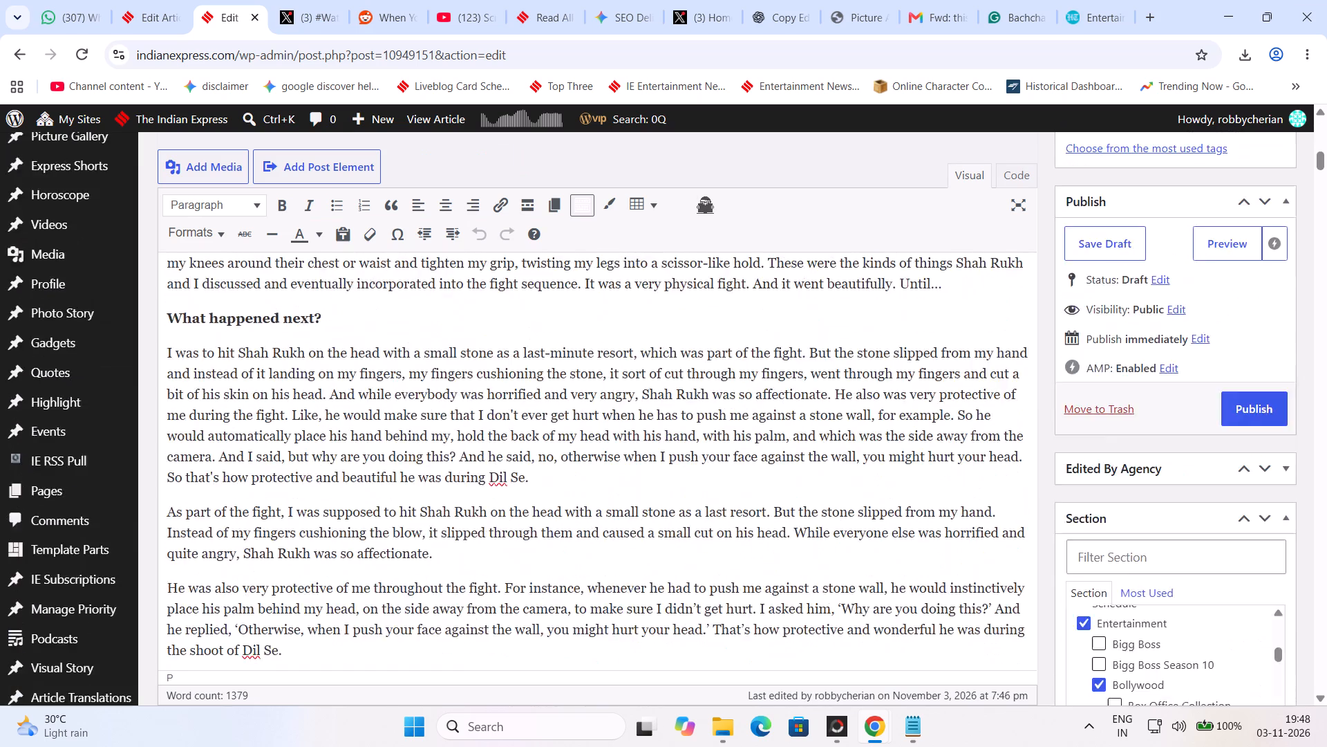
scroll(484, 411, "down", 11)
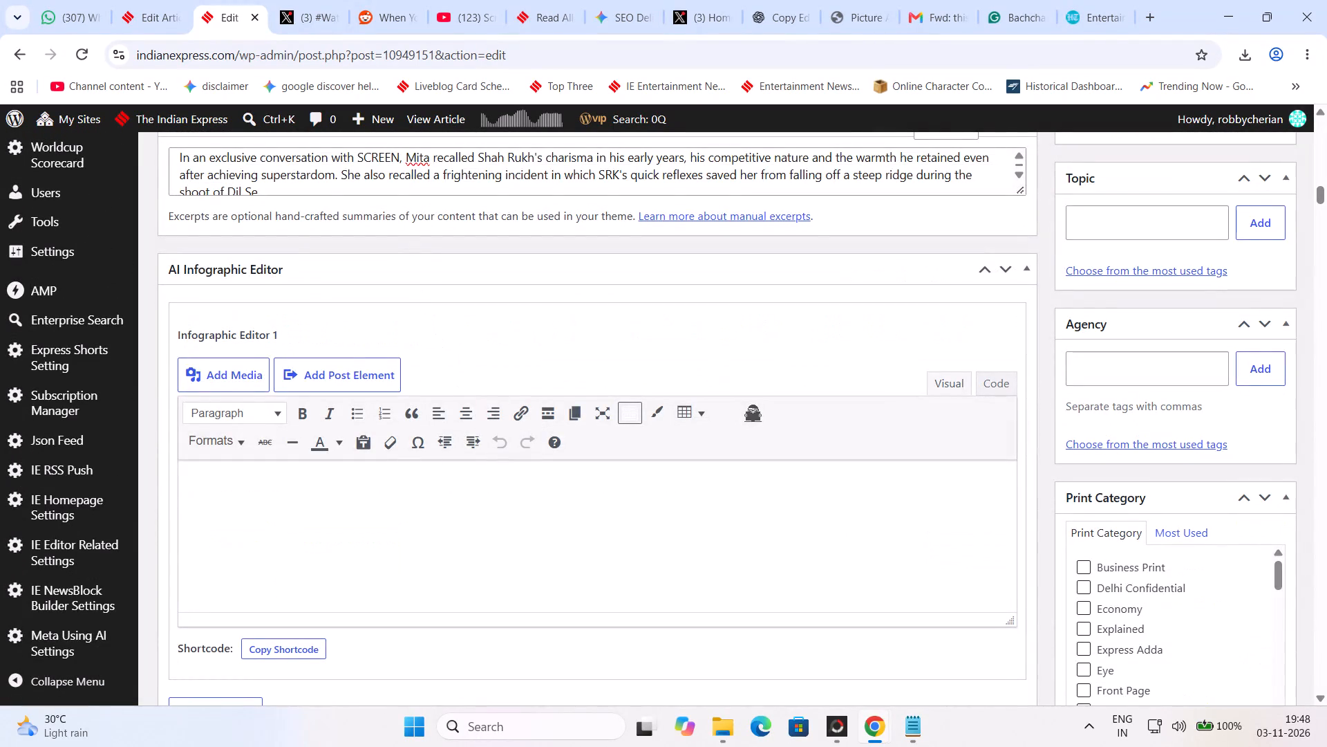
left_click_drag(404, 158, 430, 156)
key("space")
key("ctrl+v")
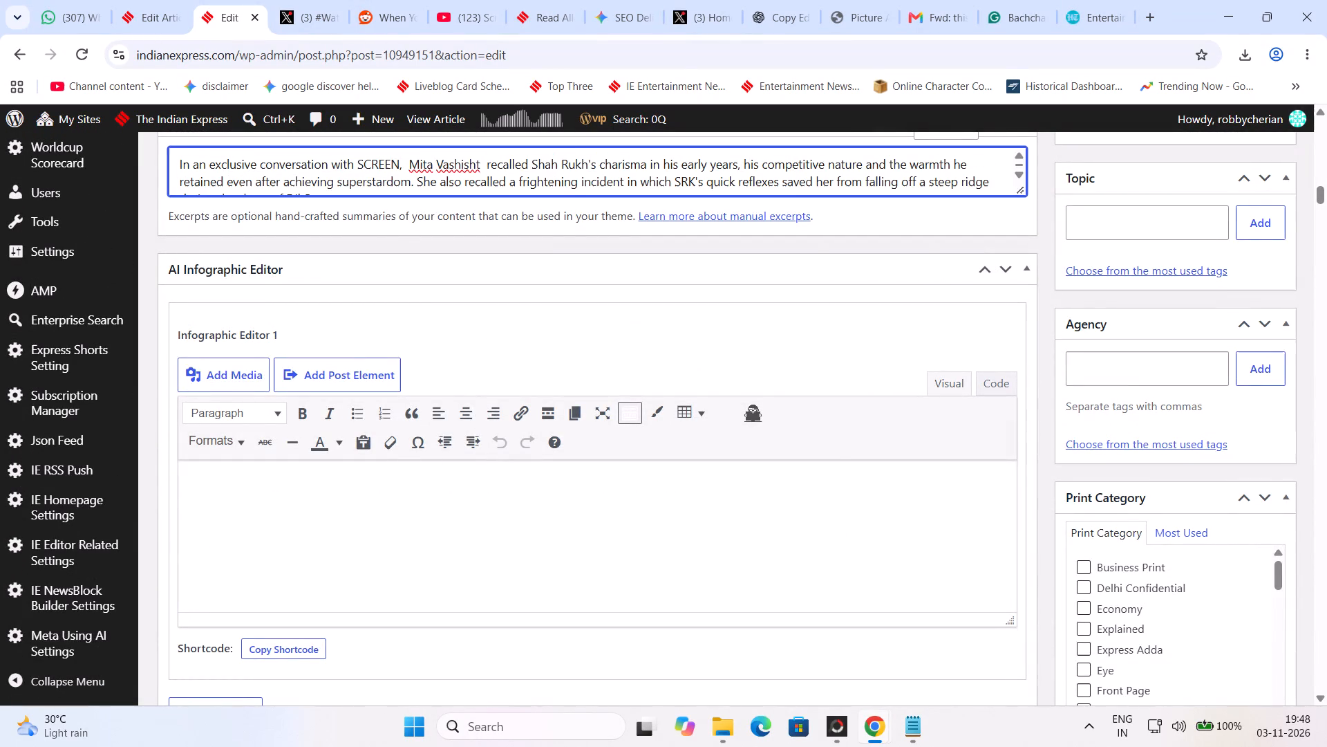
left_click(400, 160)
left_click(408, 160)
key("BackSpace")
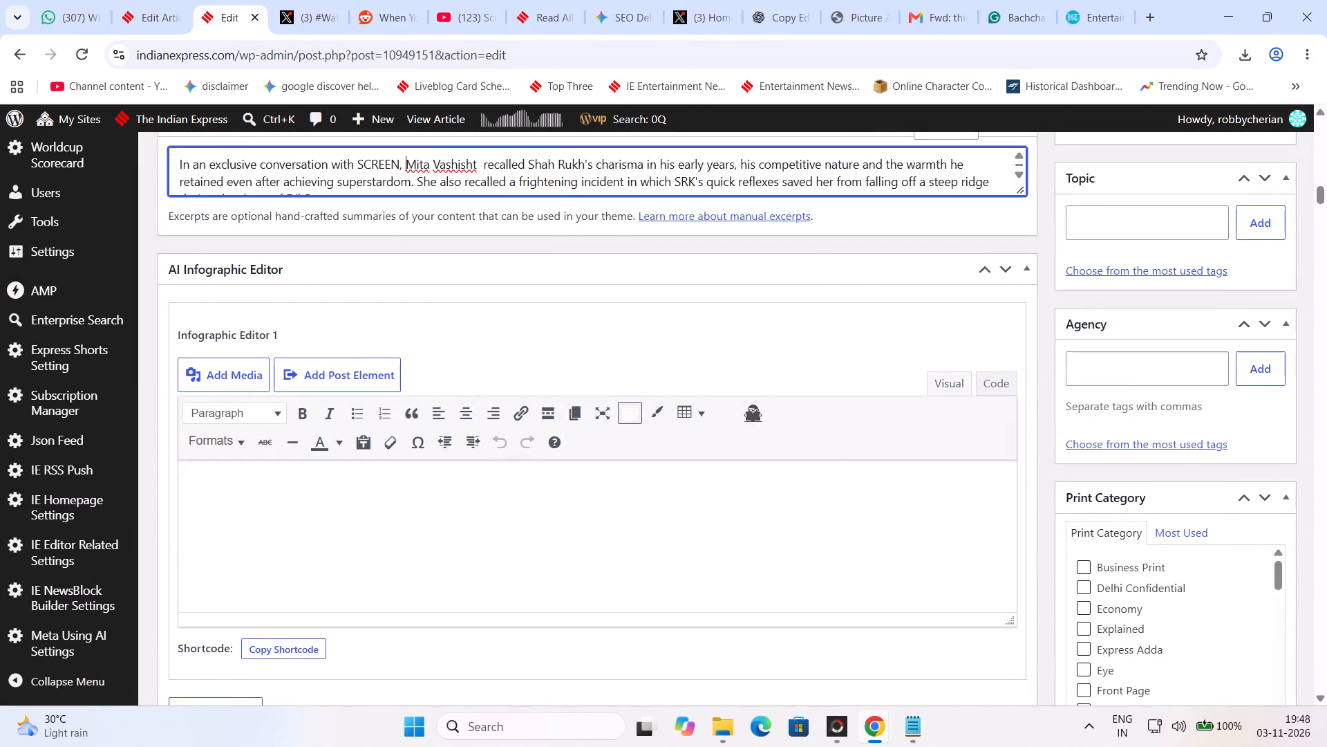
left_click(478, 165)
left_click(482, 165)
key("BackSpace")
Cut the excerpt's charisma, competitive nature and warmth passage so it reads "Mita Vashisht recalled a frightening incident".
left_click_drag(465, 181, 480, 167)
key("BackSpace")
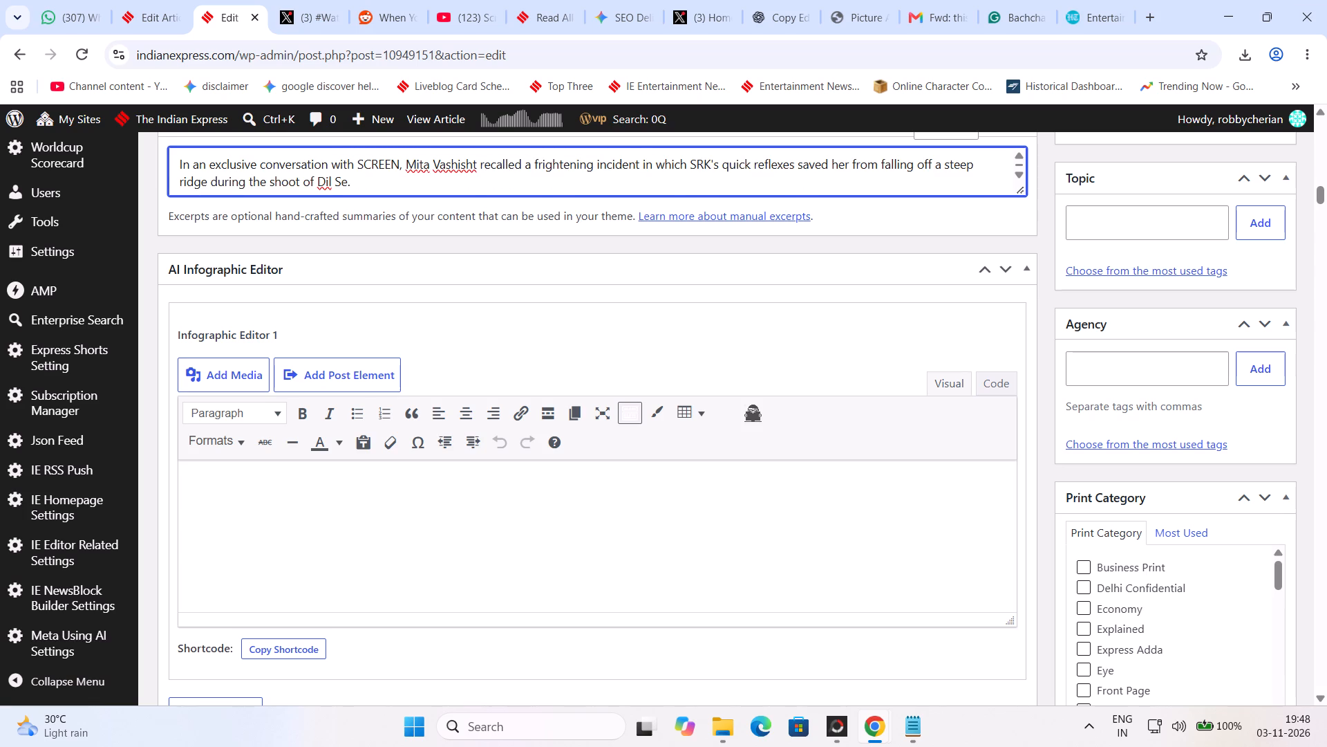
Replace "SRK" with "Shah Rukh Khan" in the excerpt.
left_click_drag(698, 162, 708, 165)
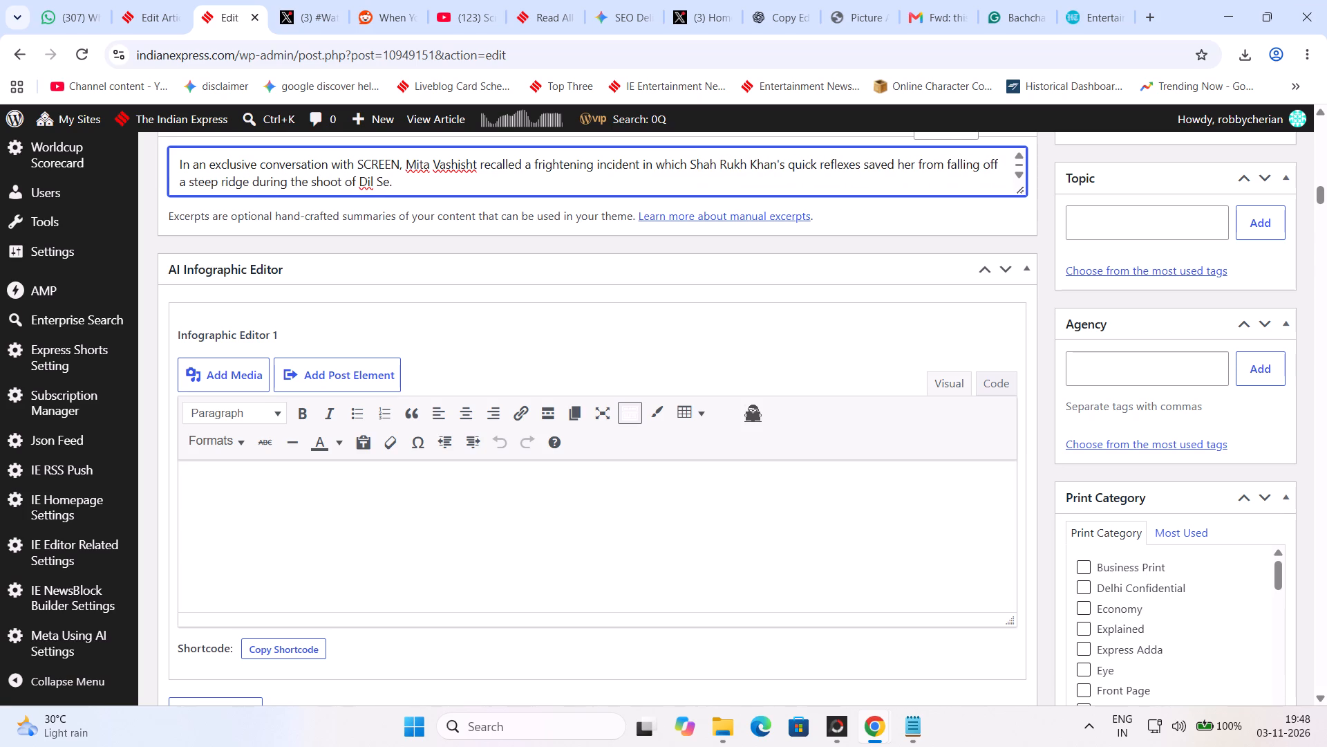
left_click(582, 196)
Copy the excerpt text from "Mita Vashisht recalled" to "shoot of Dil Se." into the Alternate Excerpt.
scroll(605, 192, "up", 20)
scroll(605, 192, "up", 6)
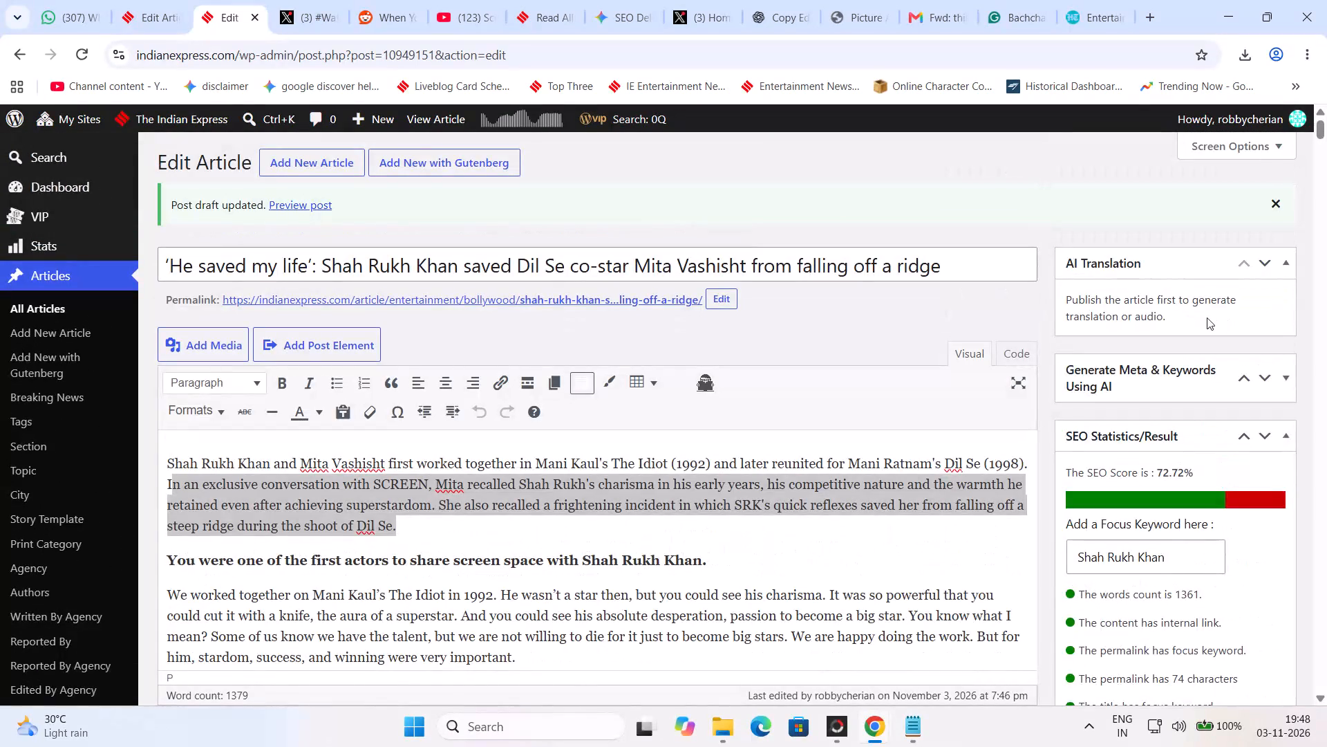
scroll(1164, 316, "down", 9)
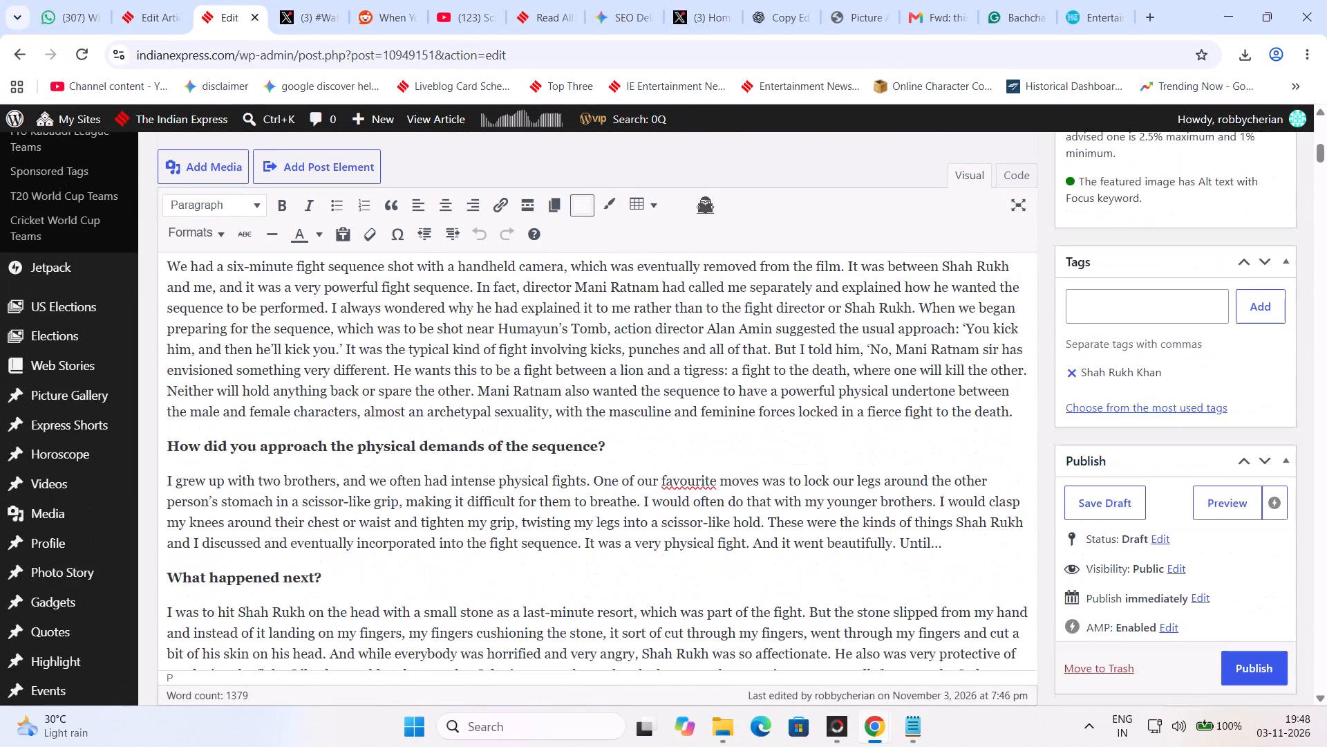
scroll(970, 315, "down", 13)
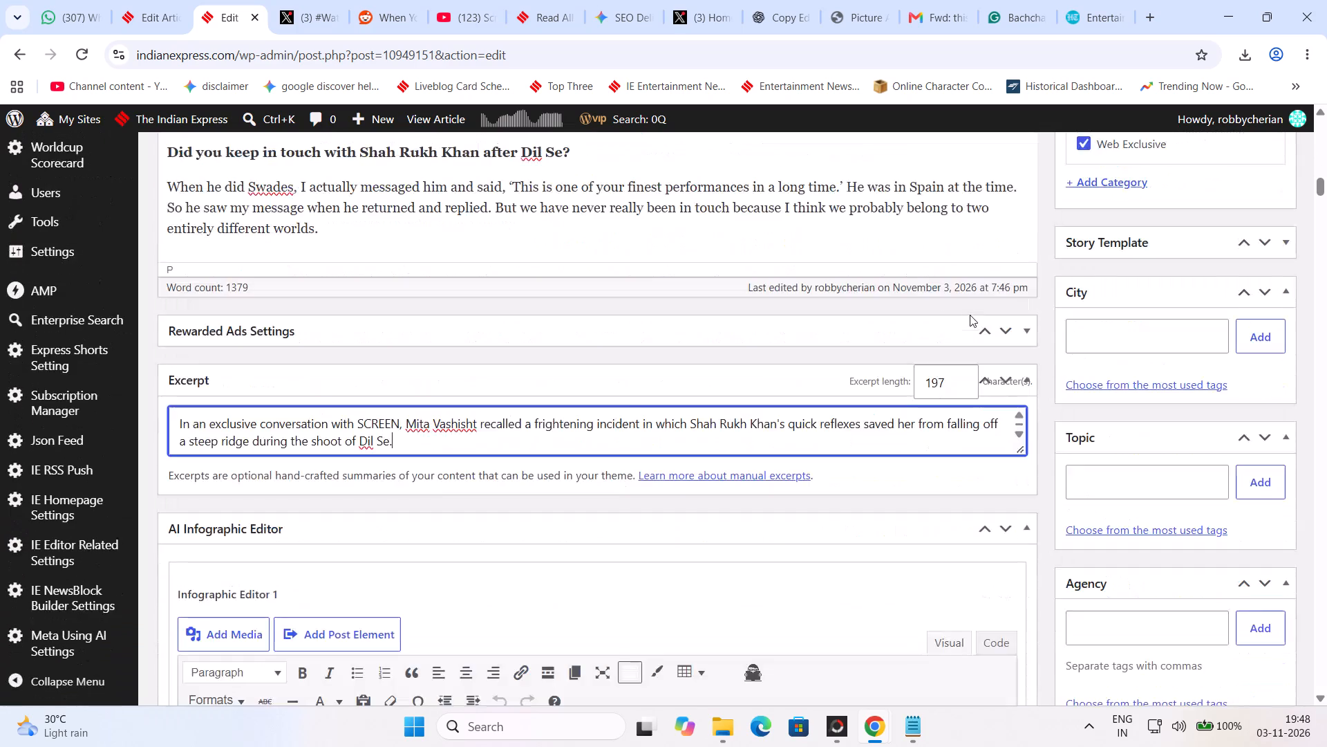
left_click_drag(534, 441, 409, 421)
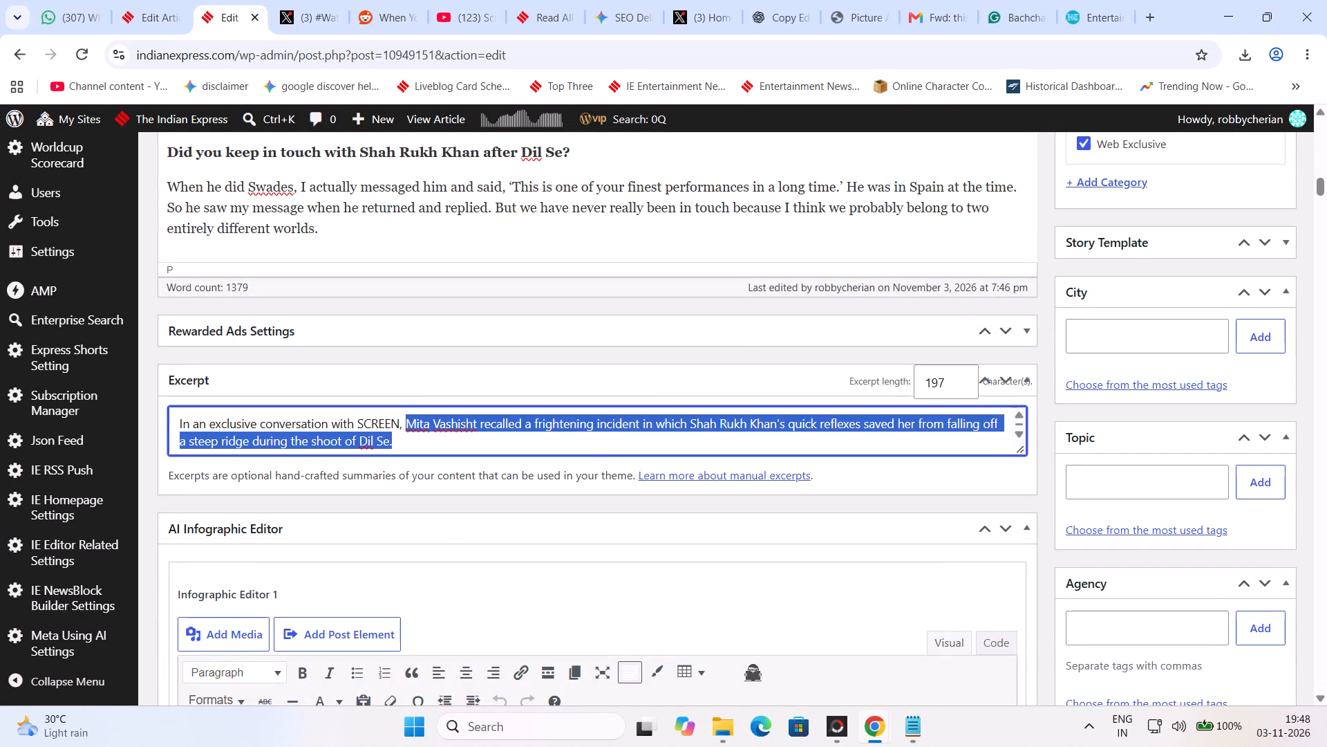
key("ctrl+c")
left_click_drag(1317, 193, 1326, 746)
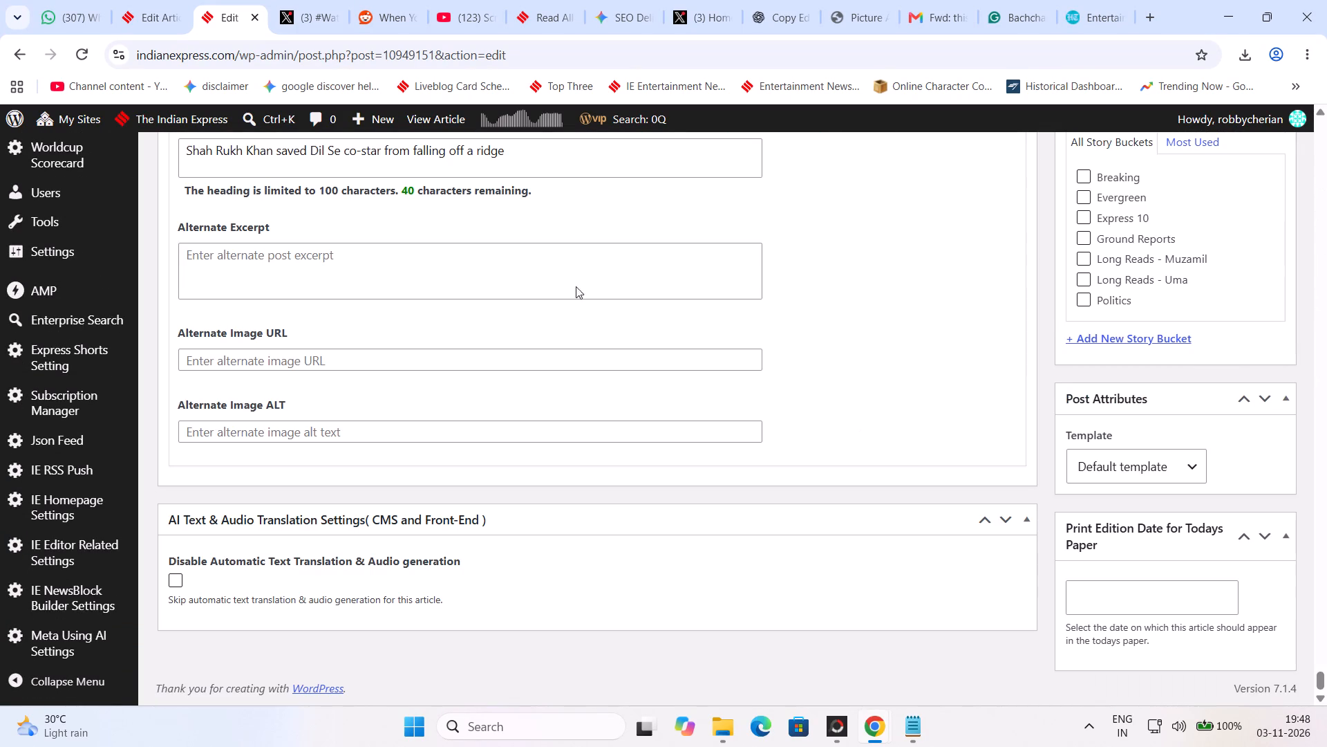
left_click(388, 274)
key("ctrl+v")
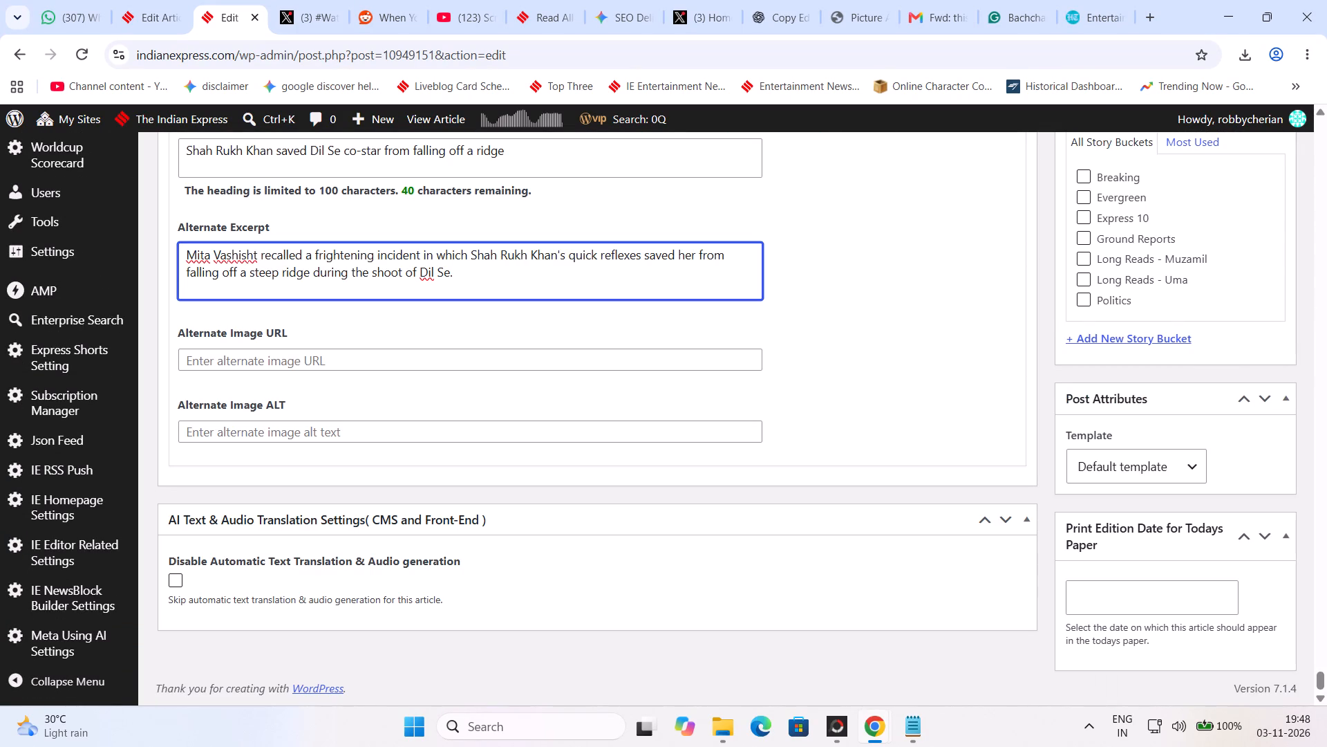
Change "recalled" to "recalls" in the Alternate Excerpt.
left_click(1326, 191)
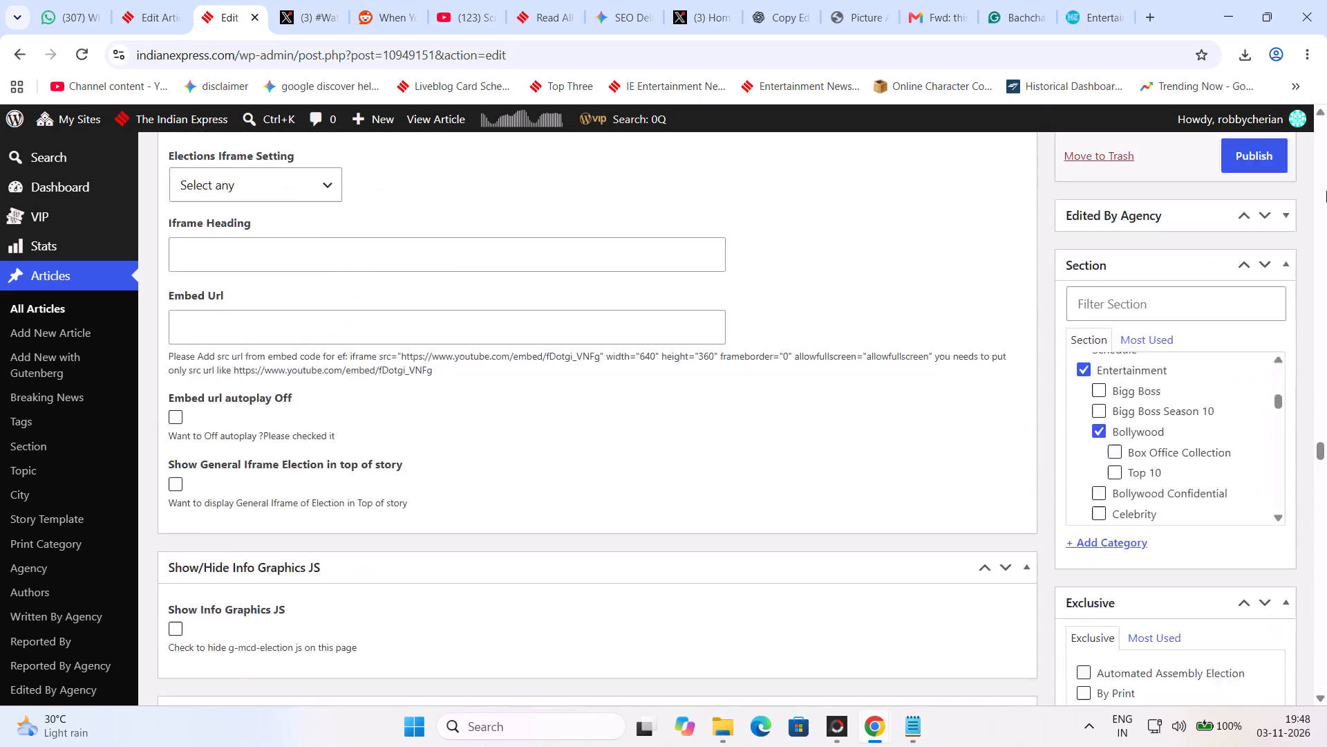
left_click_drag(1326, 191, 1326, 492)
left_click(1317, 482)
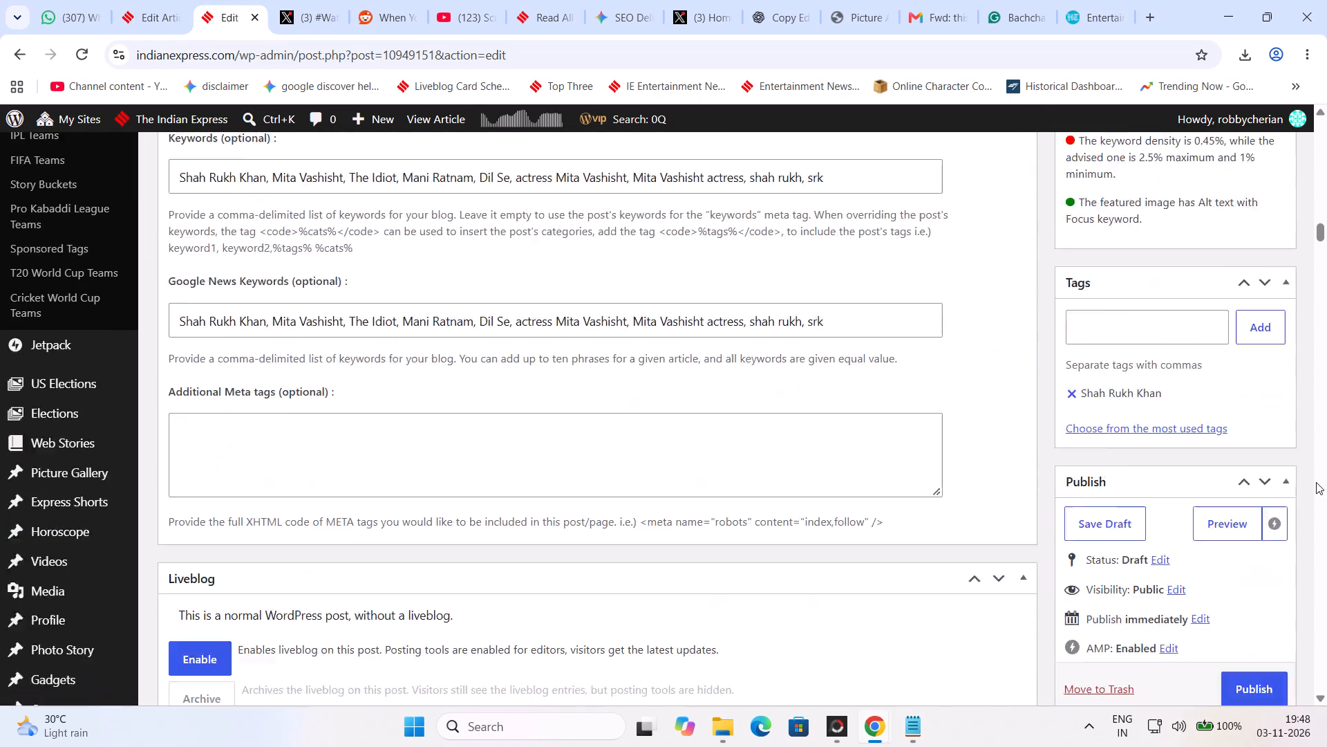
left_click_drag(1319, 486, 1326, 714)
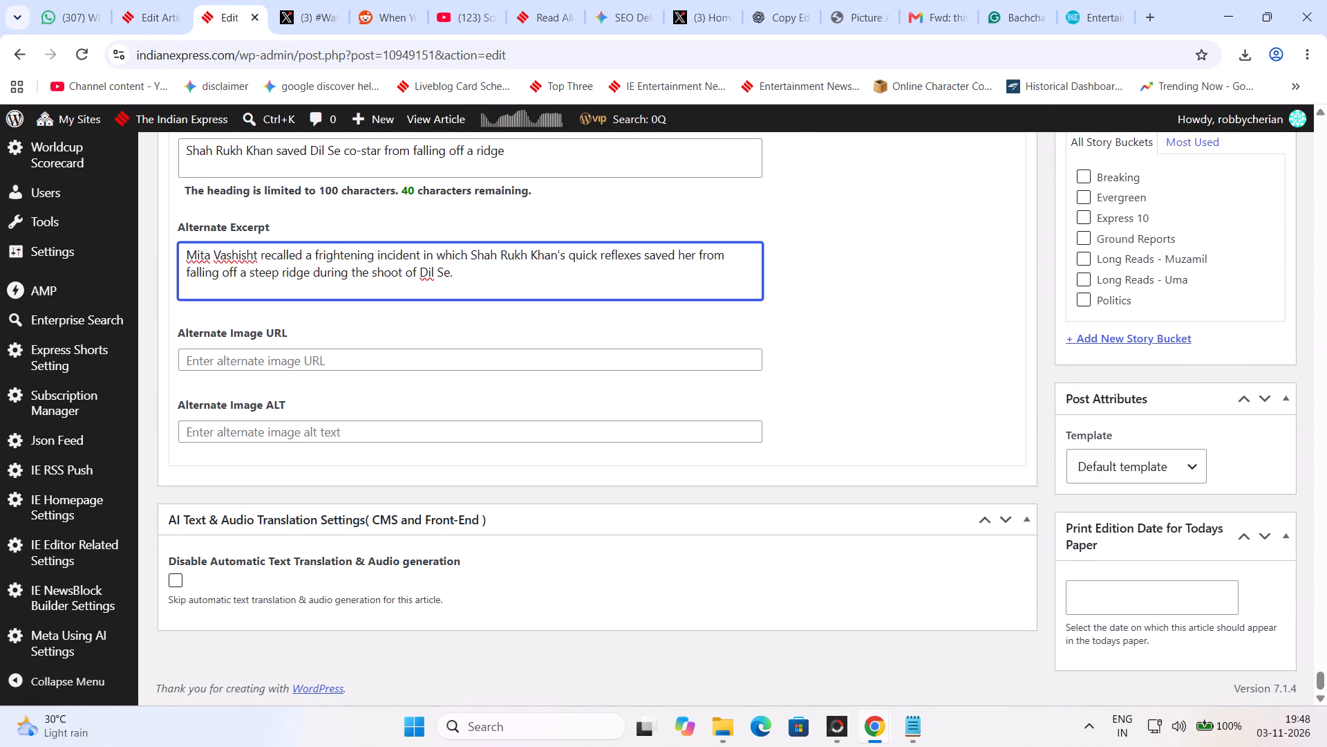
left_click_drag(289, 260, 301, 261)
key("s")
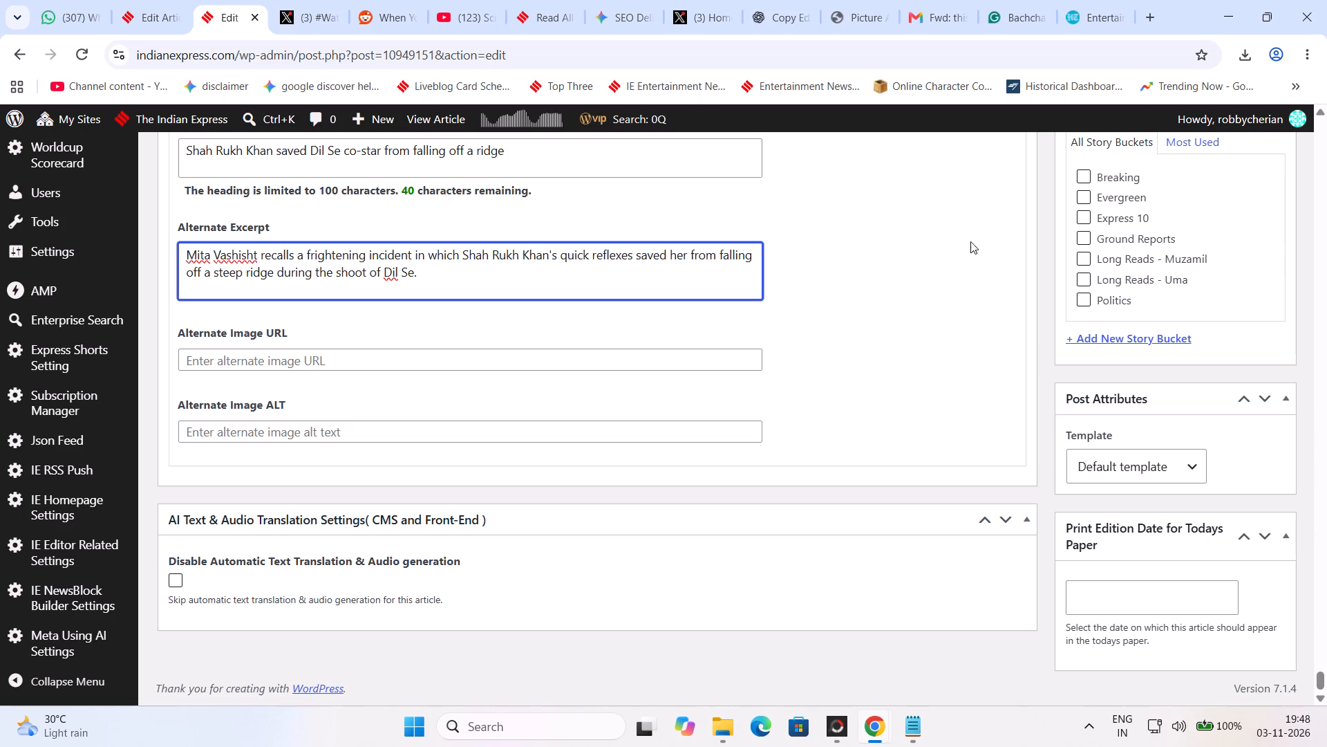
Save the article as a draft.
left_click(1326, 232)
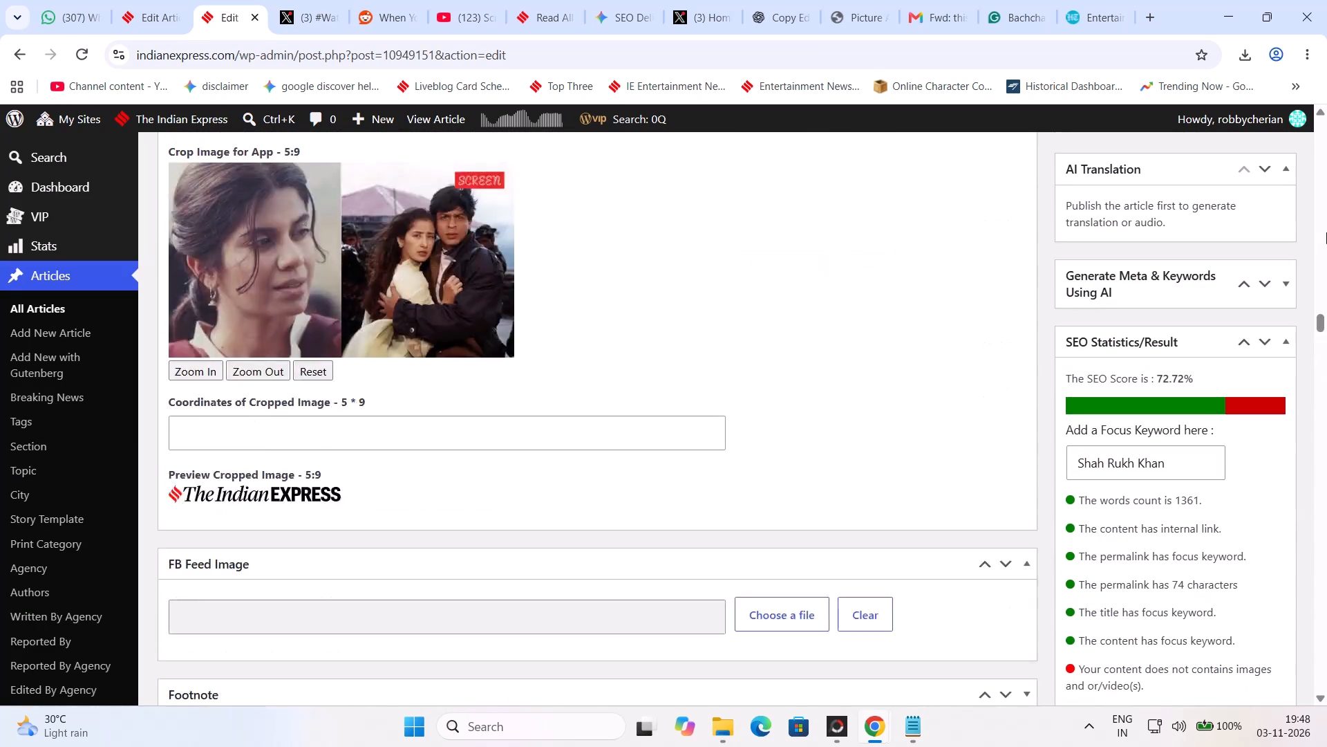
left_click_drag(1326, 232, 1317, 184)
scroll(1219, 289, "down", 5)
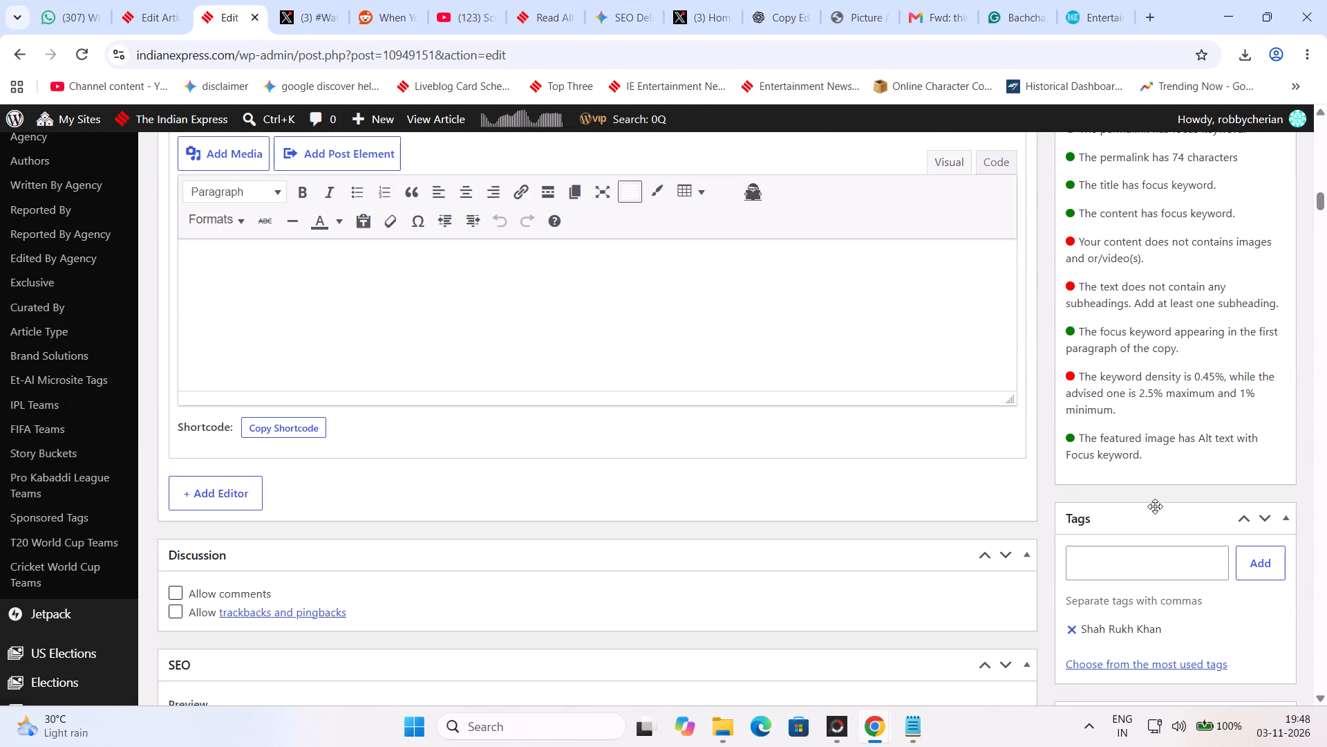
scroll(1086, 629, "down", 2)
left_click(1095, 580)
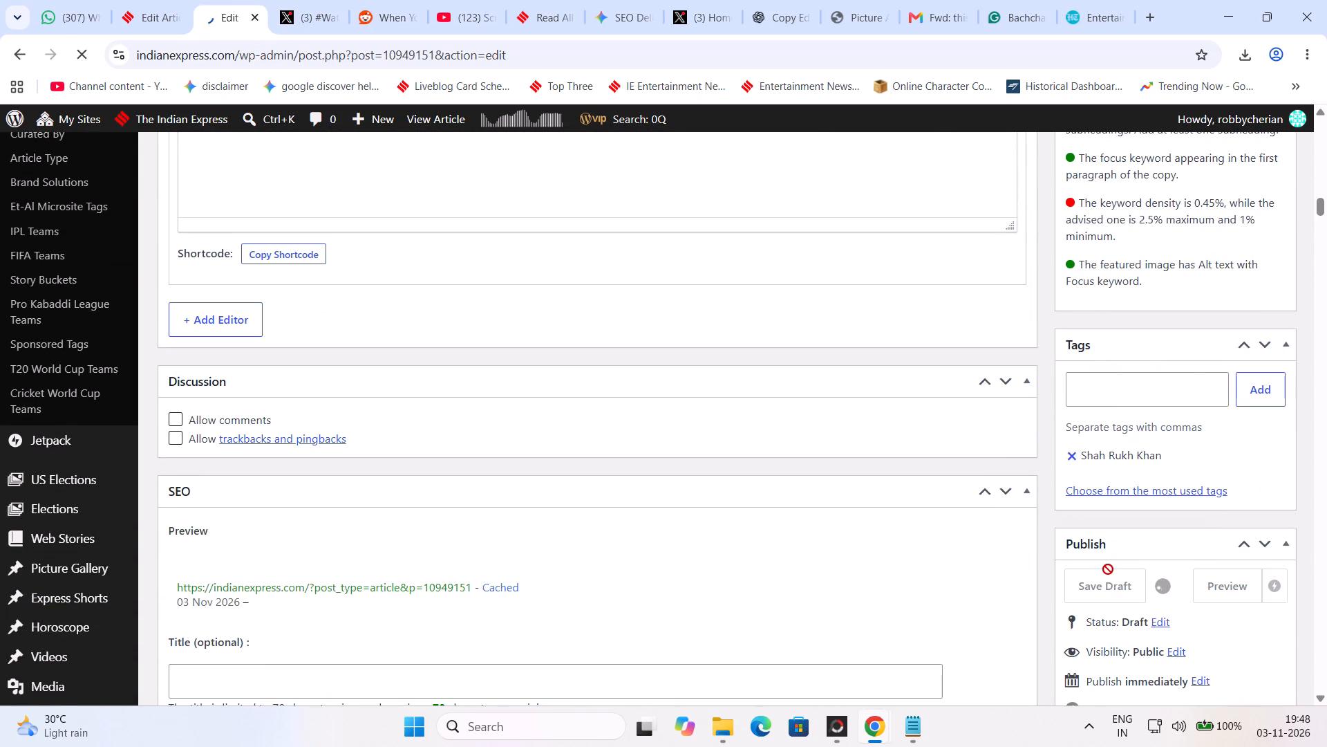
left_click_drag(1108, 569, 814, 437)
scroll(775, 421, "up", 20)
scroll(775, 421, "up", 2)
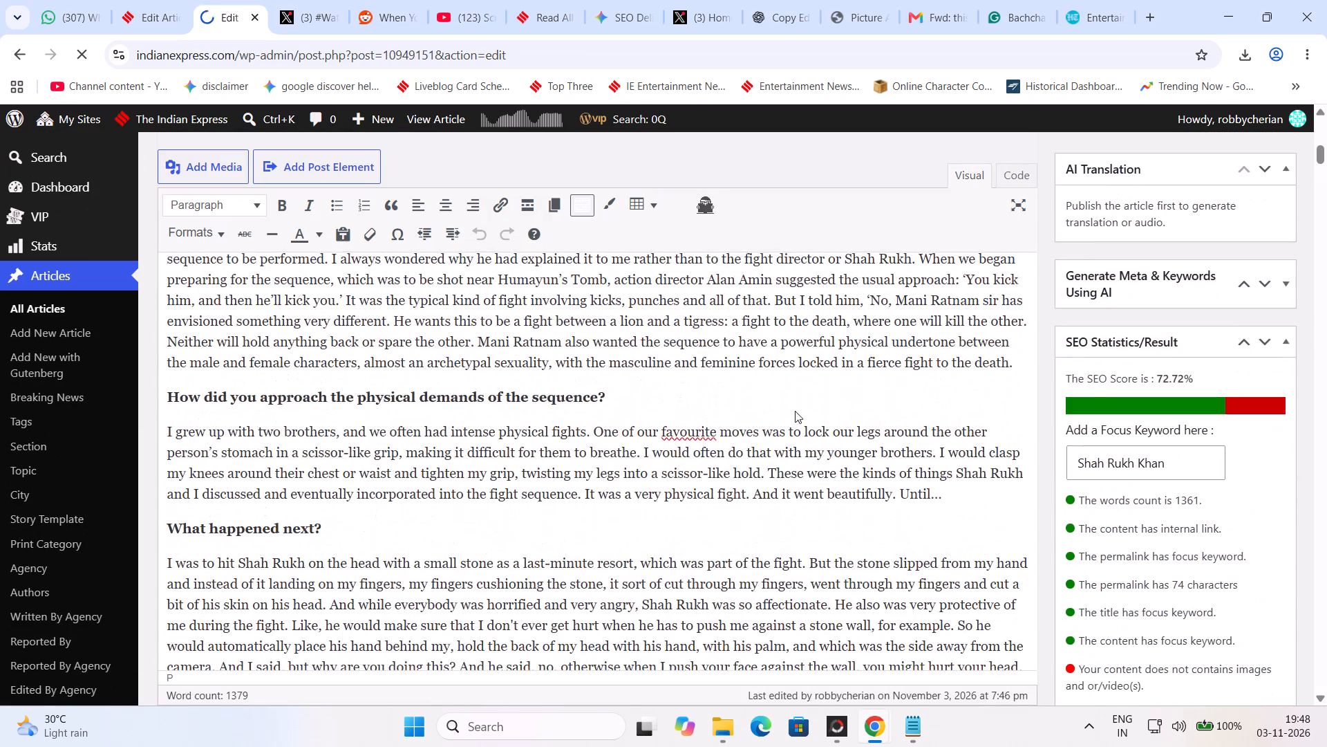
scroll(795, 411, "up", 2)
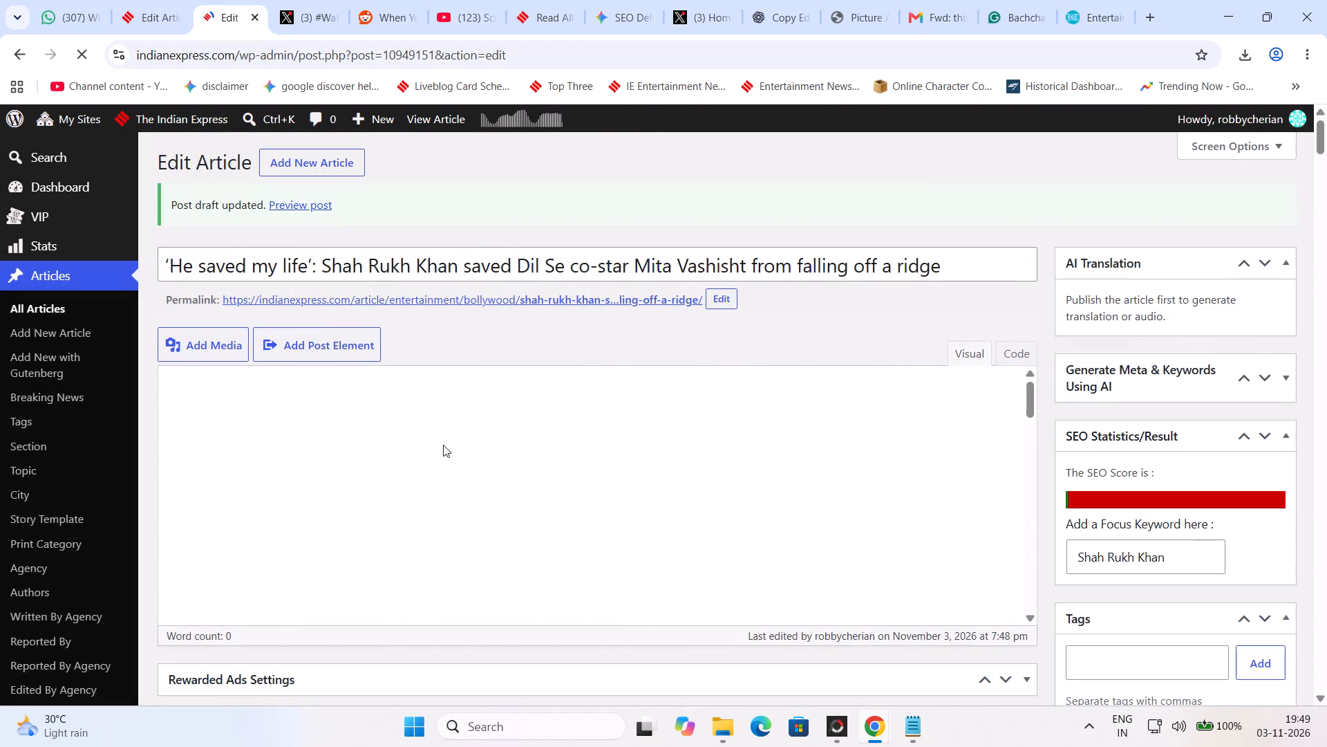
scroll(443, 443, "down", 7)
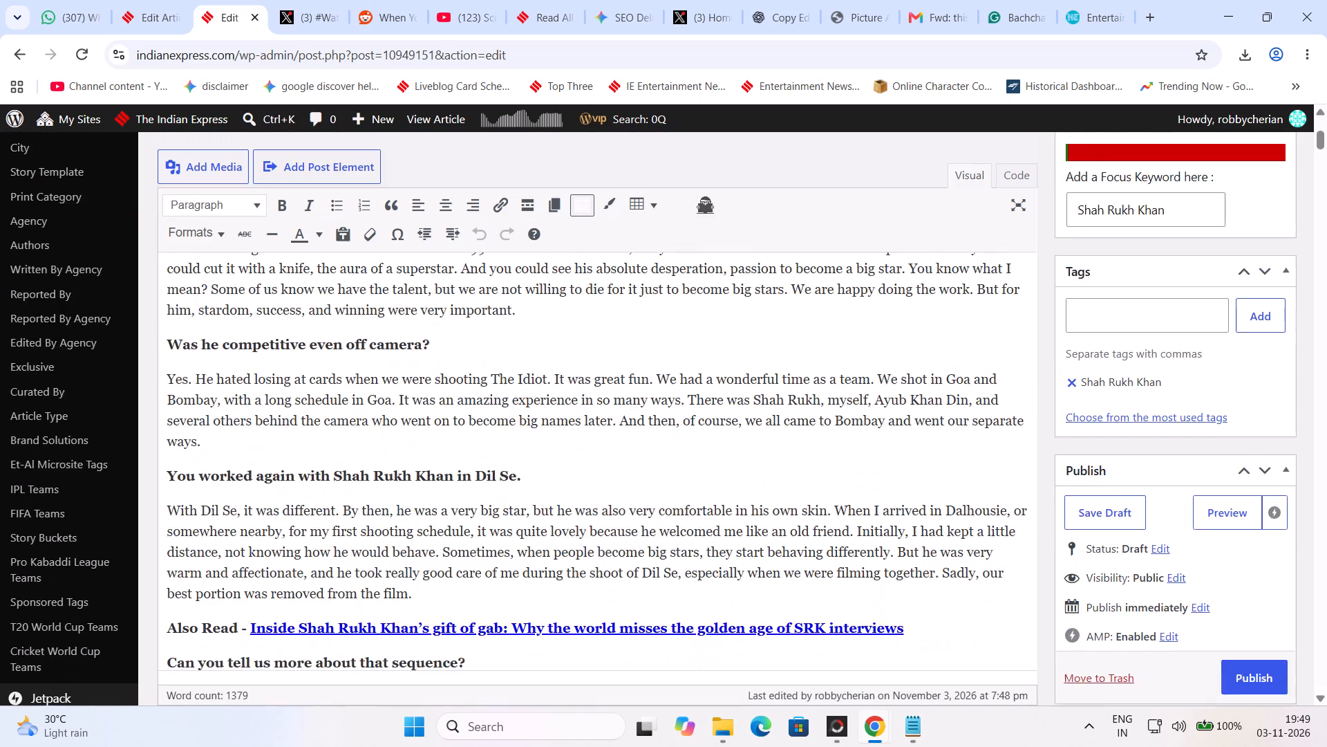
scroll(443, 443, "down", 10)
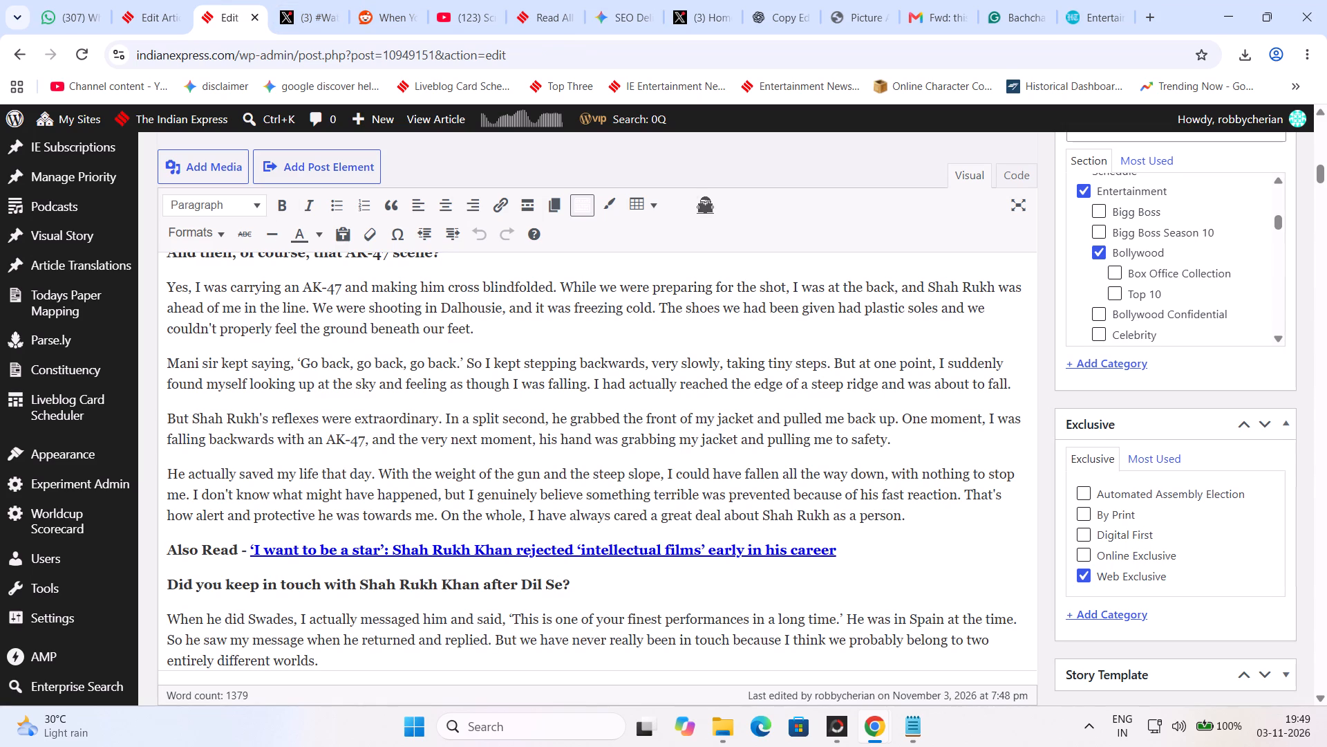
In the article's intro, replace "recalled" with "talked about" before "Shah Rukh's charisma".
scroll(377, 367, "up", 20)
scroll(377, 367, "up", 5)
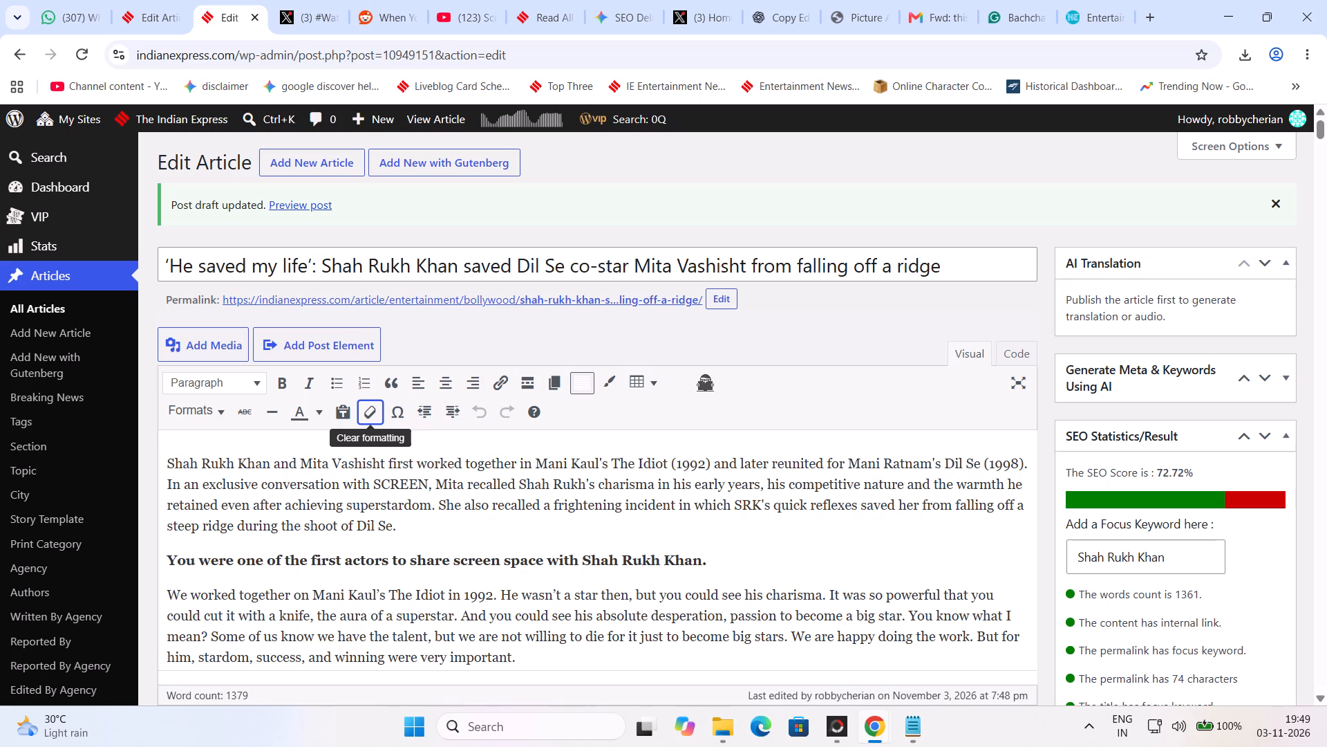
left_click_drag(467, 478, 516, 483)
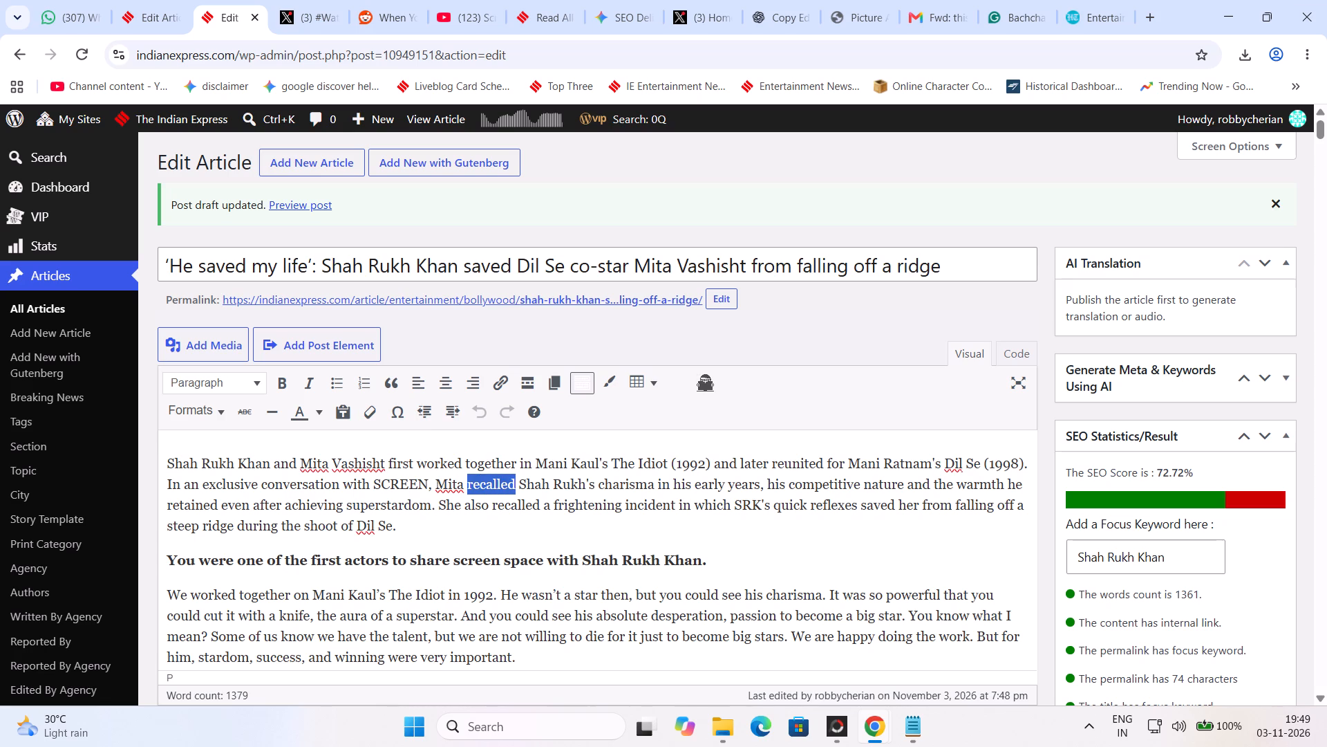
type("talks ab")
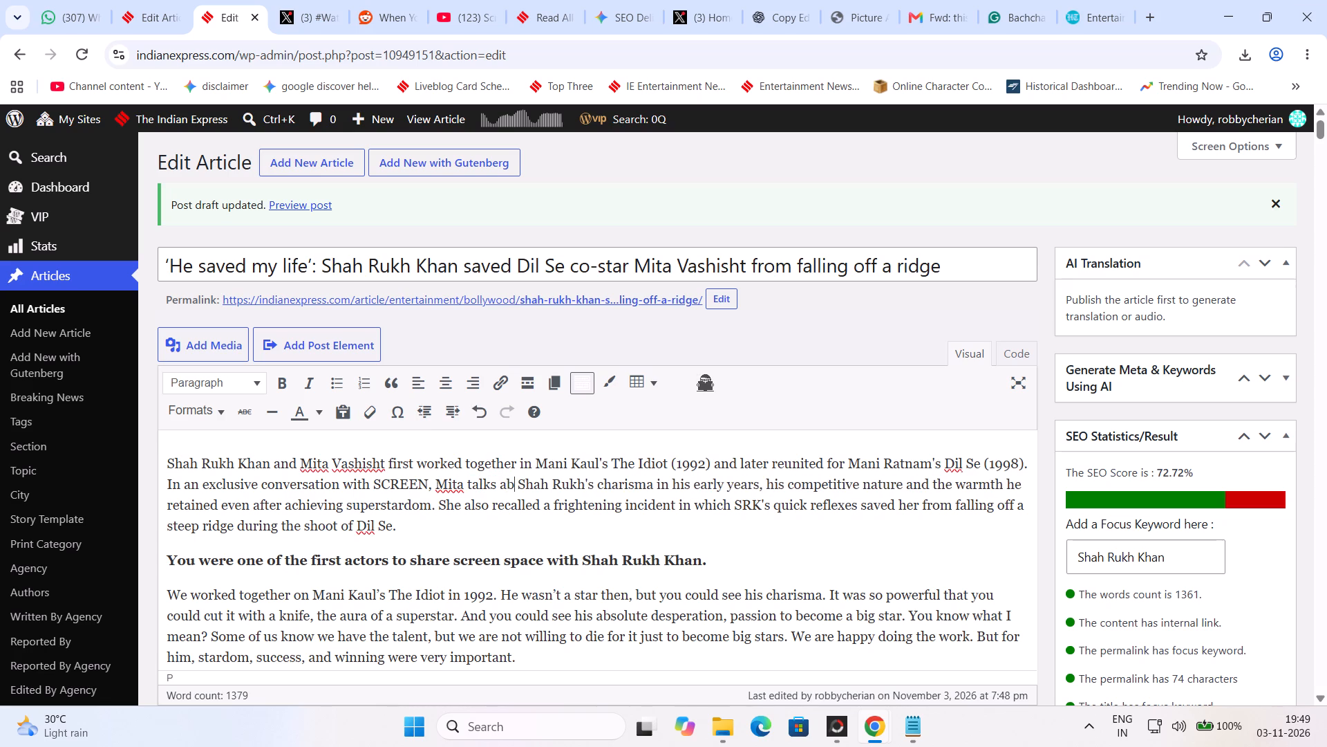
key("BackSpace")
key("BackSpace")
key("BackSpace")
key("BackSpace")
type("ed about")
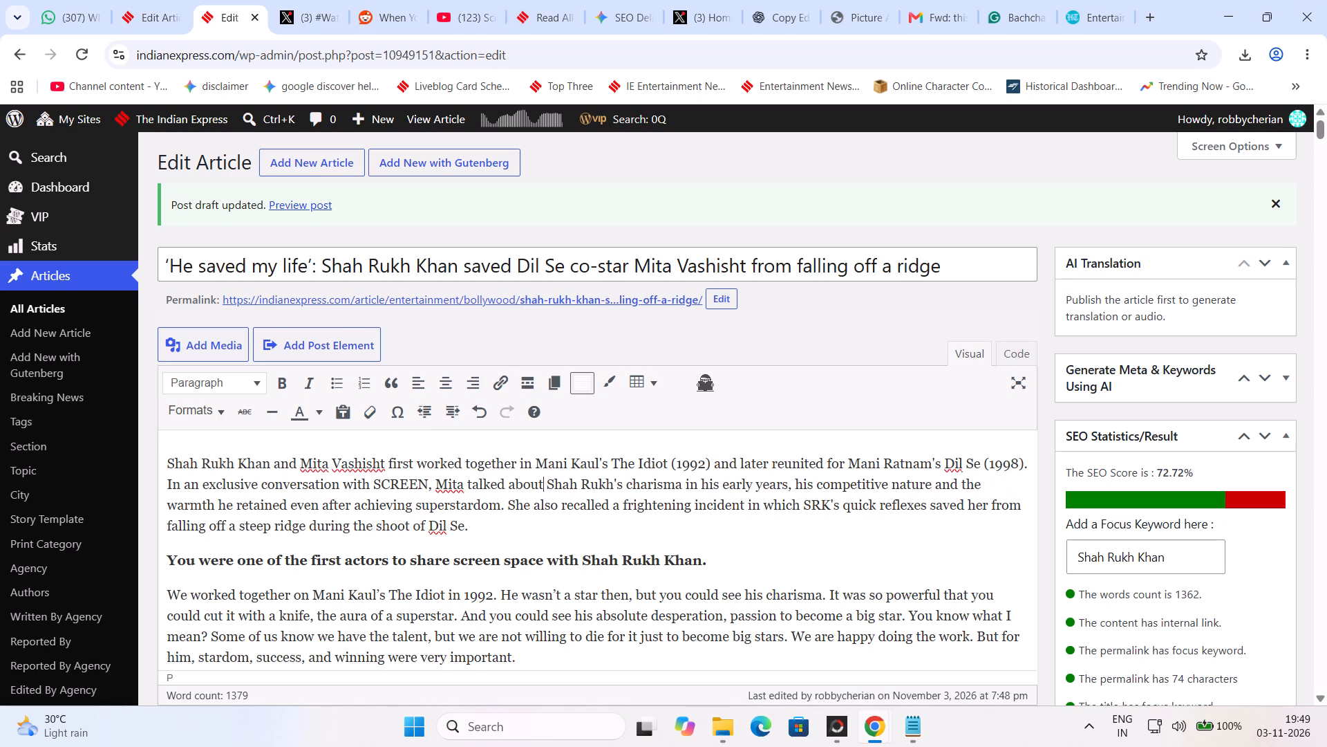
left_click(562, 534)
Delete "You know what I mean?" from the answer about sharing screen space with Shah Rukh Khan.
scroll(563, 530, "down", 1)
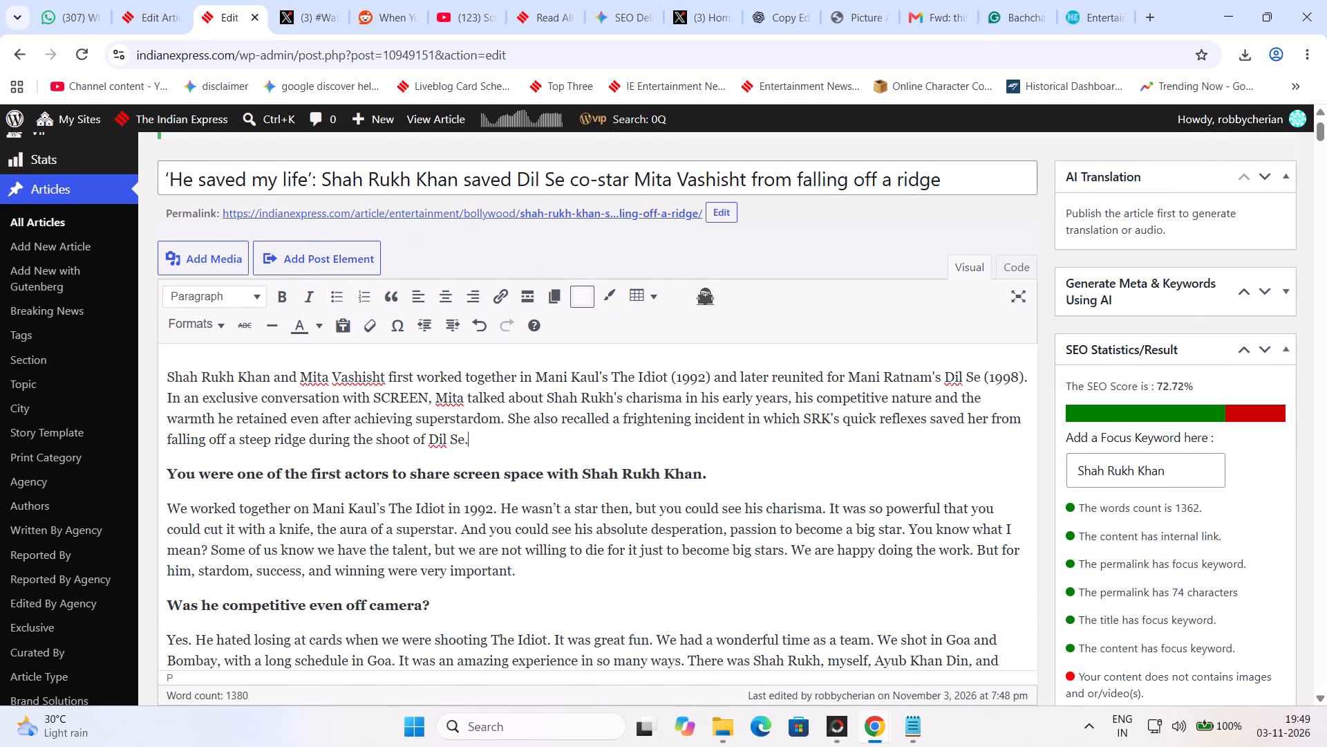
scroll(563, 530, "down", 1)
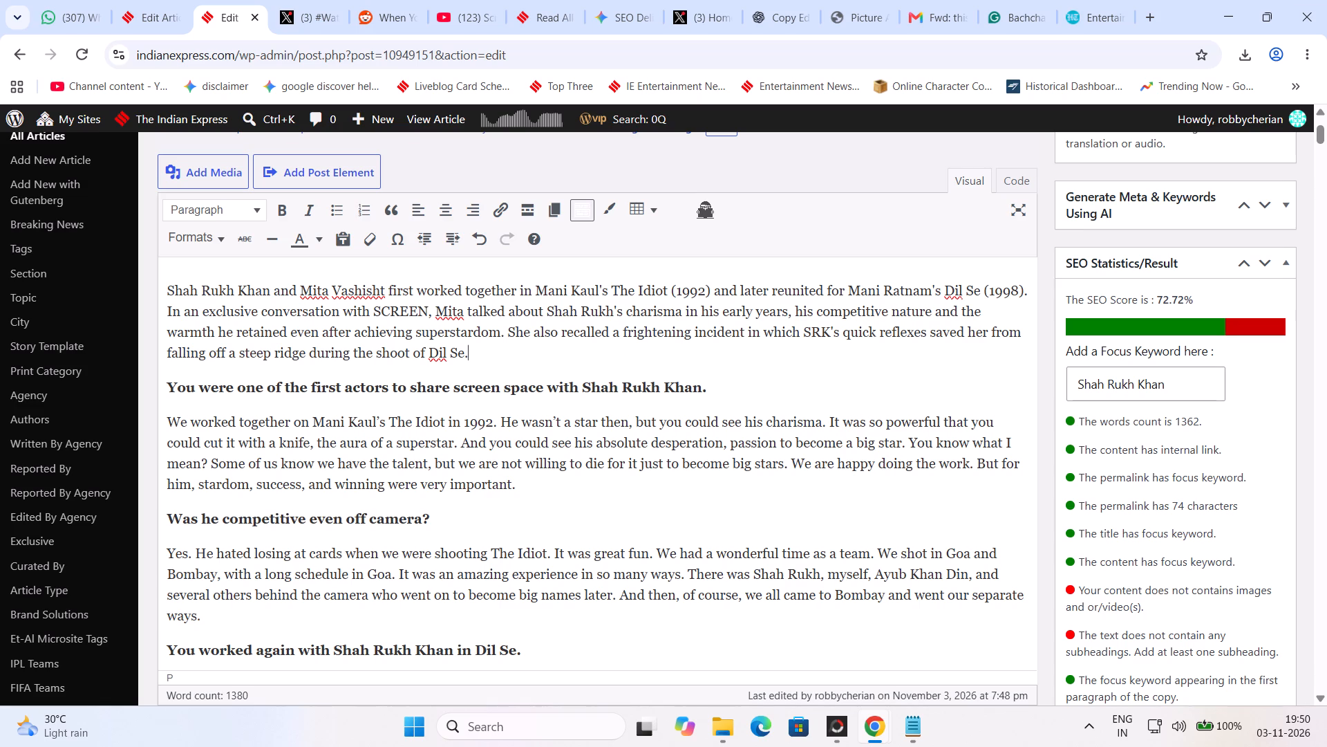
left_click_drag(909, 436, 650, 445)
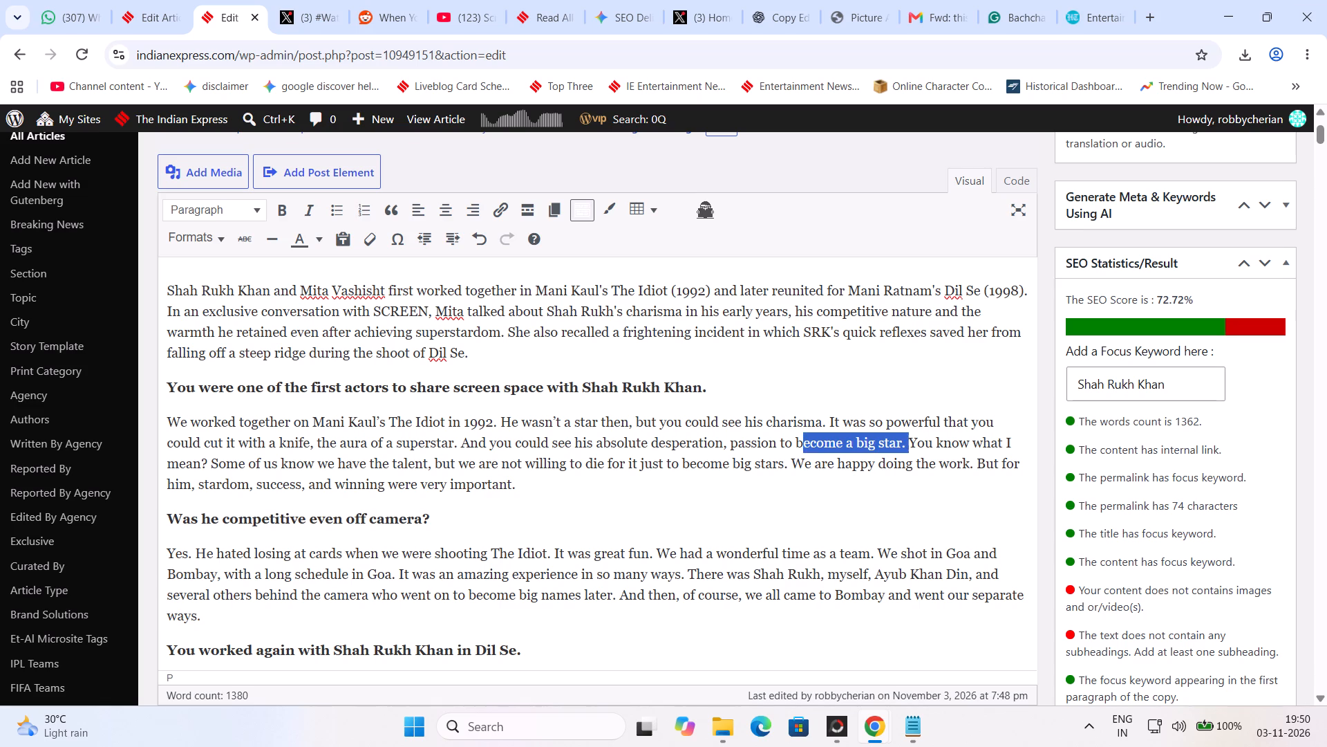
left_click_drag(650, 445, 211, 463)
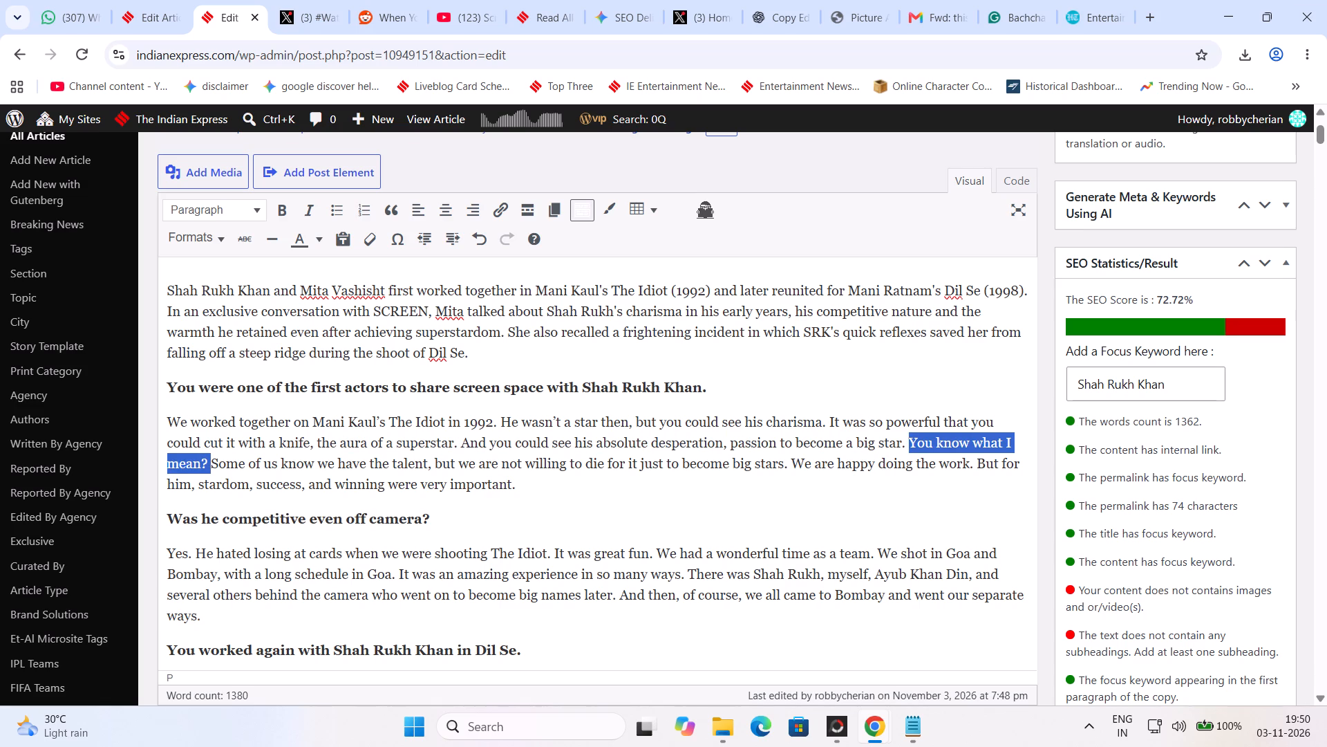
key("BackSpace")
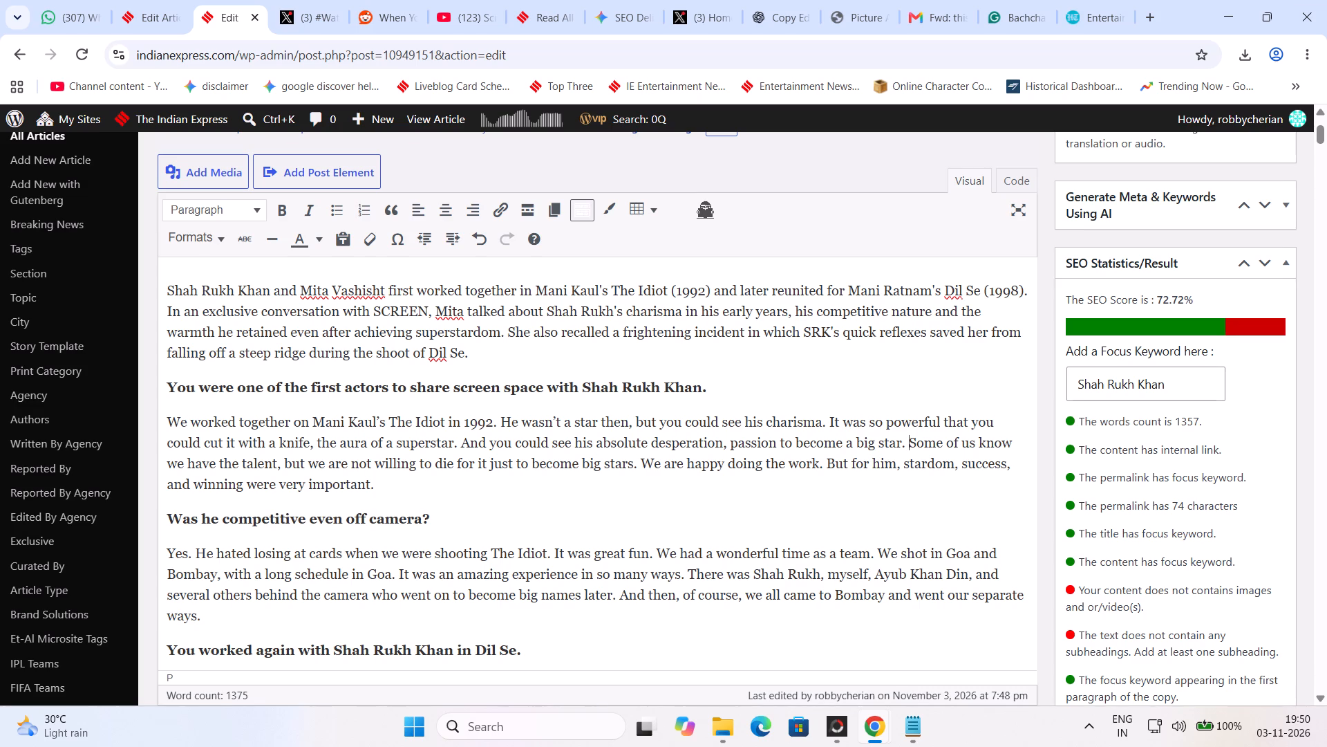
In the answer about the removed fight sequence, select the closing passage from "almost an archetypal sexuality" through "fight to the death".
scroll(608, 454, "down", 2)
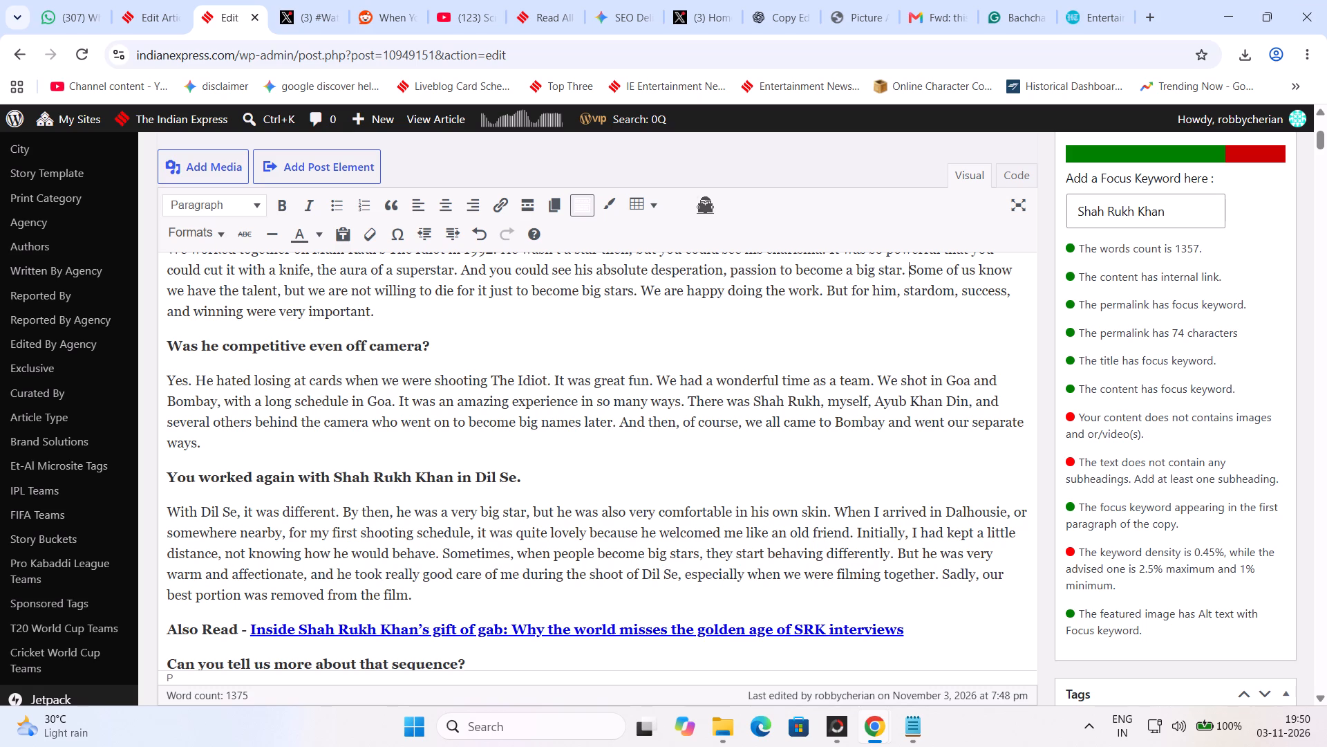
scroll(530, 380, "down", 1)
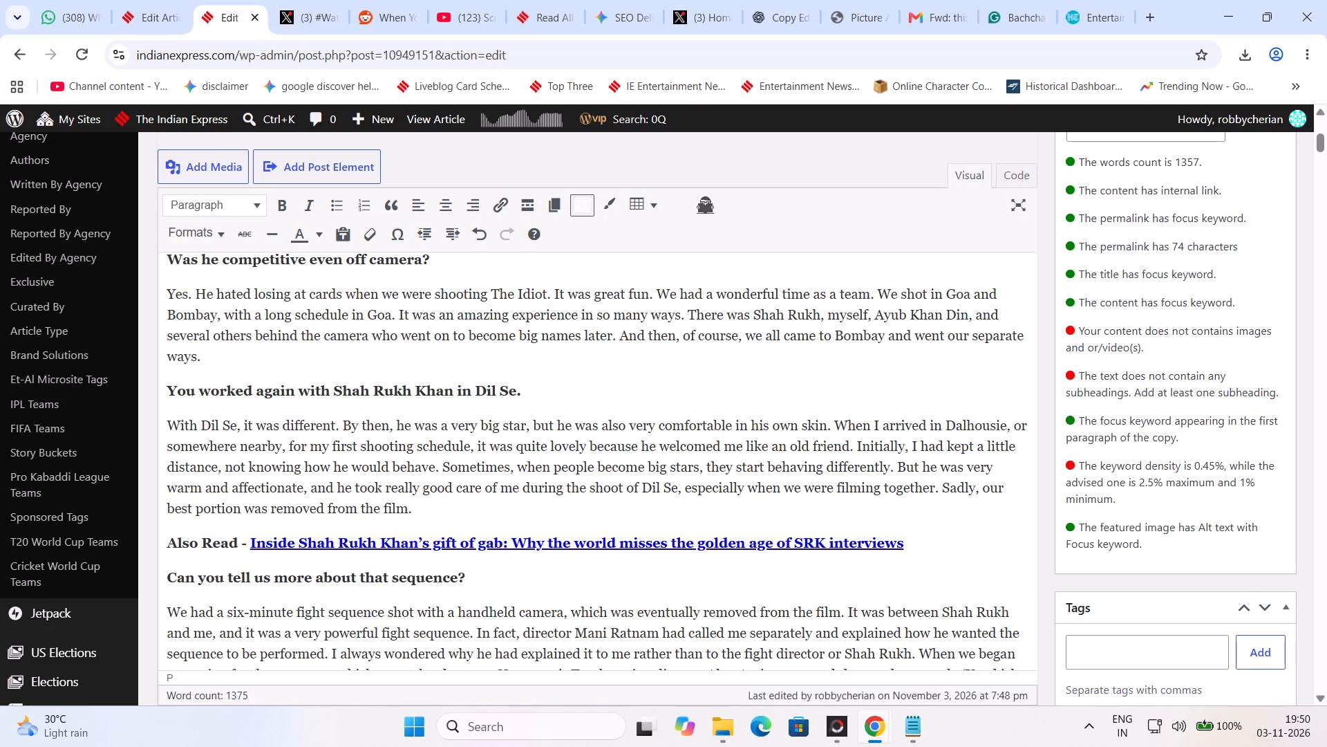
scroll(531, 380, "down", 1)
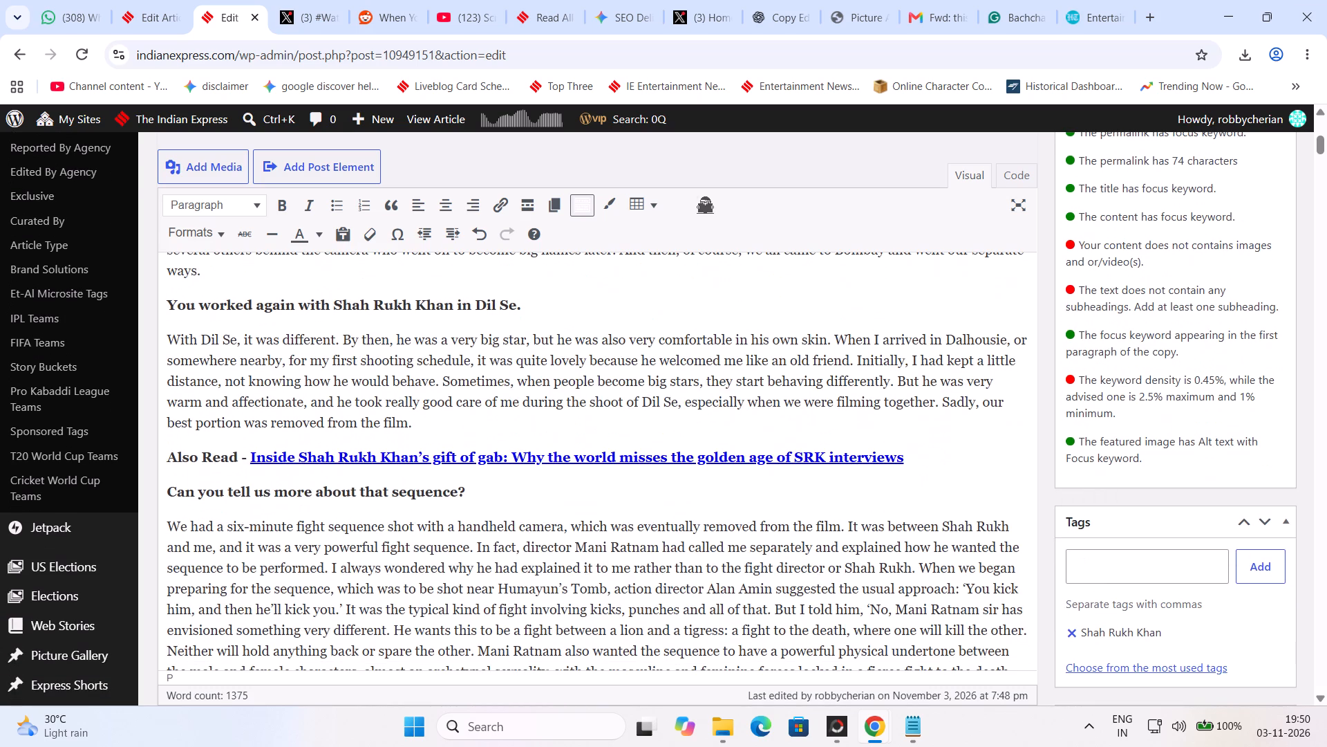
scroll(531, 380, "down", 2)
scroll(531, 386, "up", 1)
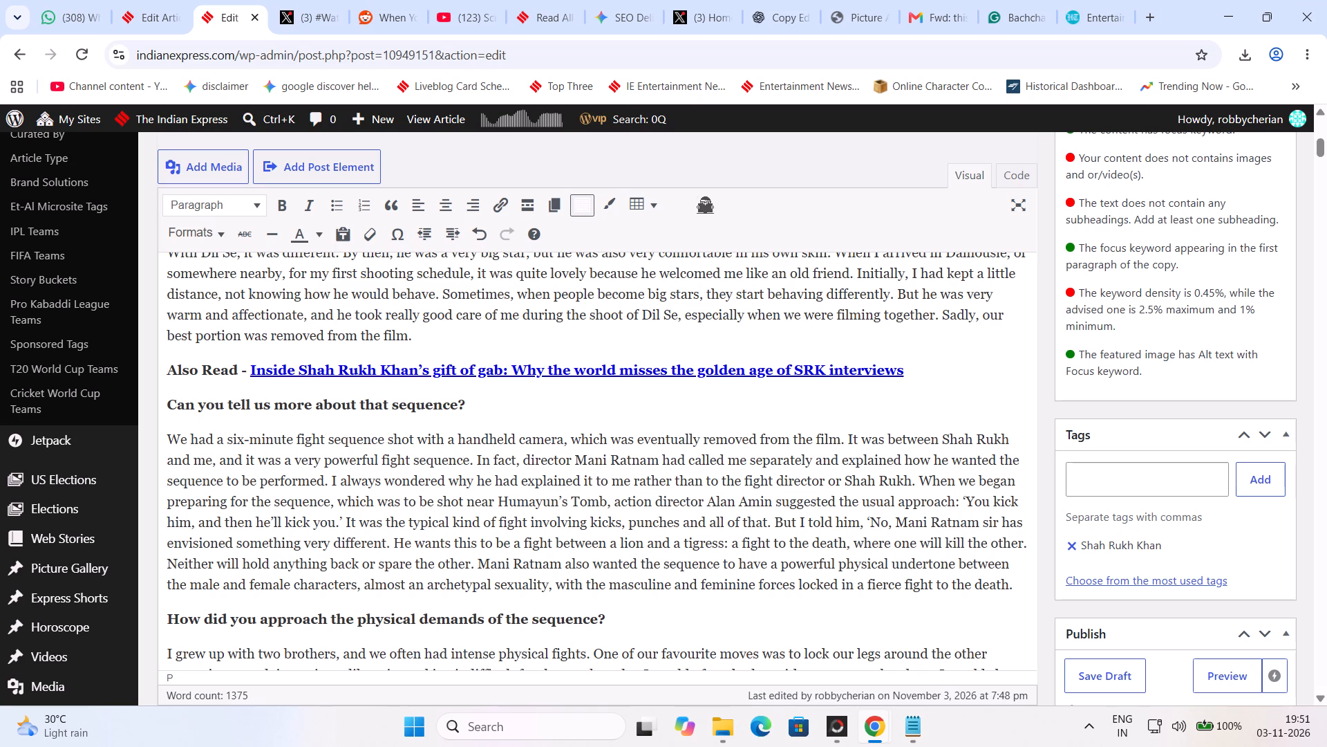
scroll(848, 454, "down", 1)
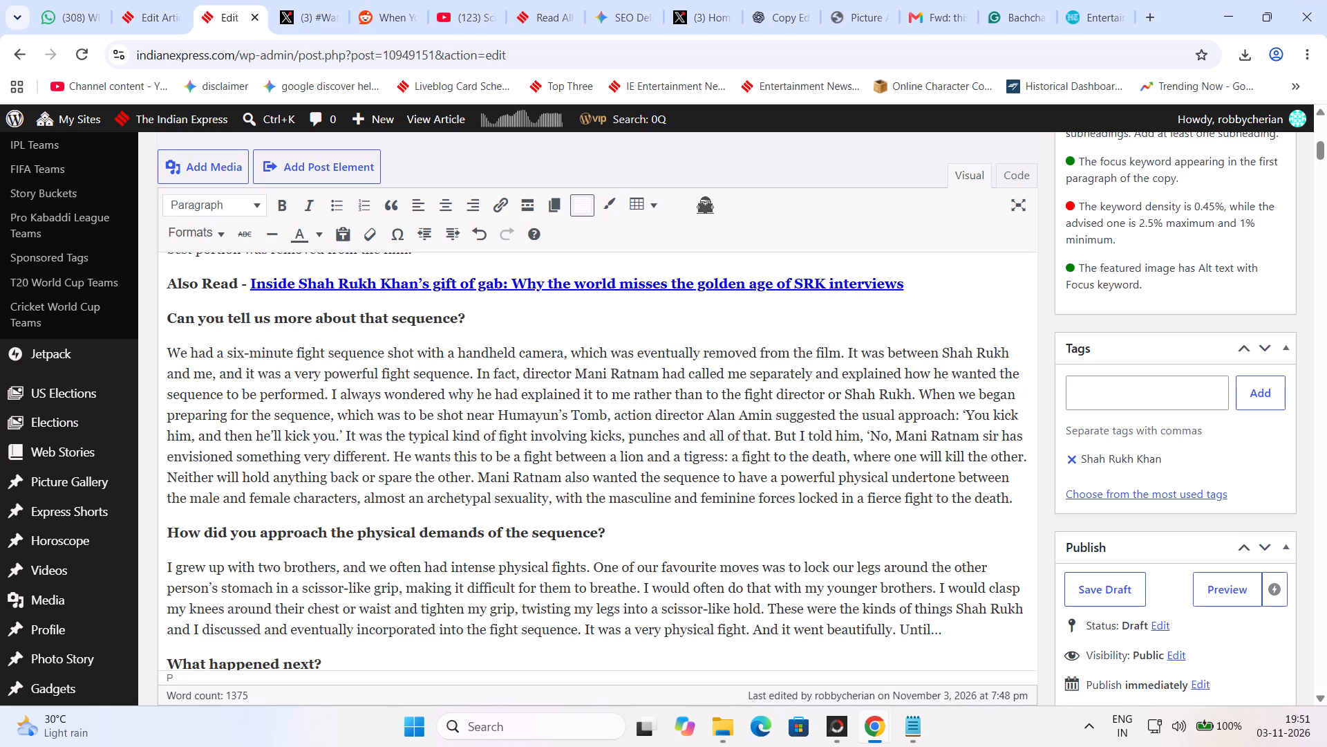
left_click_drag(358, 499, 414, 493)
left_click_drag(414, 493, 961, 491)
left_click_drag(1010, 489, 830, 495)
left_click_drag(830, 495, 525, 498)
left_click_drag(358, 498, 441, 498)
left_click_drag(441, 498, 1008, 495)
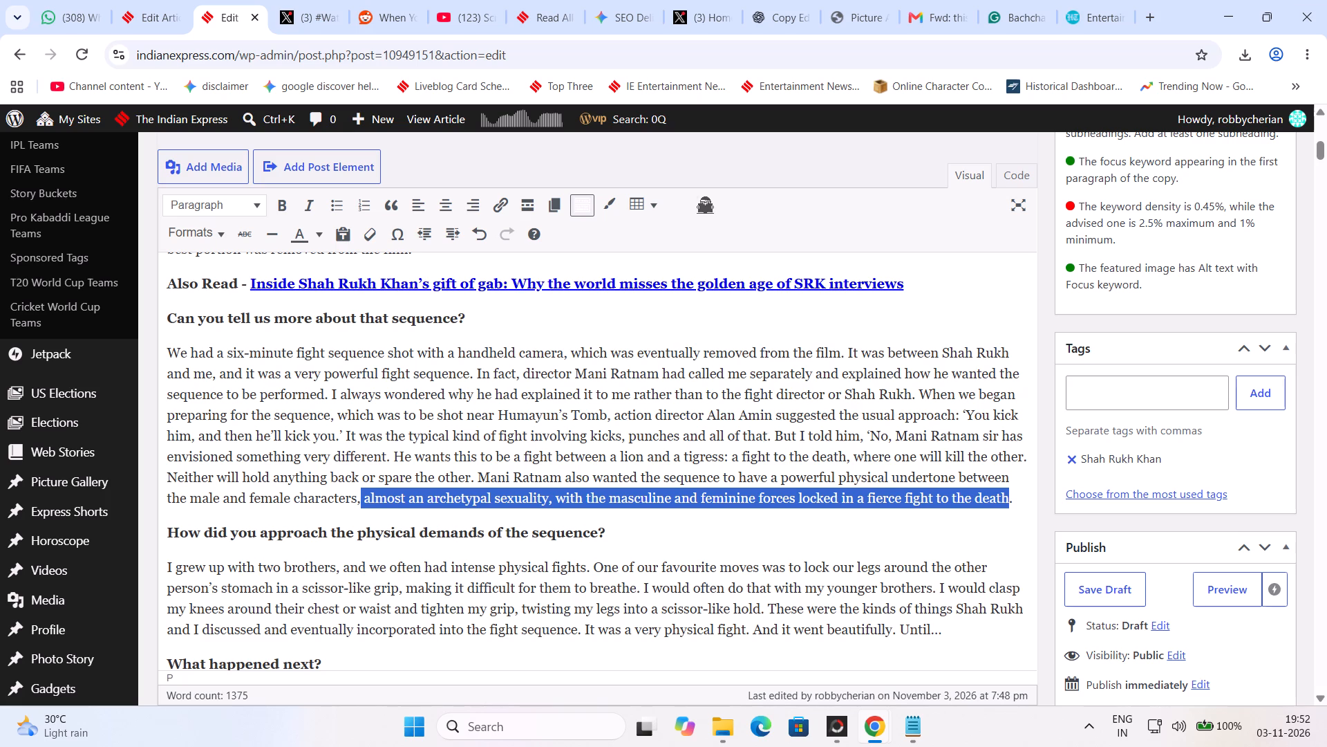
Delete the selected passage with its preceding comma, and add a closing single quotation mark after "the male and female characters.".
key("BackSpace")
key("BackSpace")
key("Right")
key("apostrophe")
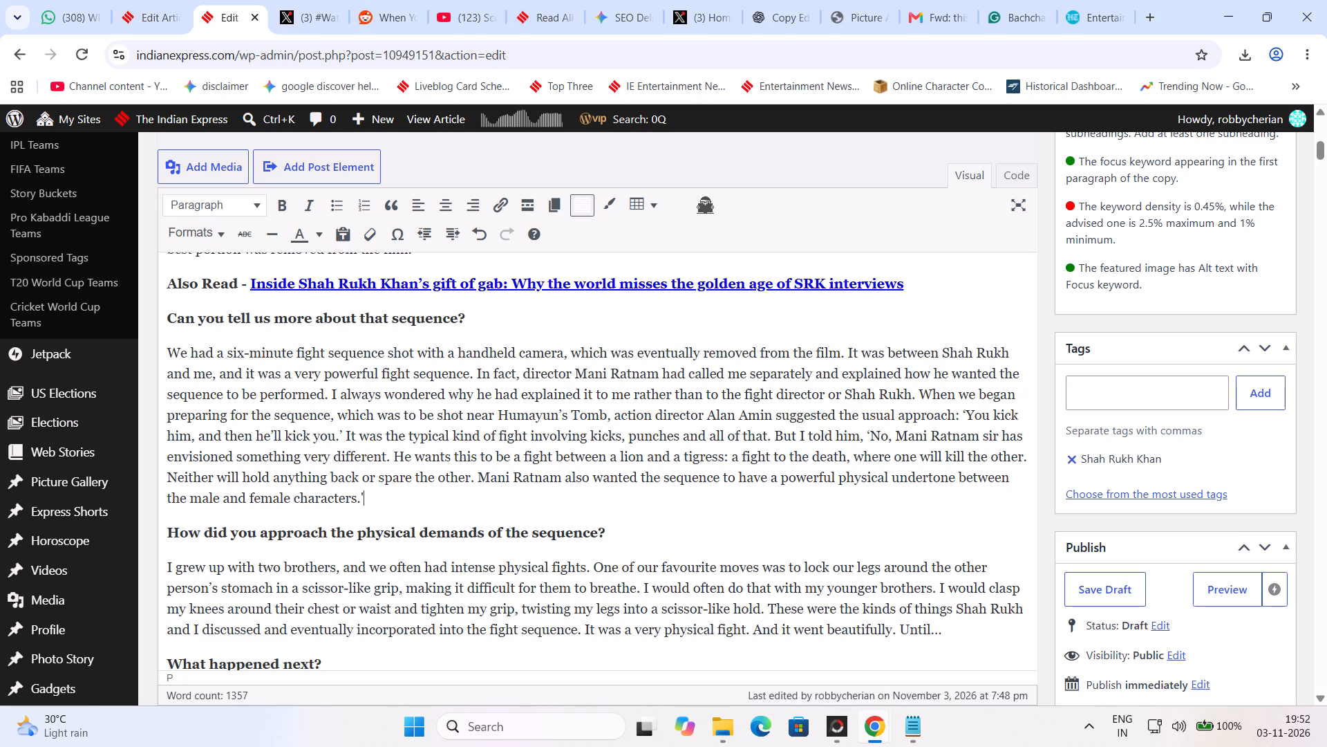
Compare the article's answers on the fight's physical demands and the stone incident with the original interview in the forwarded Gmail message.
scroll(1002, 492, "down", 2)
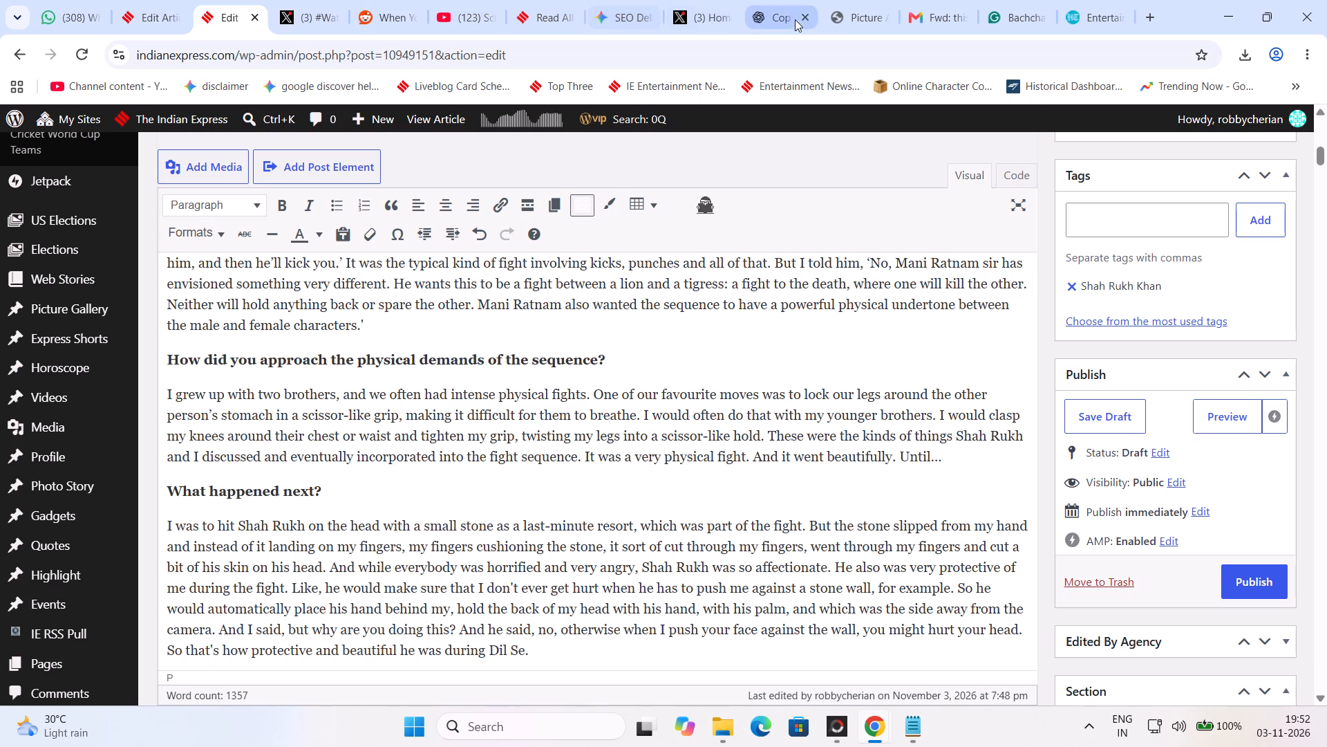
left_click(927, 0)
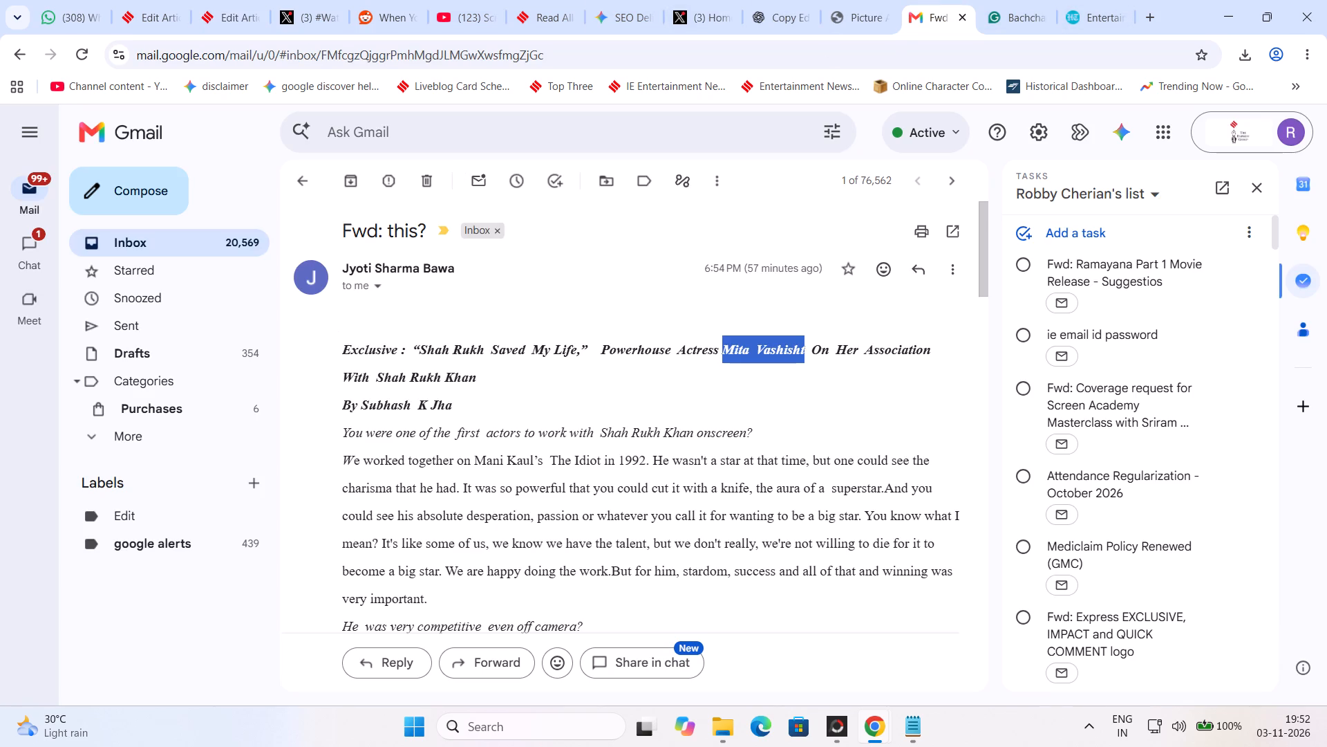
scroll(403, 378, "down", 13)
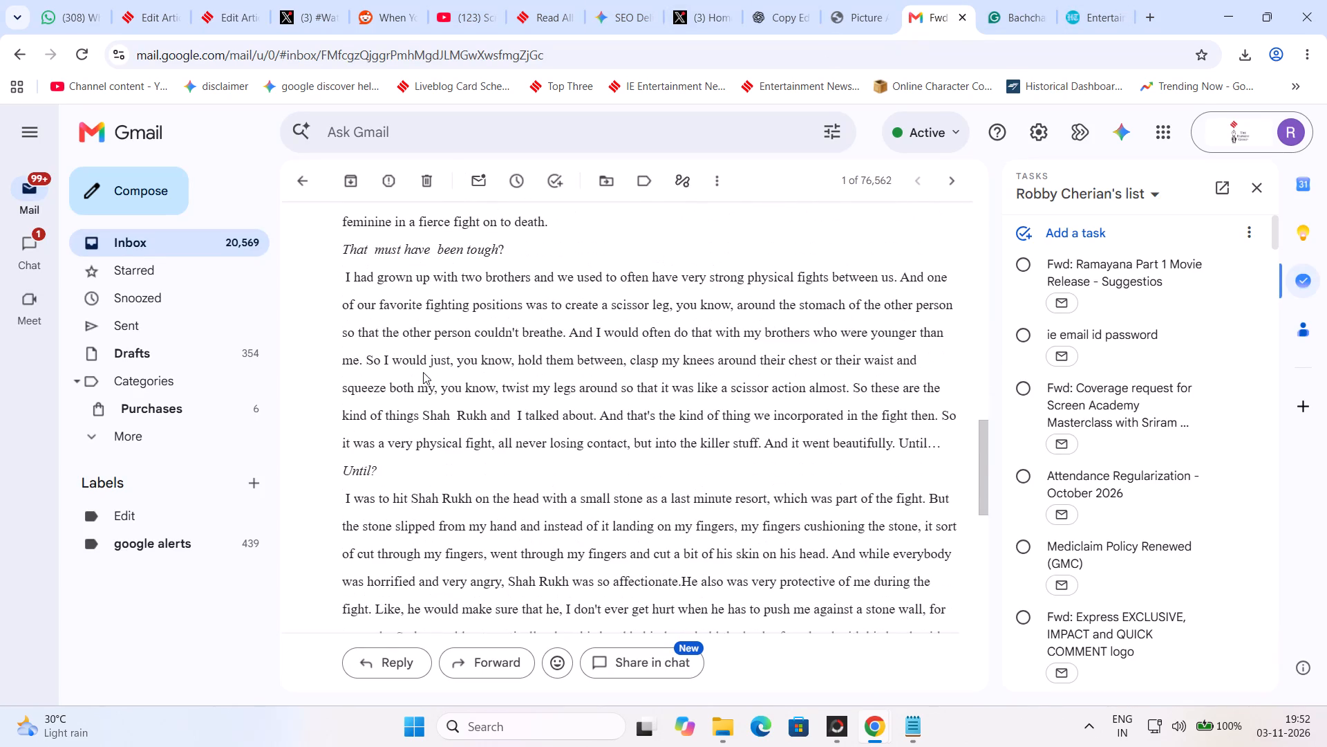
scroll(423, 372, "down", 5)
scroll(423, 372, "up", 2)
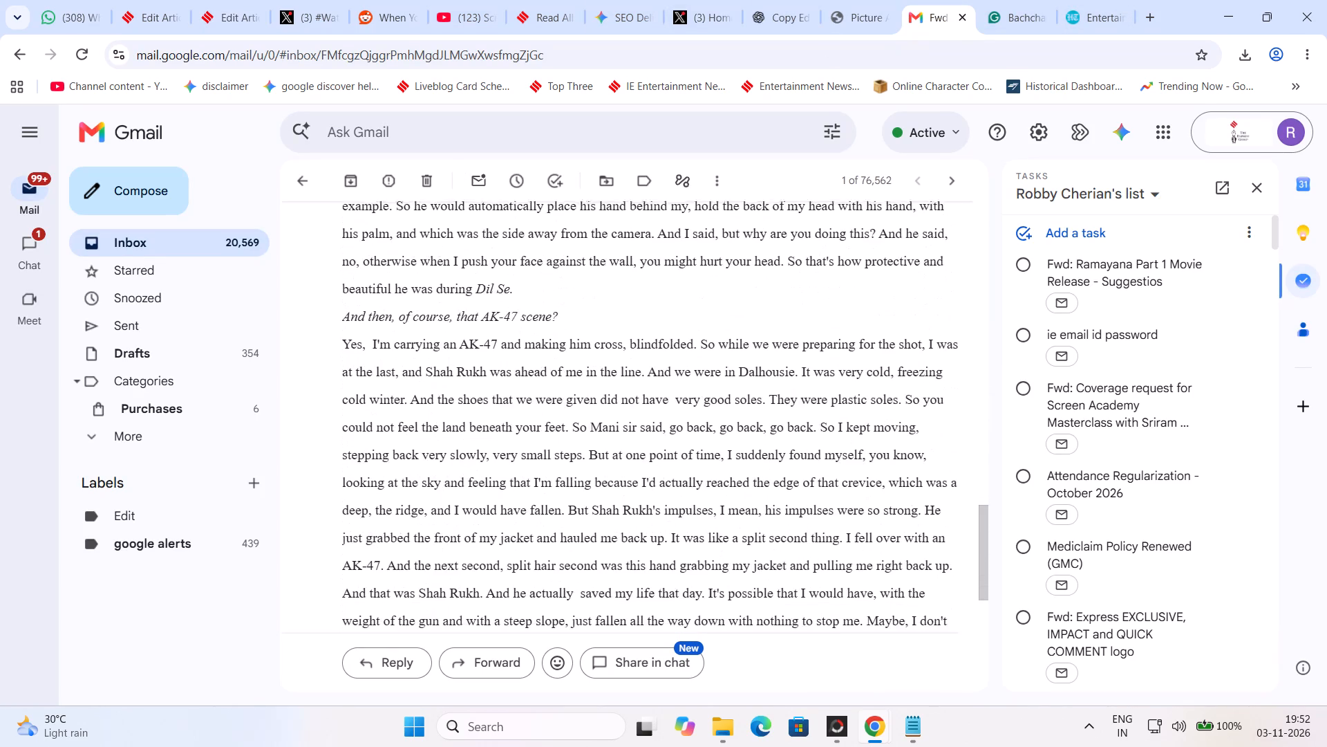
scroll(423, 372, "up", 3)
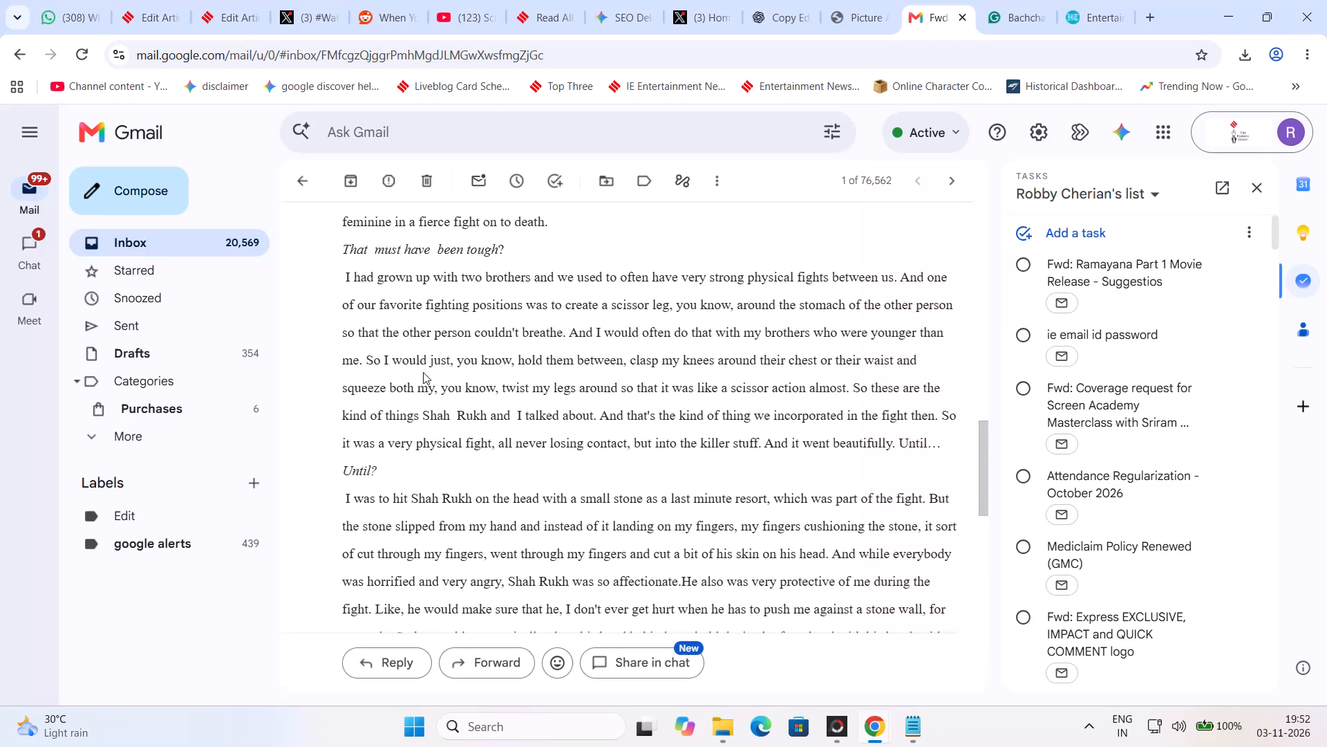
left_click(246, 0)
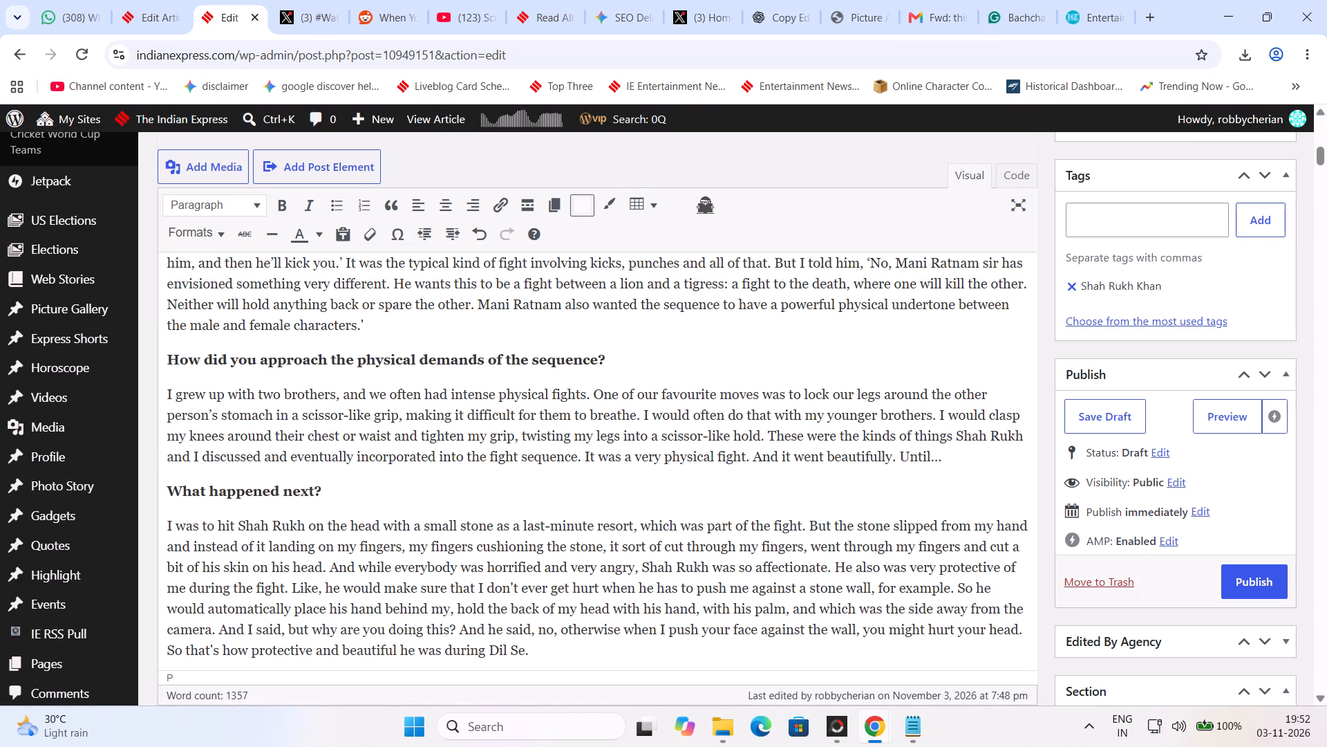
left_click(931, 0)
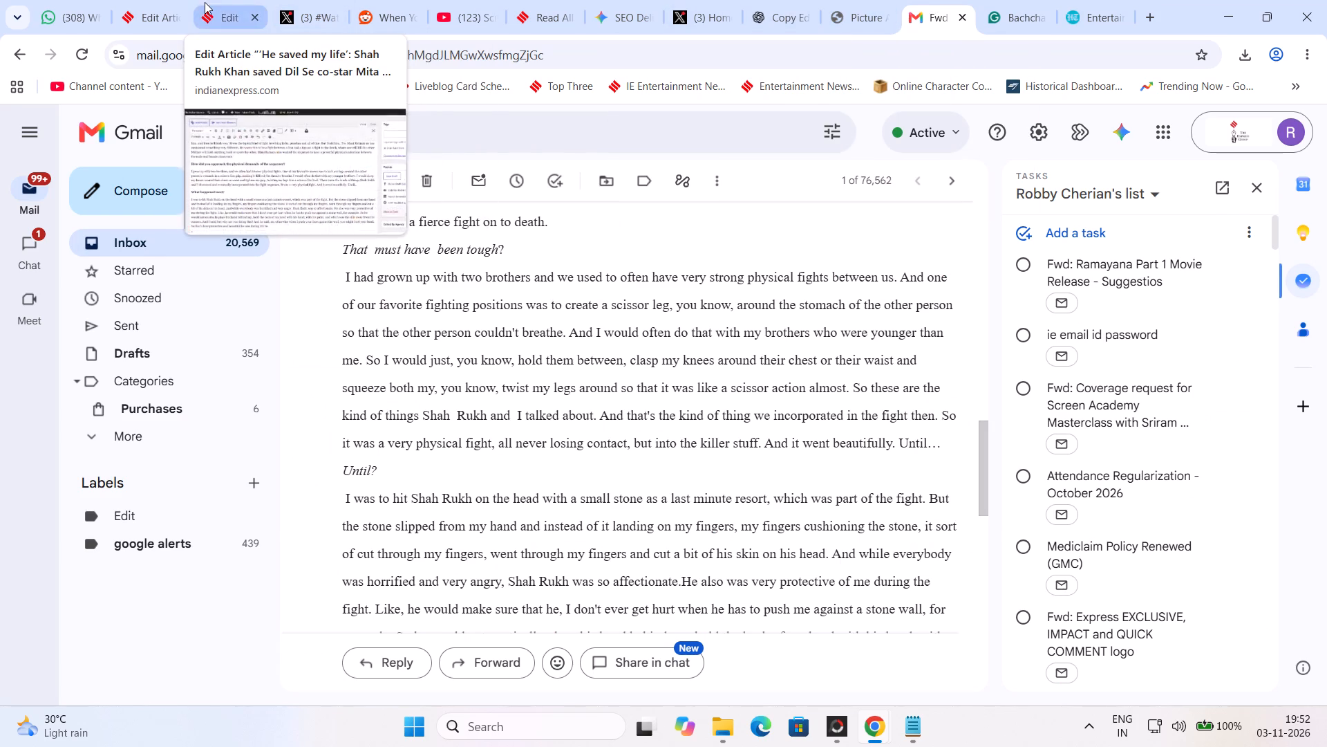
left_click(222, 0)
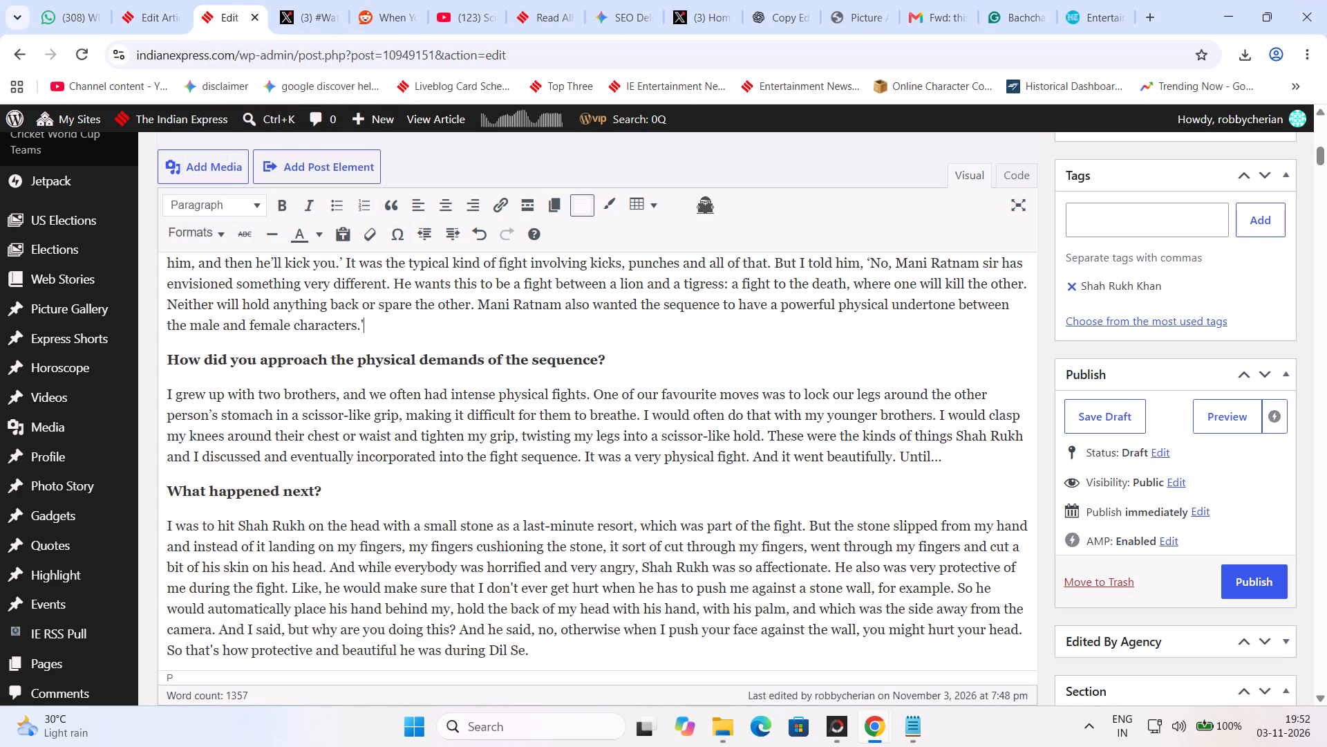
scroll(492, 394, "down", 2)
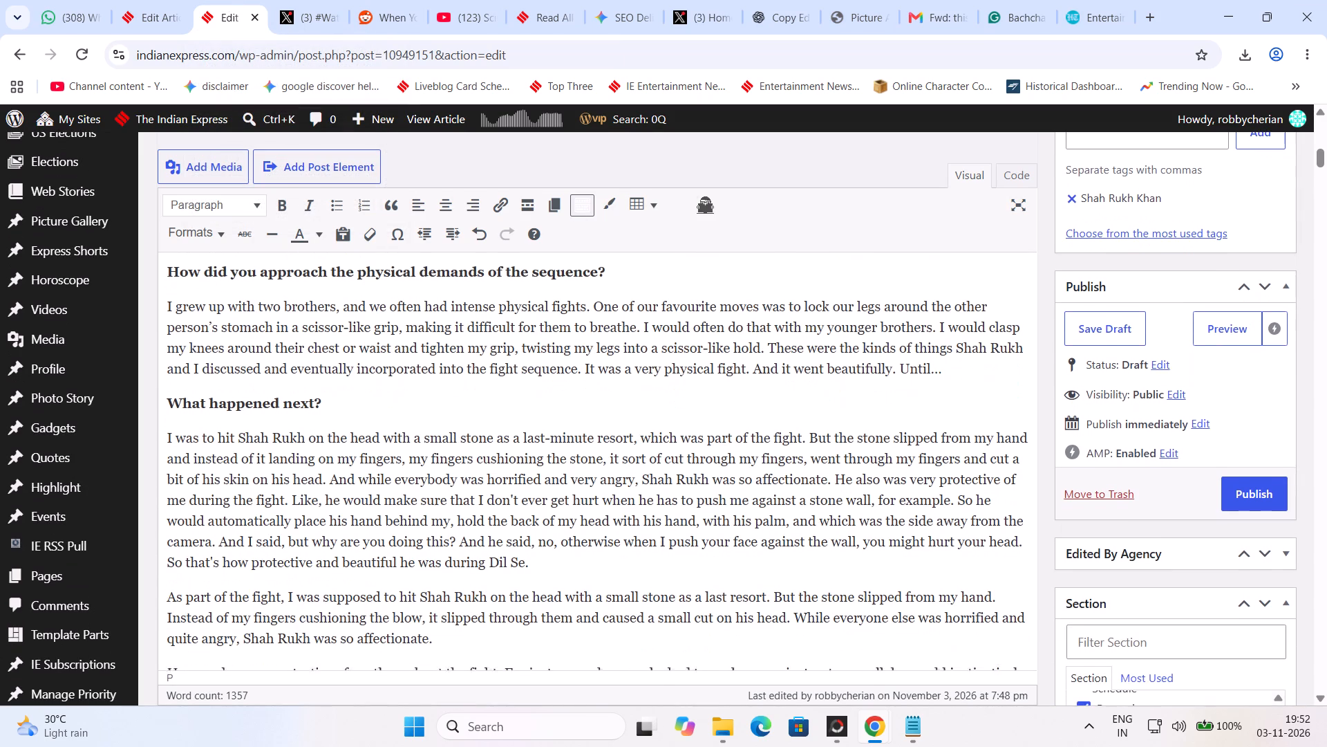
scroll(492, 394, "down", 1)
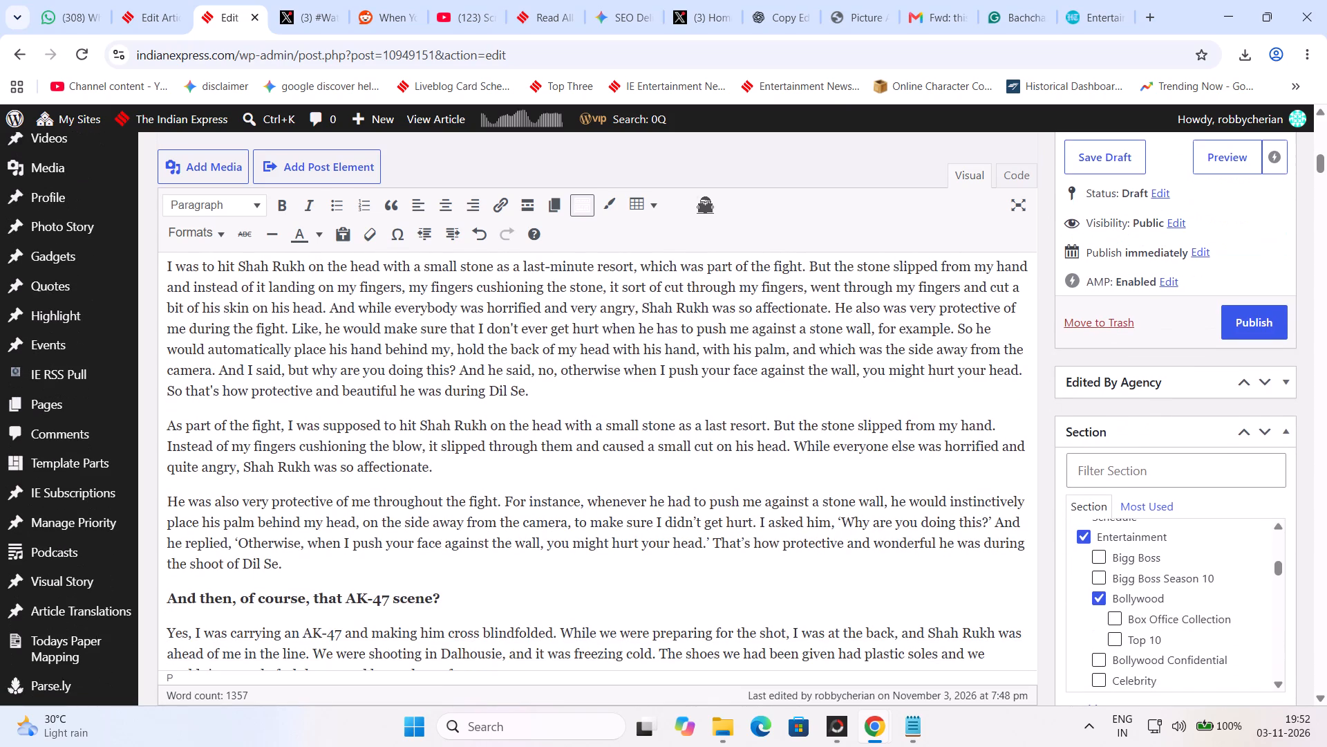
Delete the unedited first paragraph under "What happened next?", which begins "I was to hit Shah Rukh on the head".
scroll(492, 394, "up", 1)
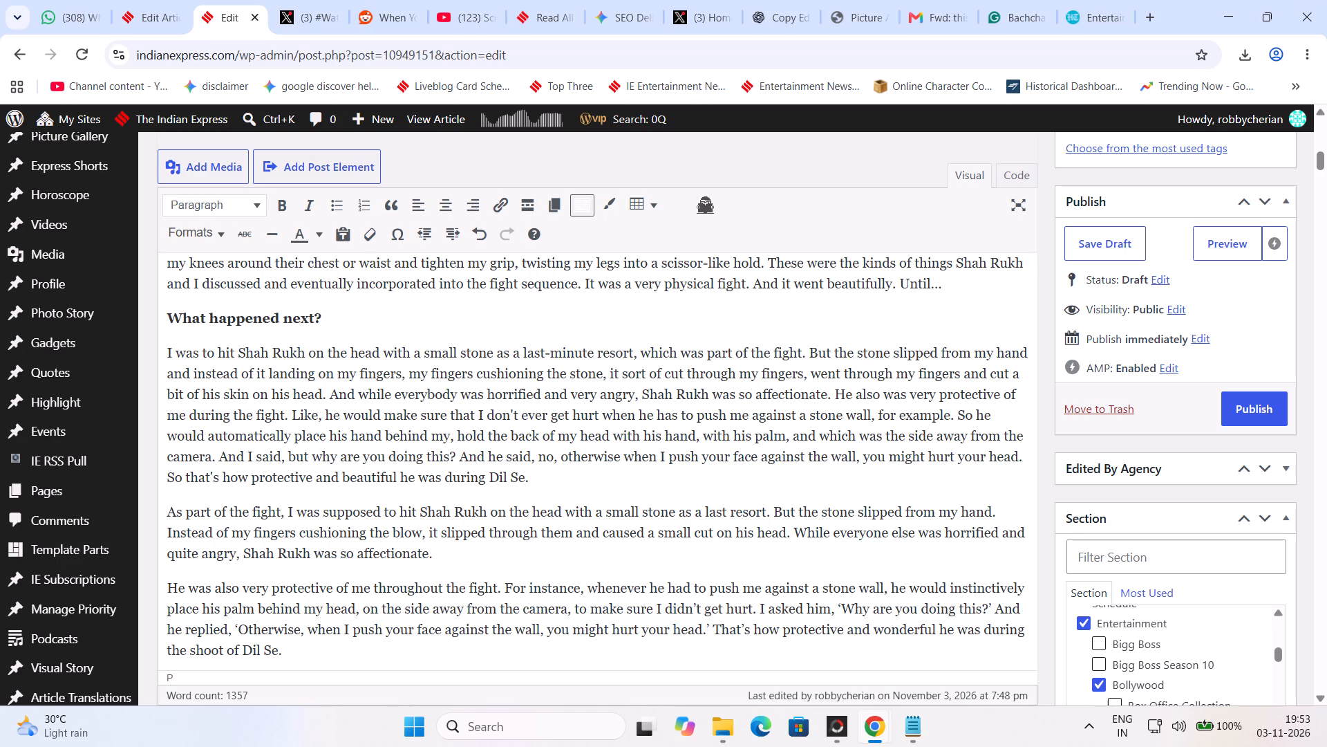
scroll(543, 362, "down", 1)
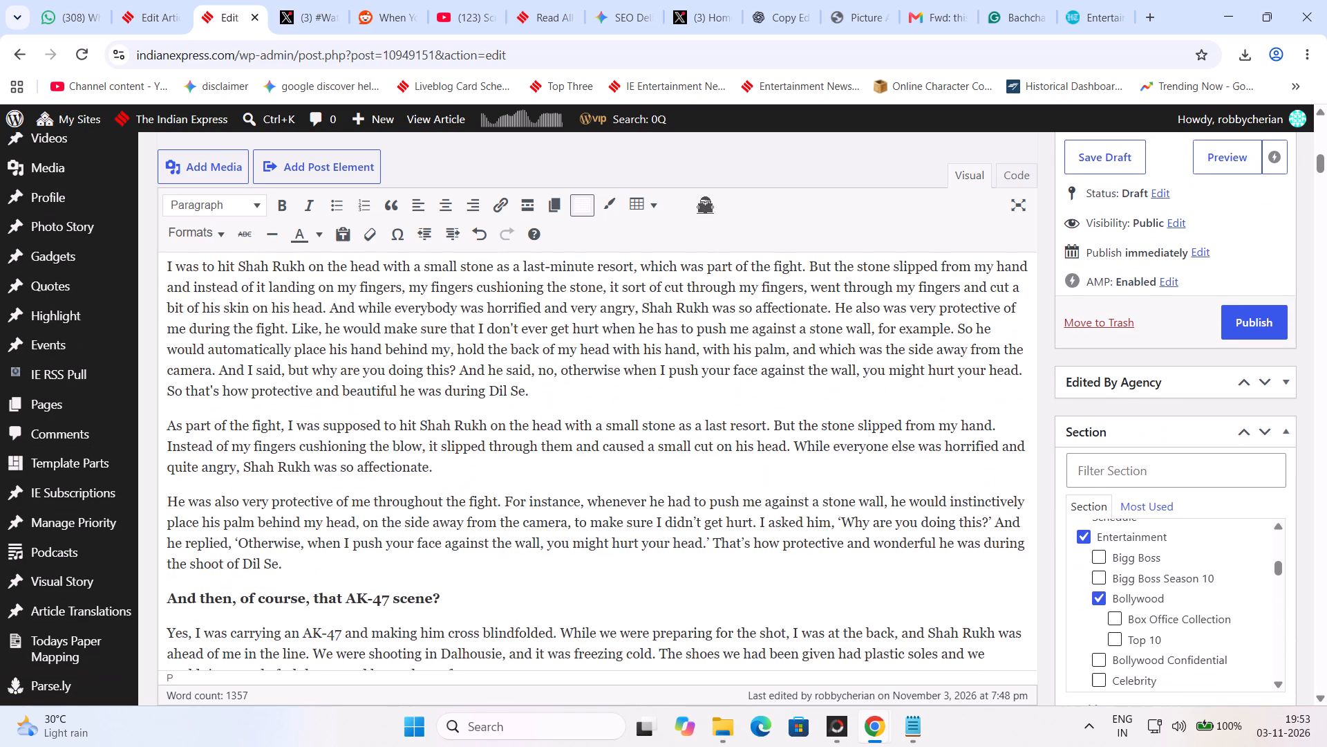
scroll(543, 362, "up", 1)
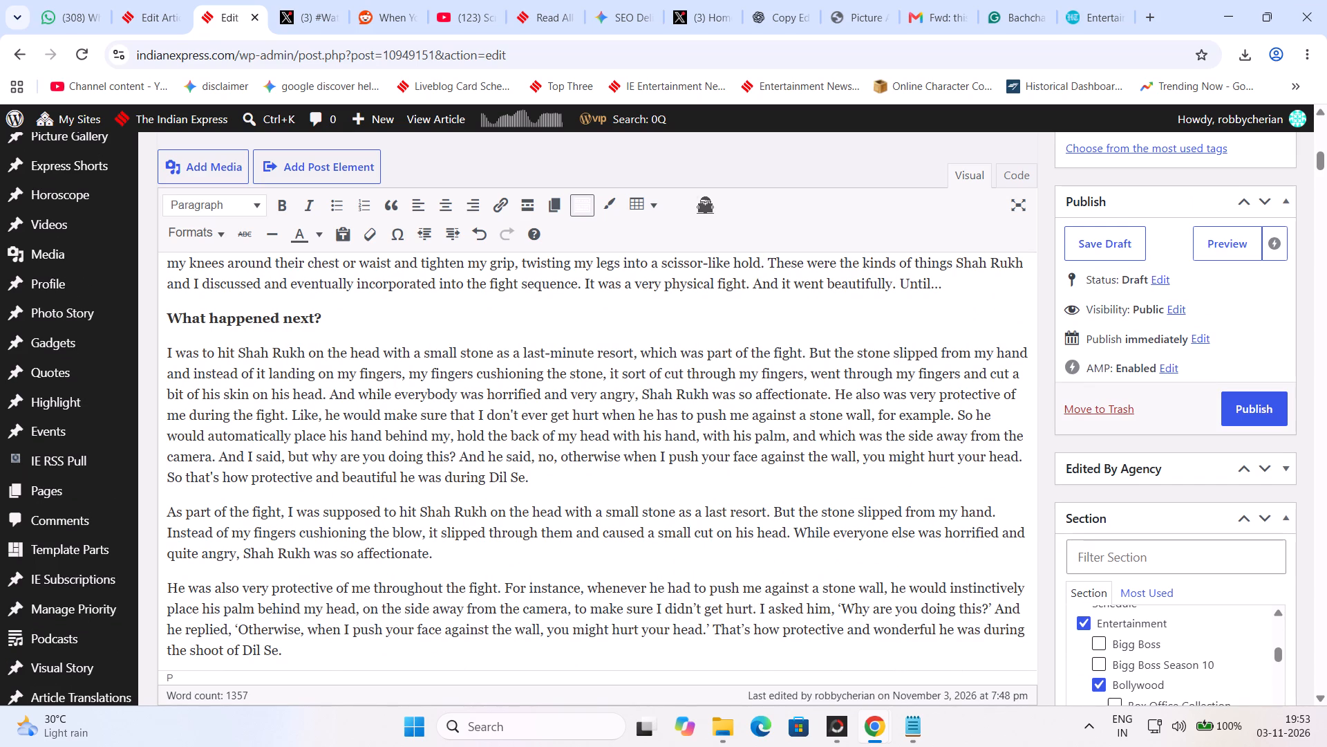
triple_click(543, 362)
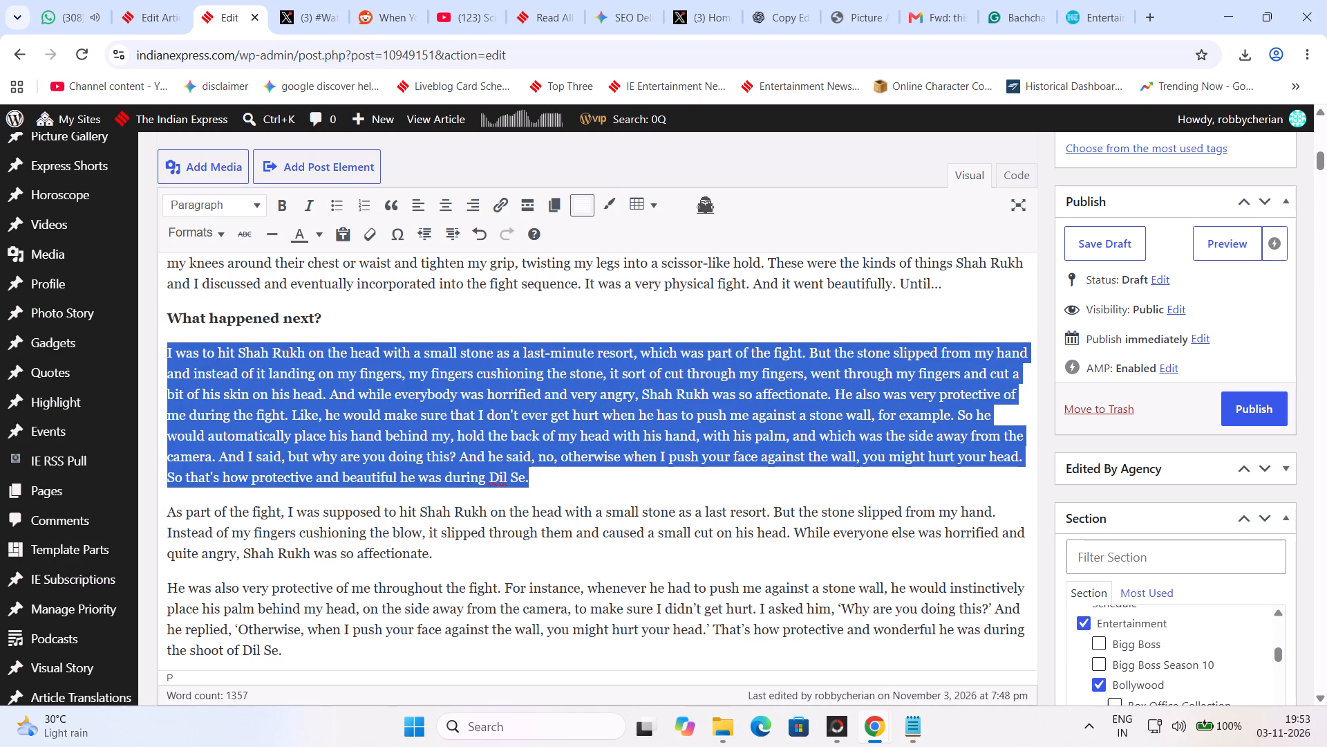
key("Delete")
key("Delete")
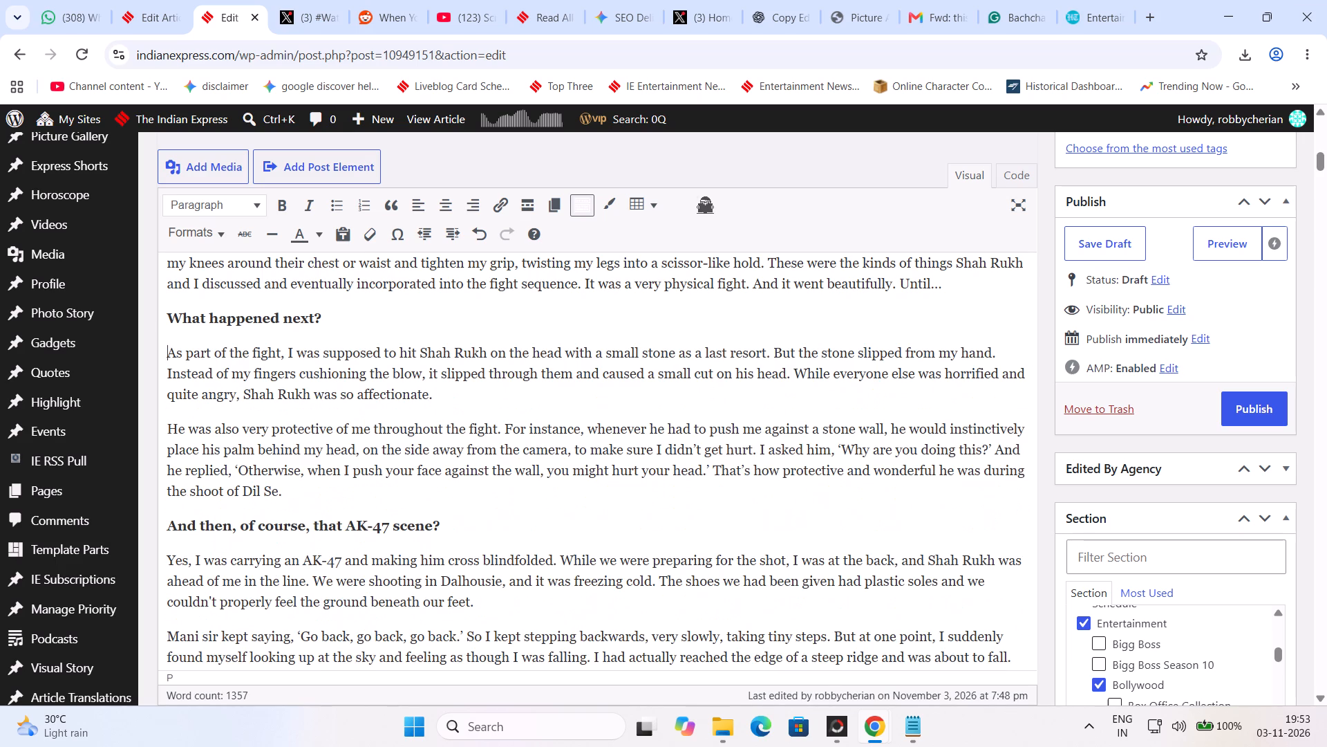
In the AK-47 scene answer, join the paragraph starting "Mani sir kept saying" to the end of the paragraph before it.
scroll(548, 367, "down", 2)
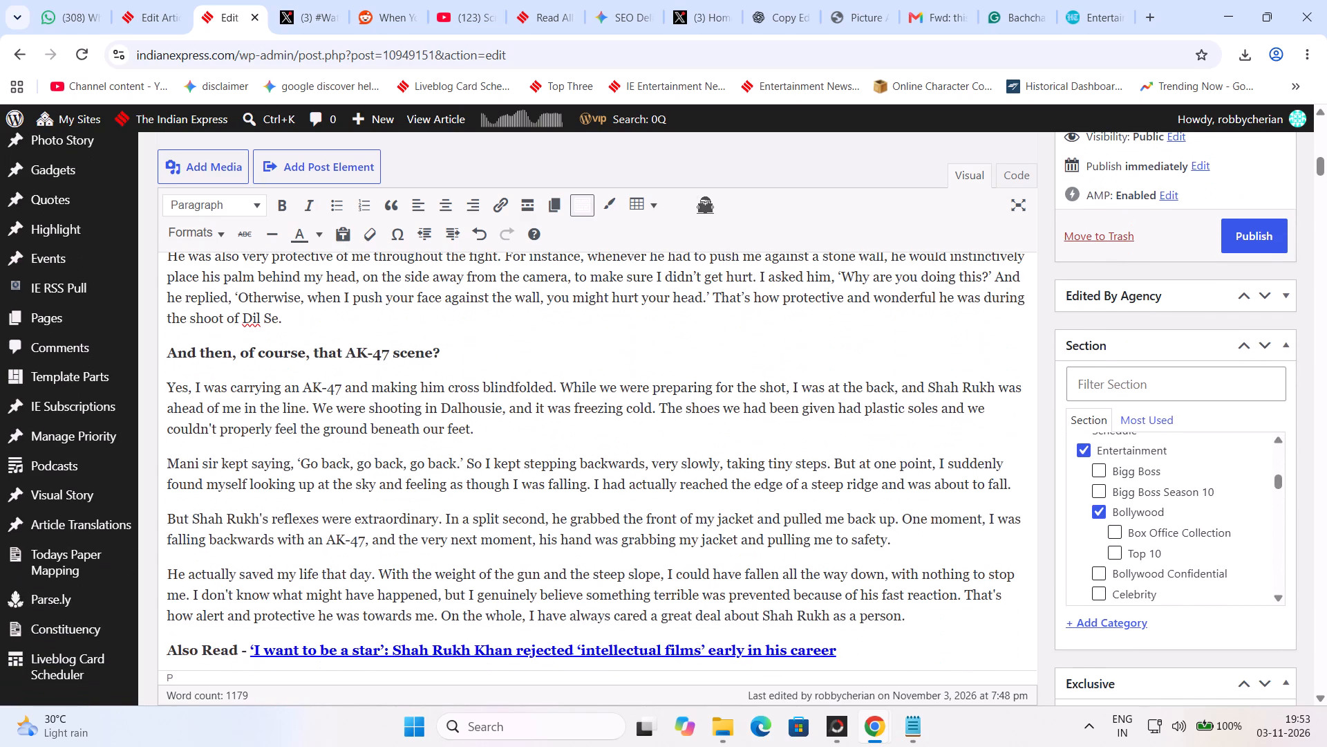
left_click(563, 432)
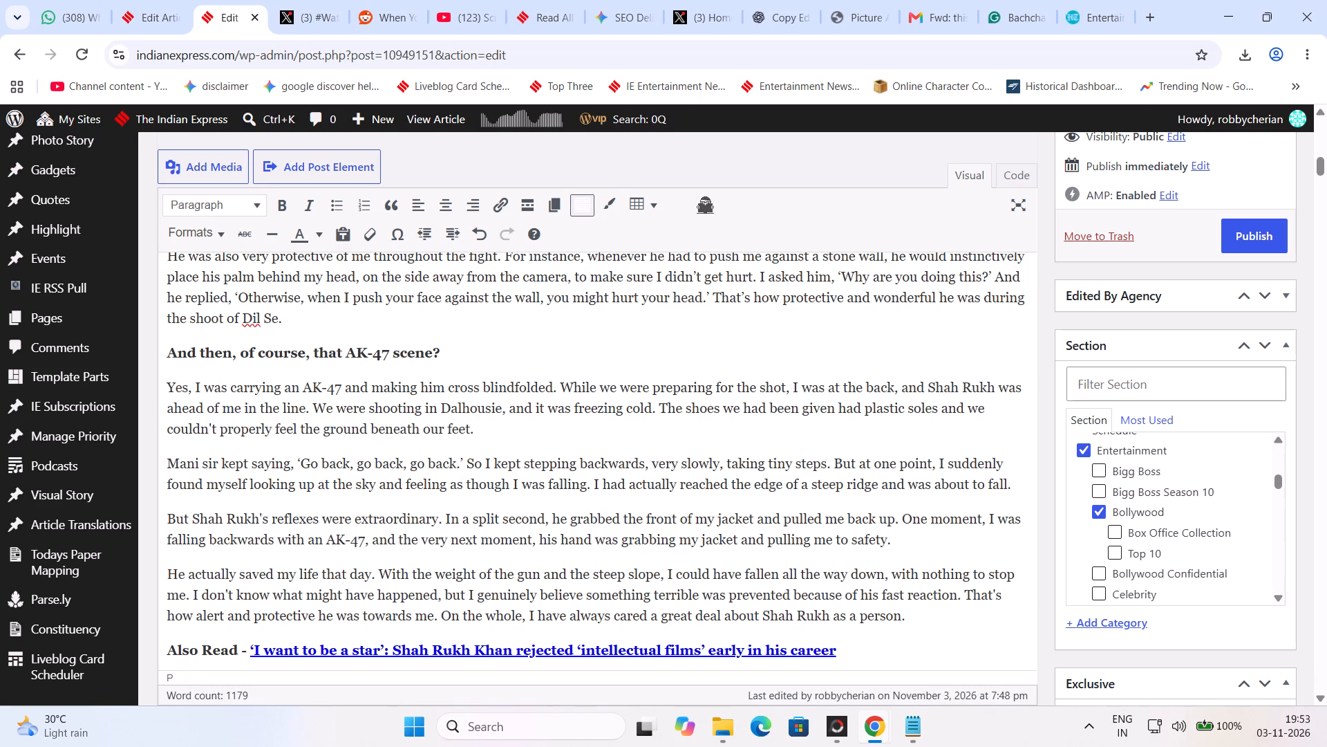
key("Delete")
key("space")
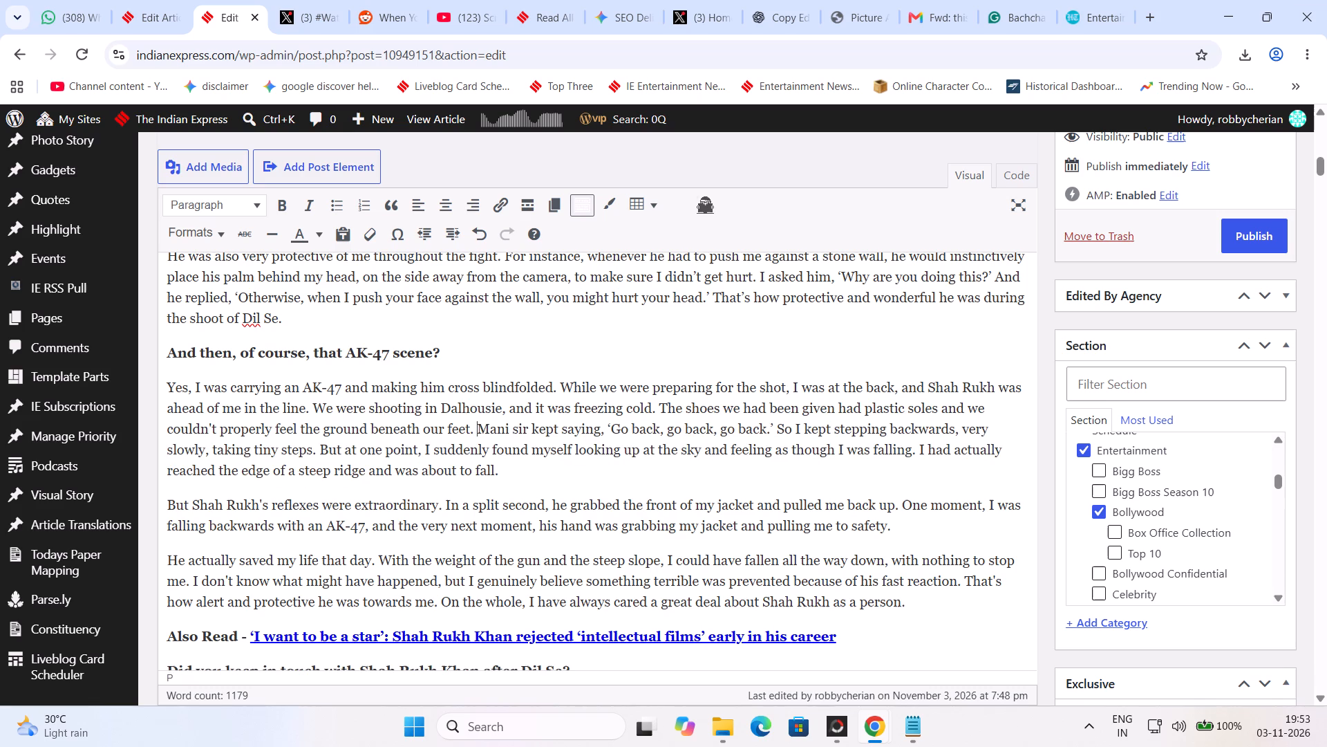
Review the edited article through its final answer, along with the headline, excerpt, SEO statistics and keyword fields.
scroll(561, 427, "down", 1)
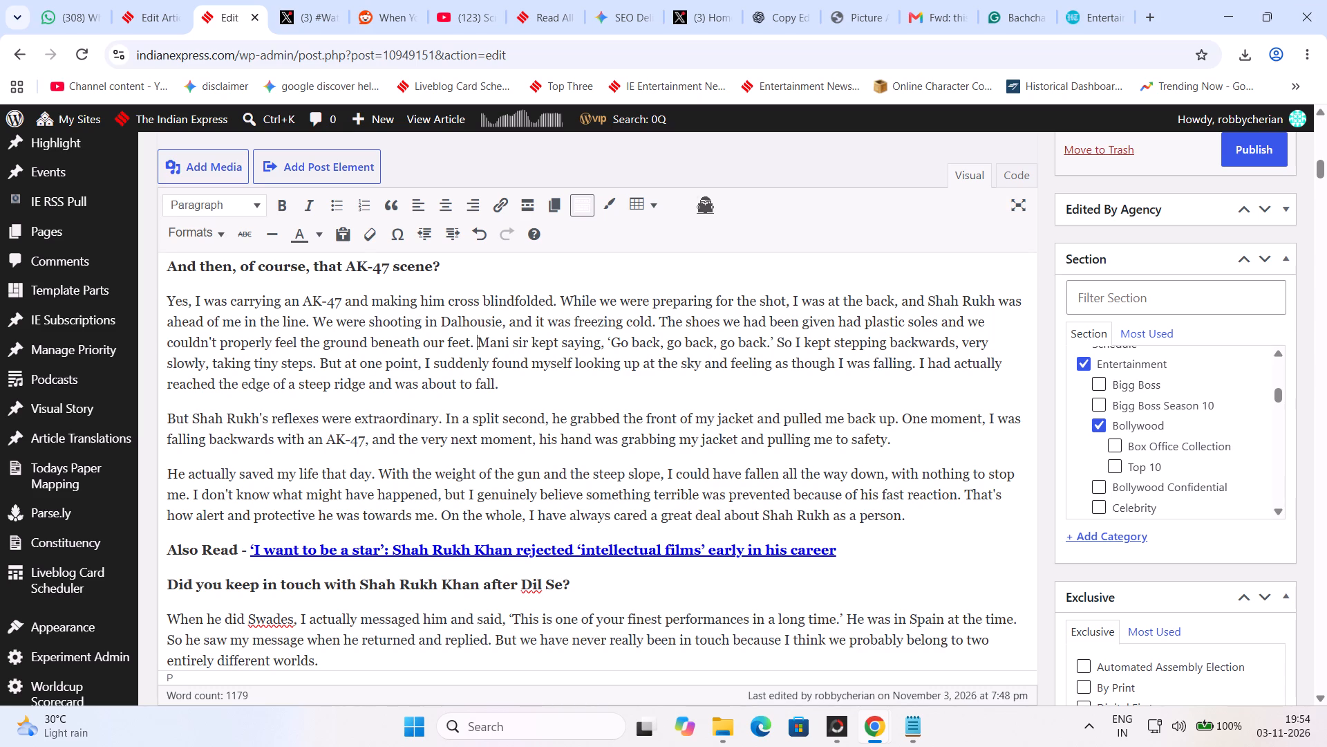
scroll(703, 486, "down", 1)
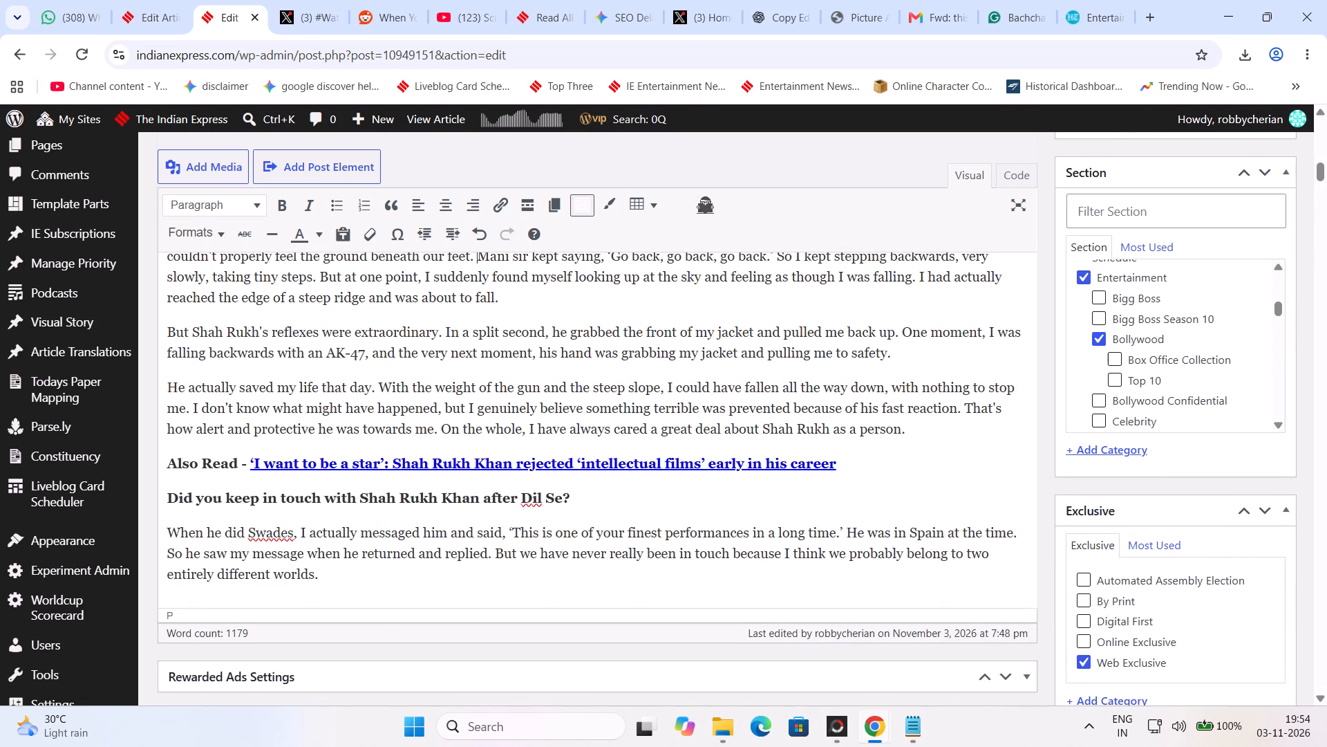
scroll(543, 498, "up", 20)
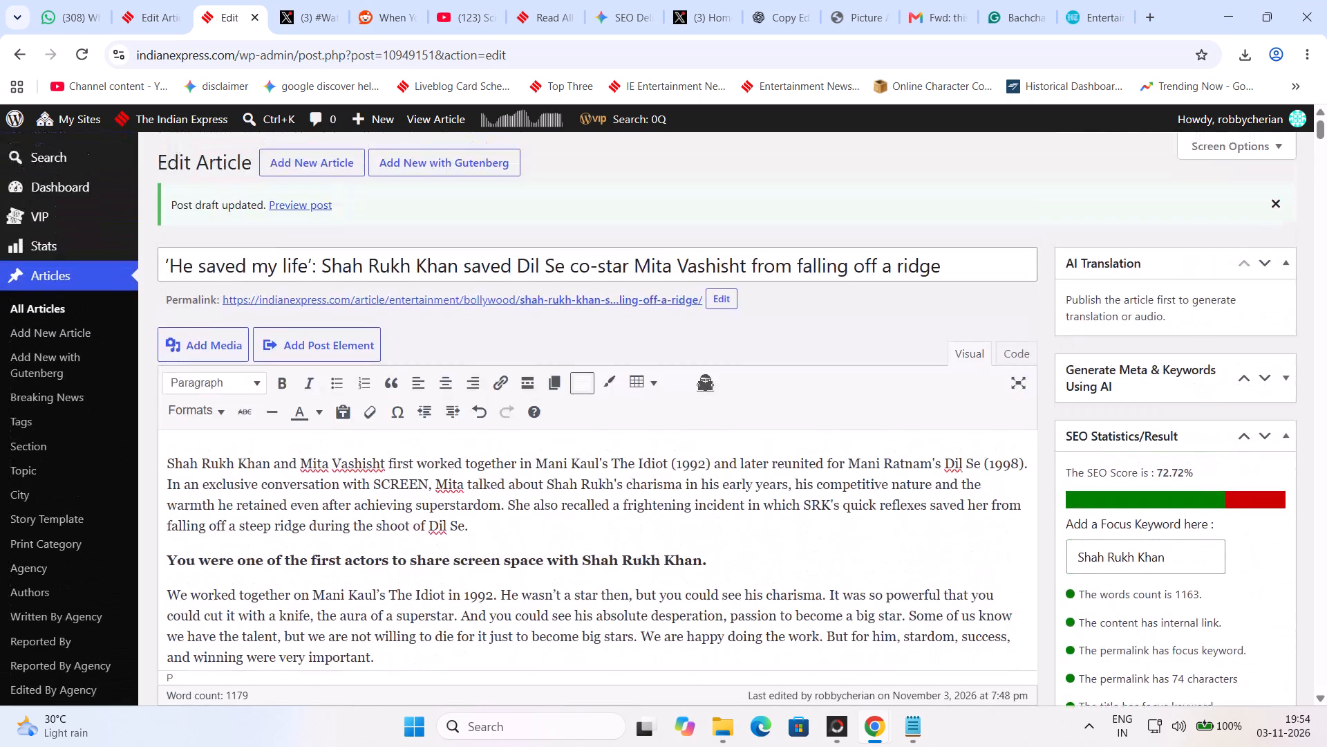
scroll(543, 497, "down", 4)
scroll(543, 497, "up", 4)
scroll(543, 497, "down", 5)
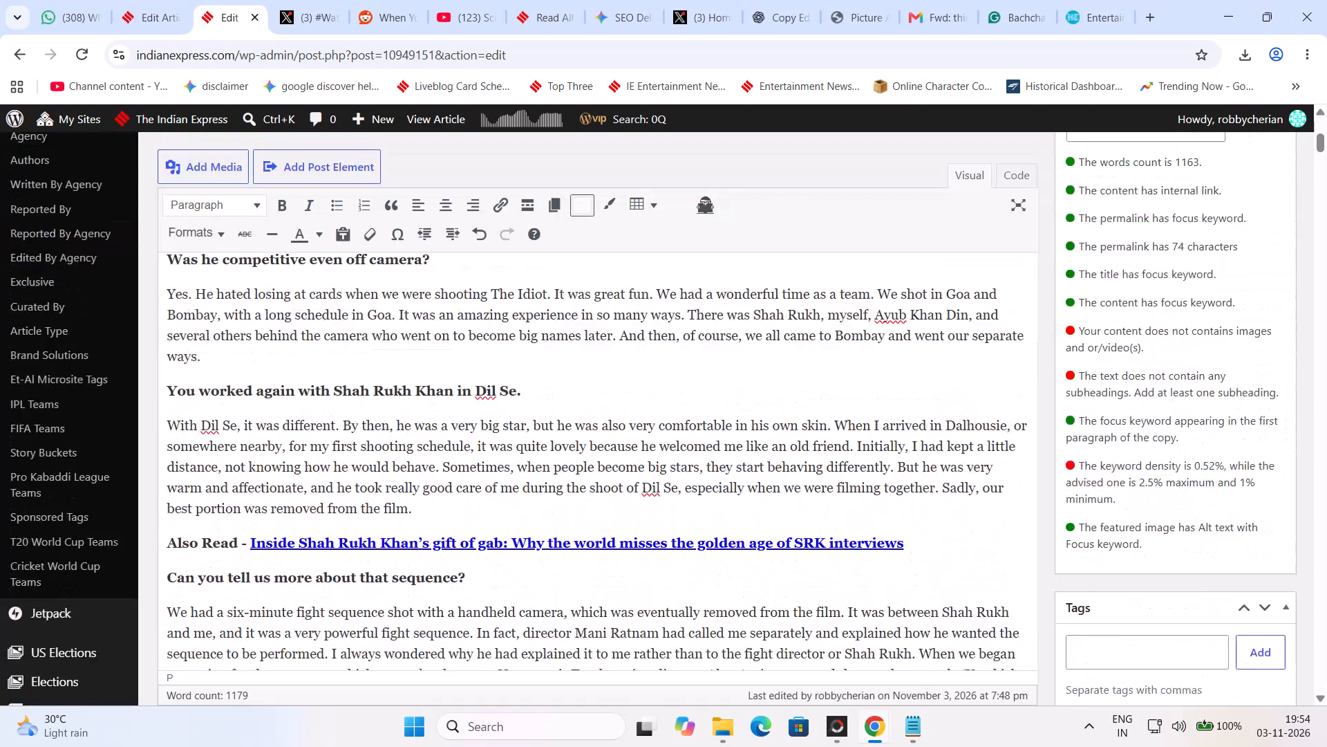
scroll(543, 497, "down", 10)
scroll(543, 497, "up", 15)
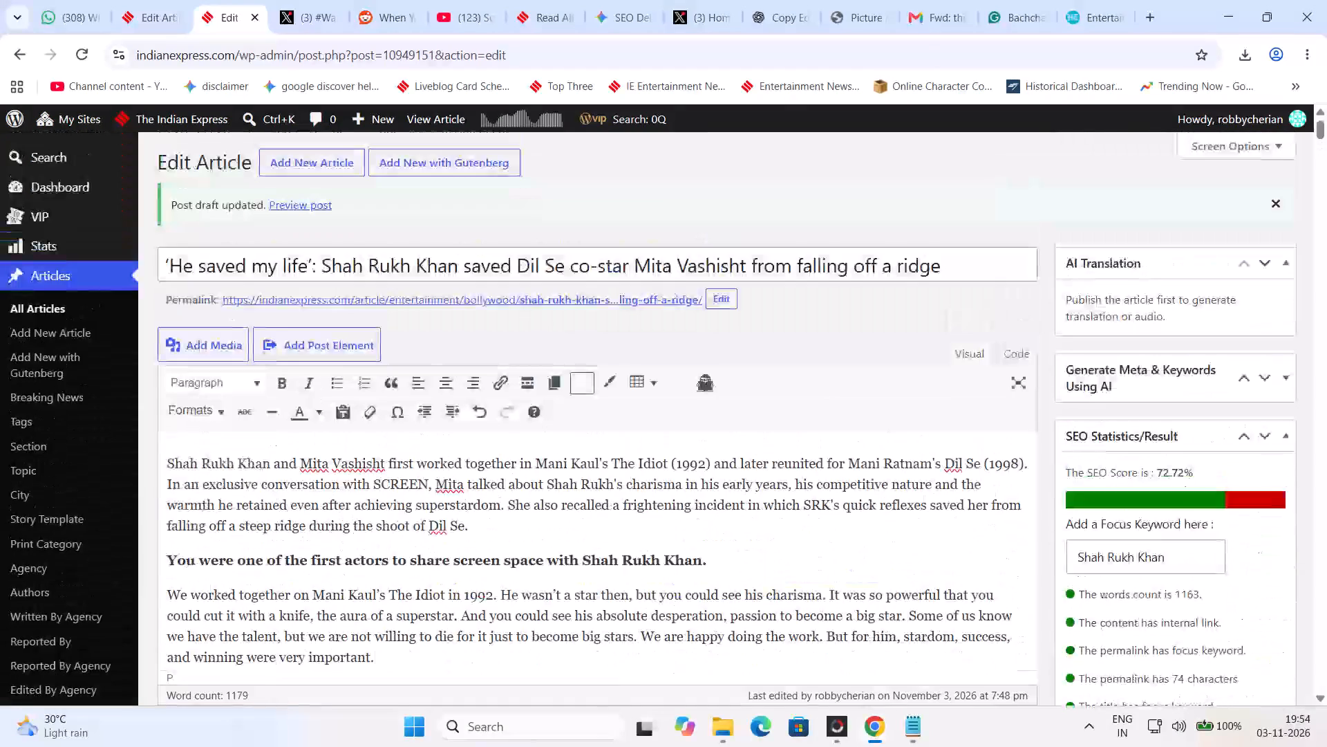
scroll(543, 497, "down", 20)
scroll(543, 497, "down", 4)
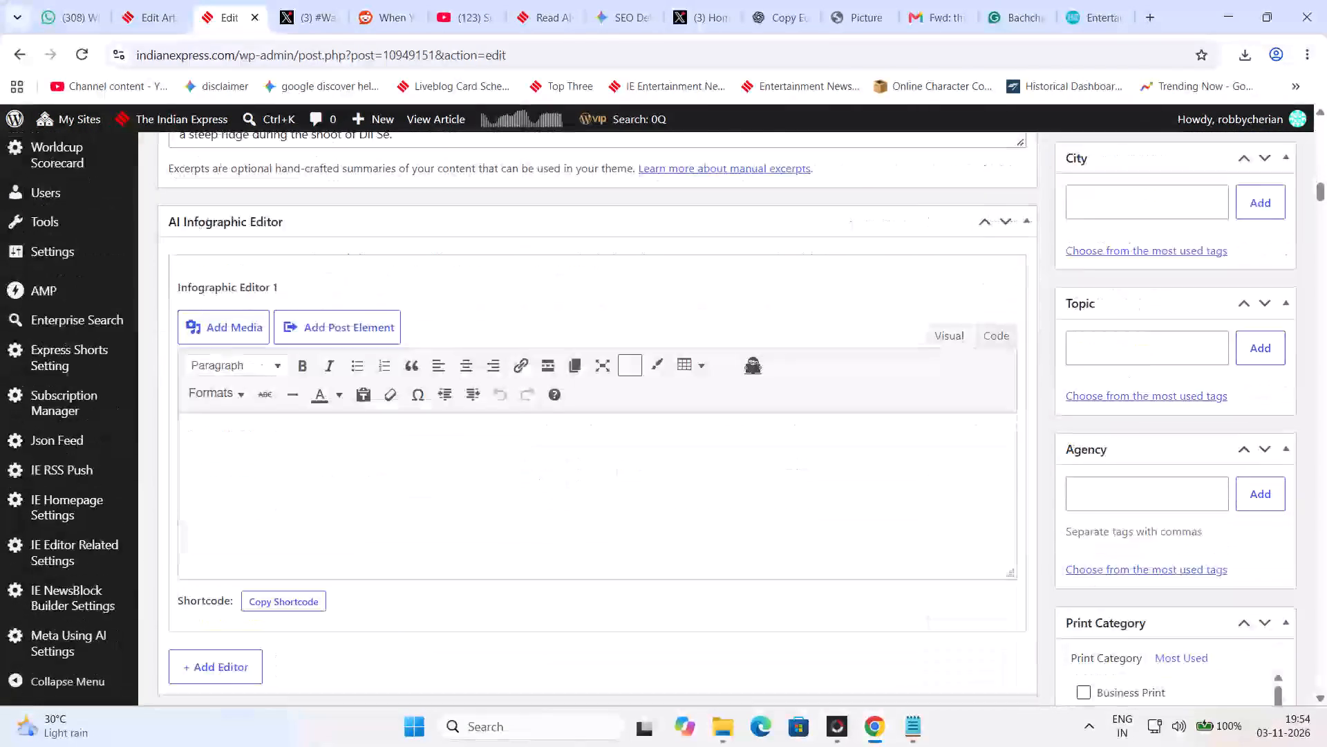
scroll(543, 497, "down", 10)
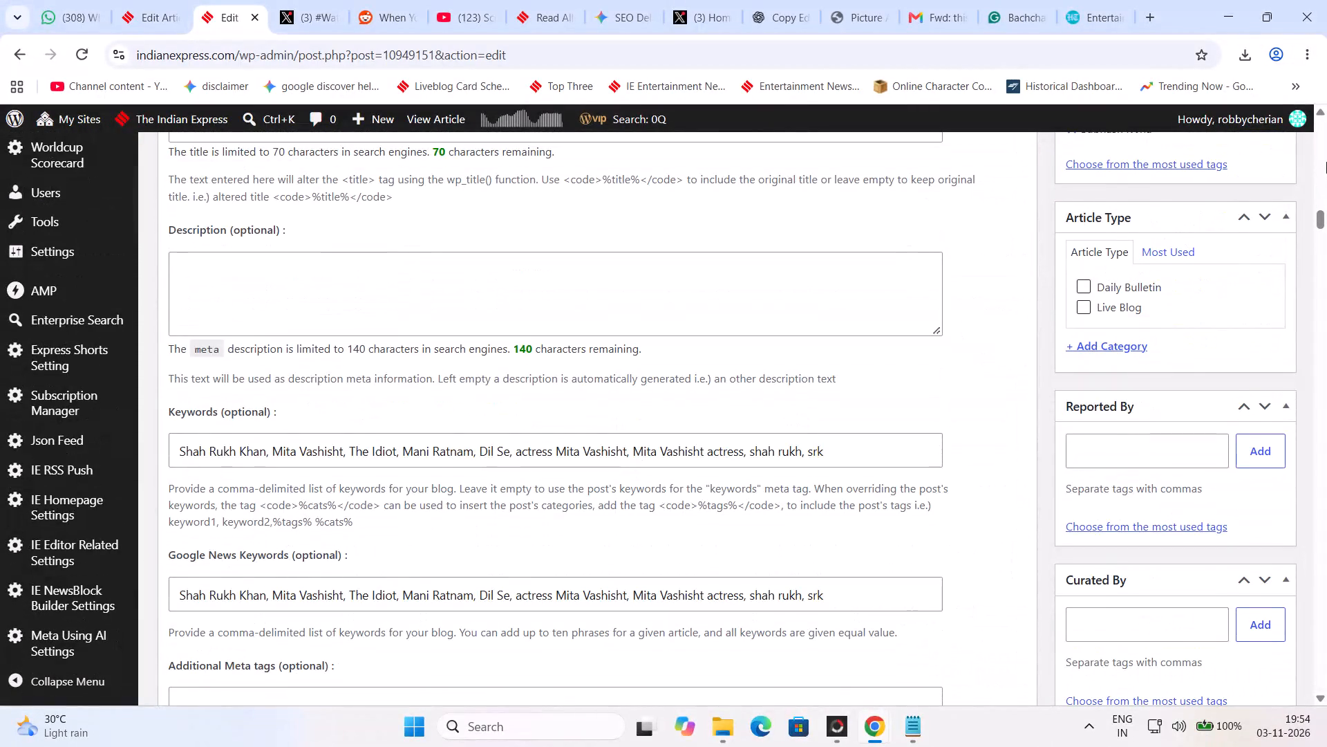
left_click_drag(1326, 221, 1326, 81)
scroll(1169, 395, "down", 1)
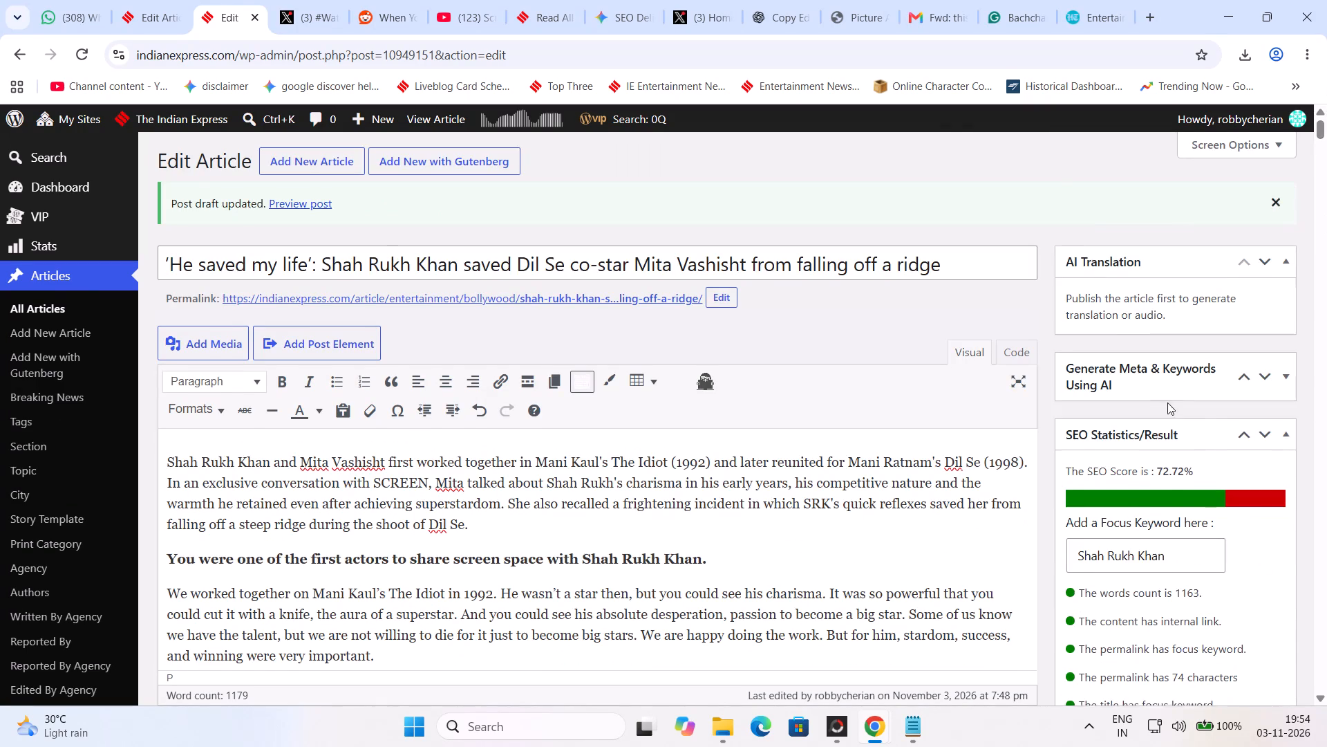
scroll(1167, 403, "down", 11)
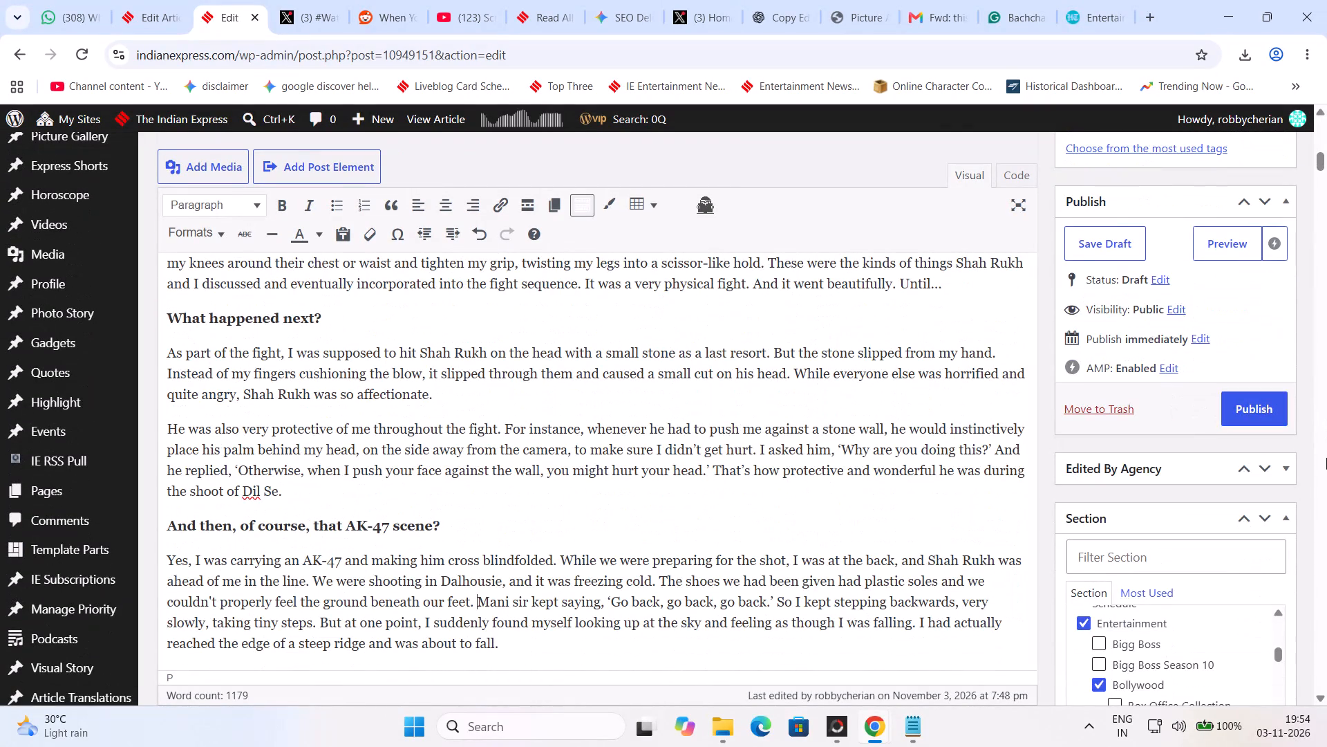
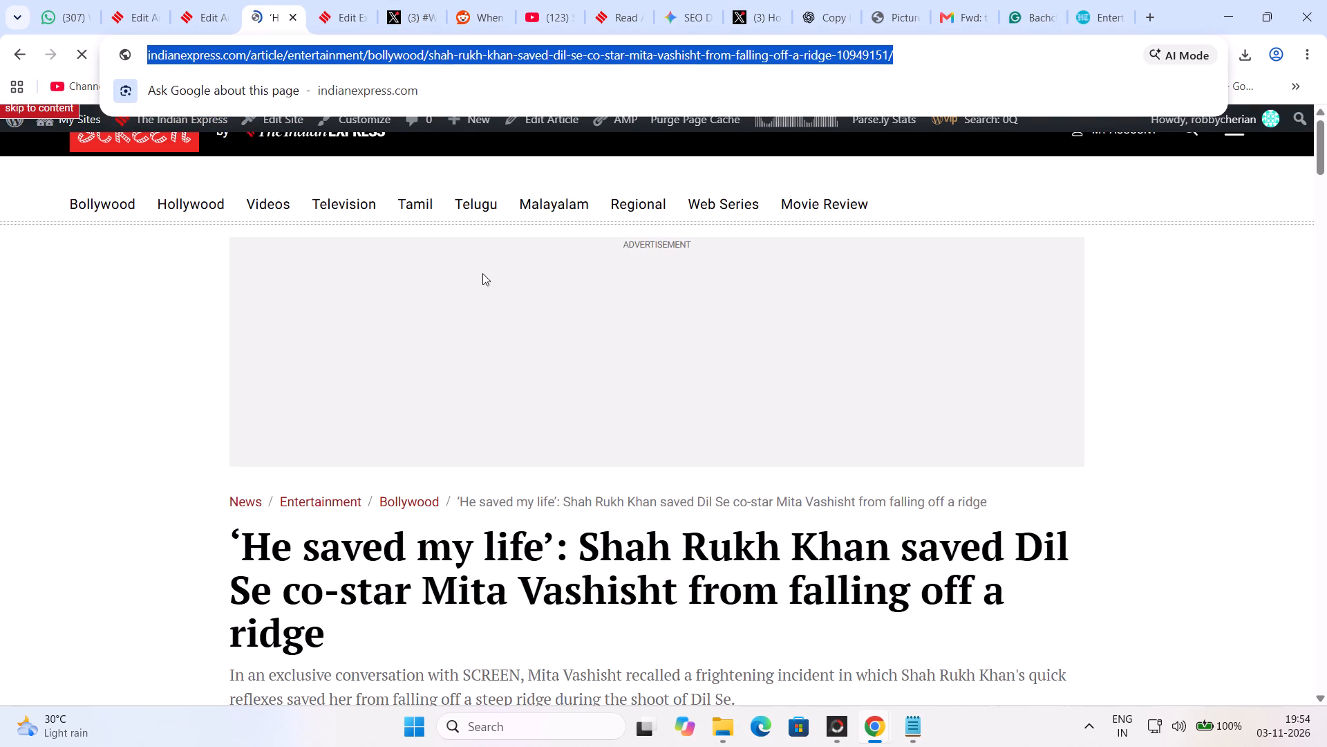
Review the live article page from the headline and captioned lead image through the answers about the removed fight sequence.
scroll(536, 479, "down", 7)
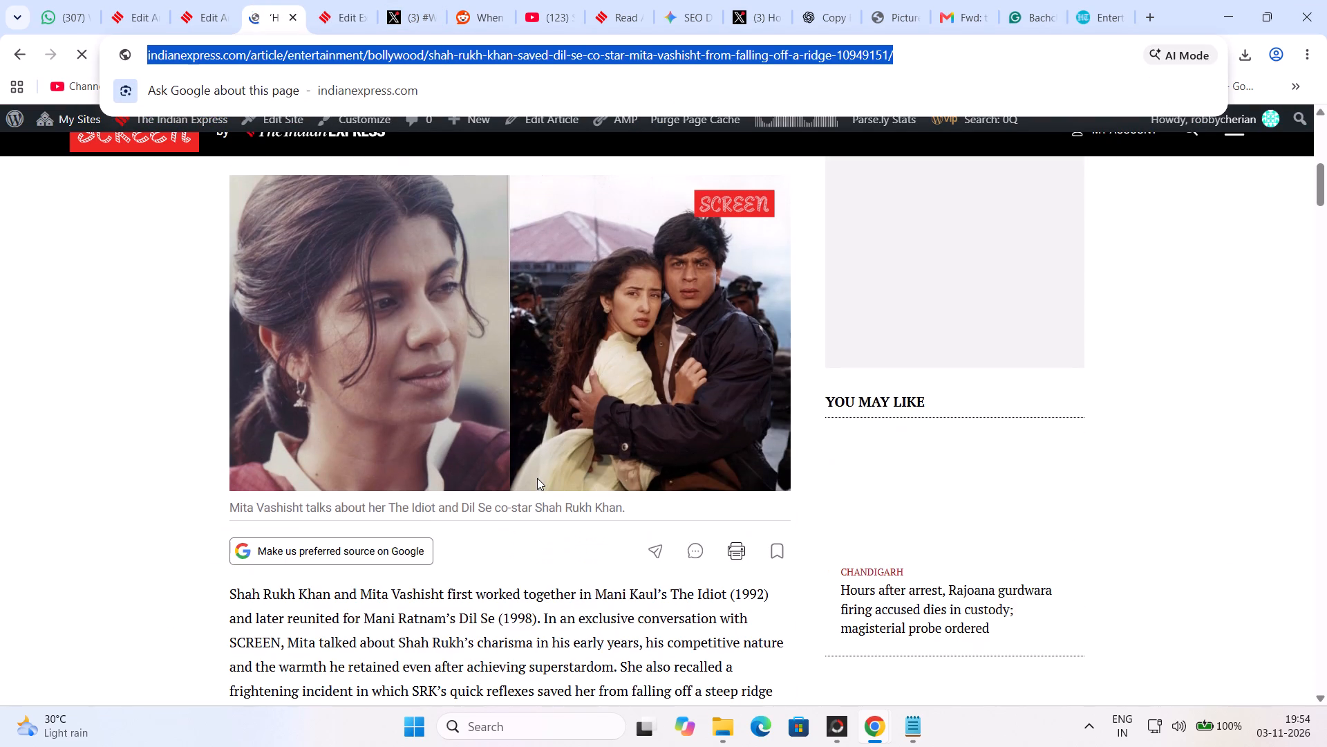
scroll(537, 478, "down", 16)
scroll(537, 478, "down", 5)
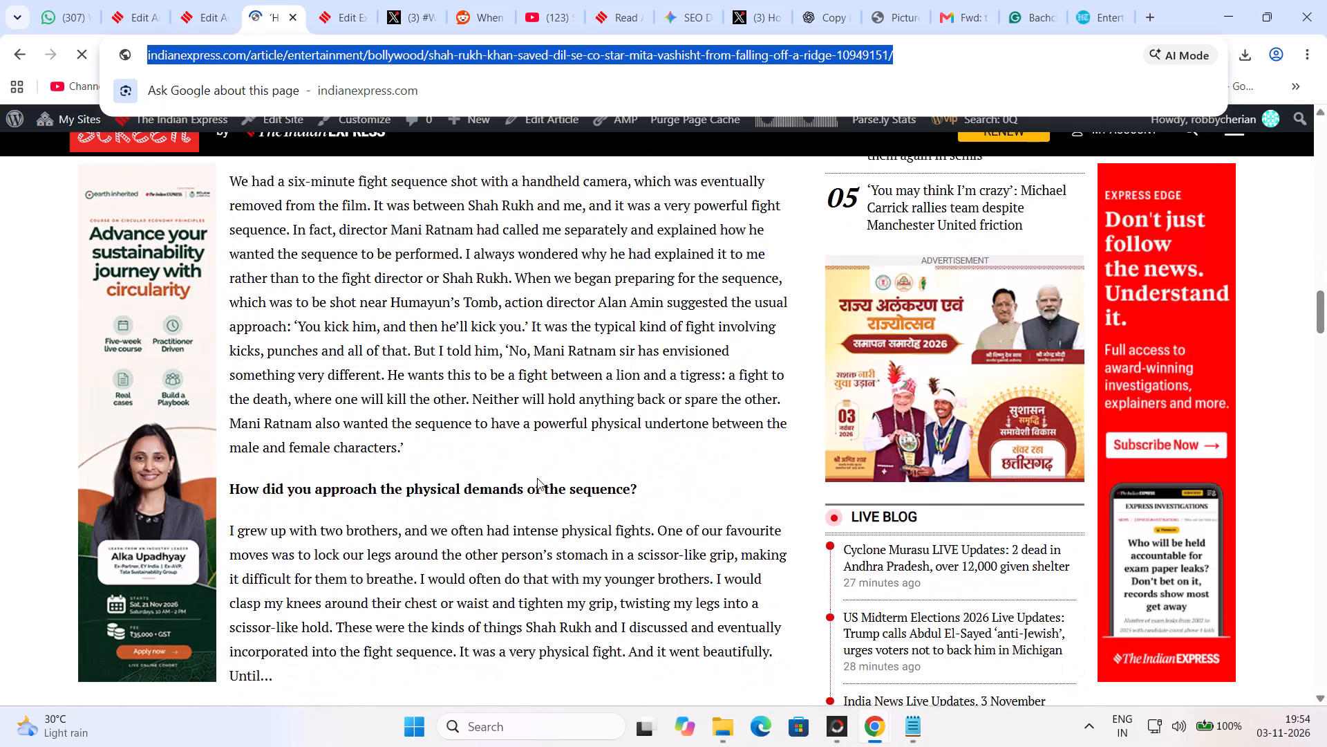
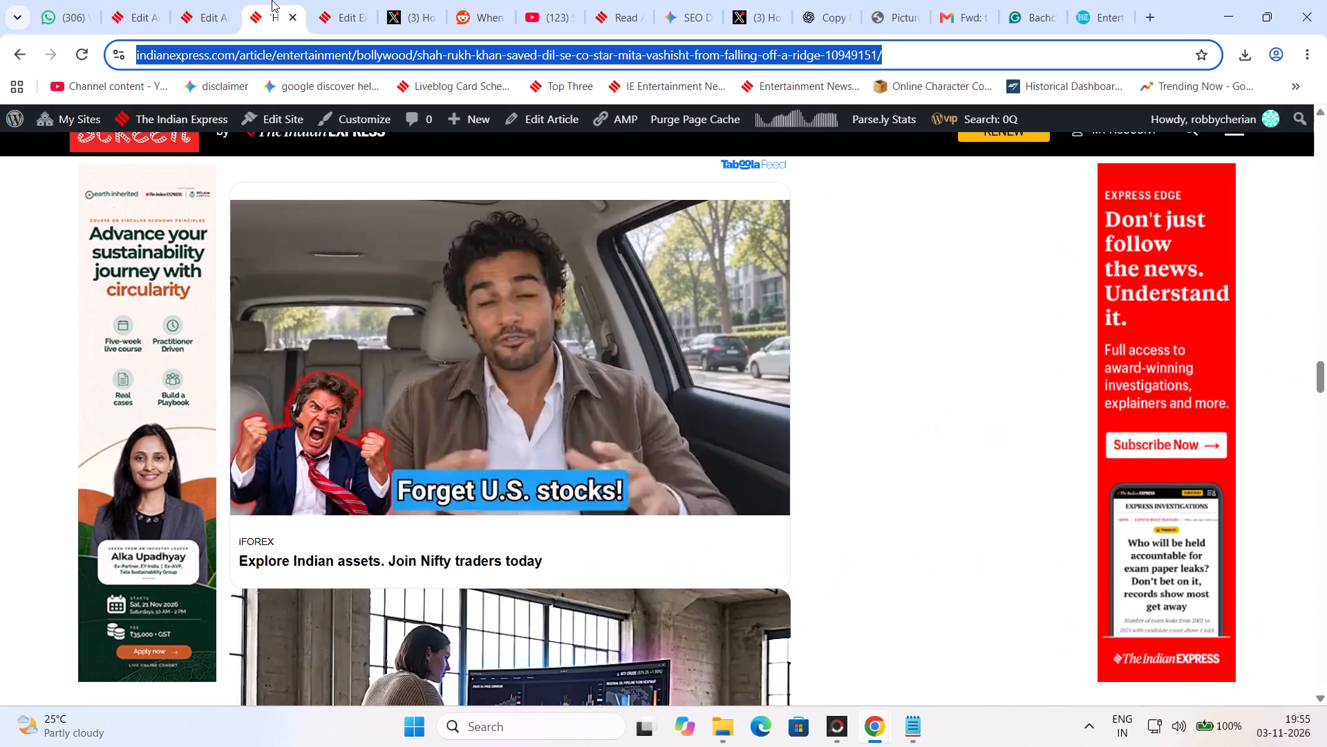
Copy the live article's excerpt from "Mita Vashisht recalled" onward into the X post draft, placing the article link on its own line below.
scroll(388, 428, "up", 20)
scroll(388, 428, "up", 16)
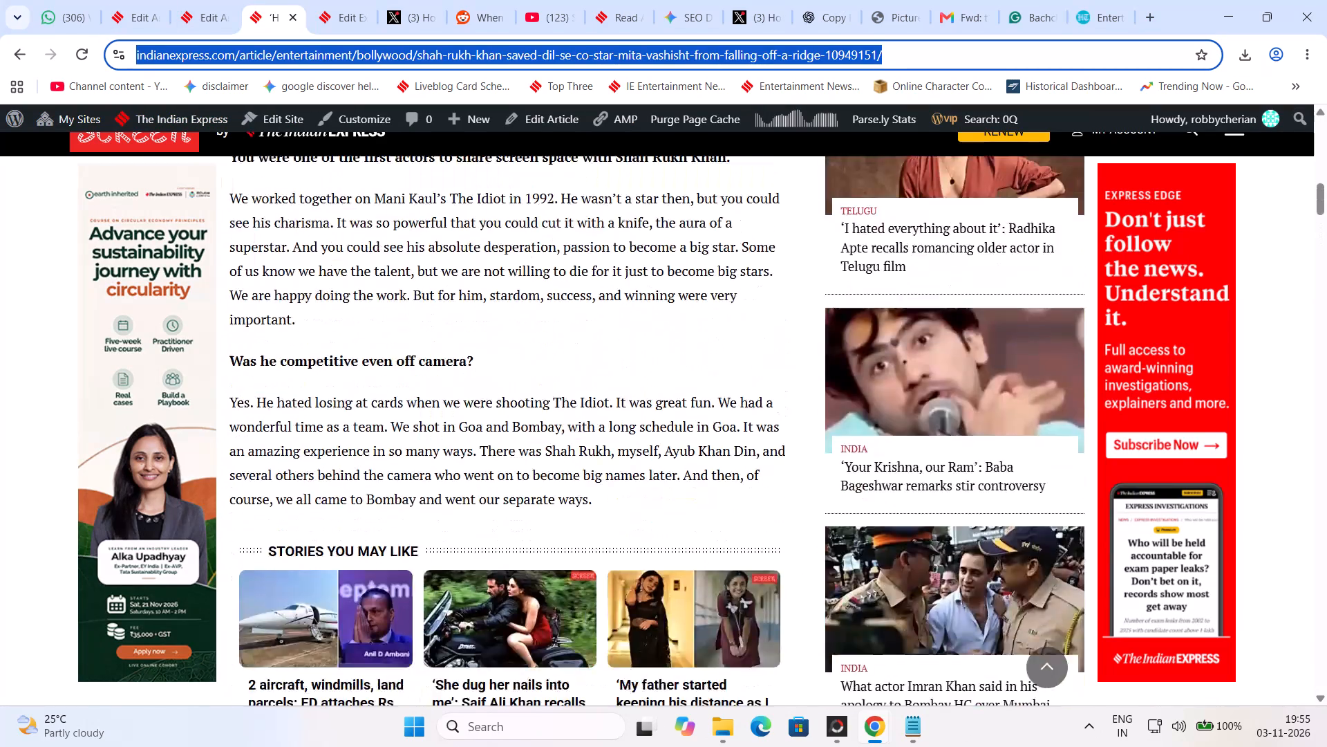
scroll(408, 437, "up", 17)
scroll(360, 530, "down", 2)
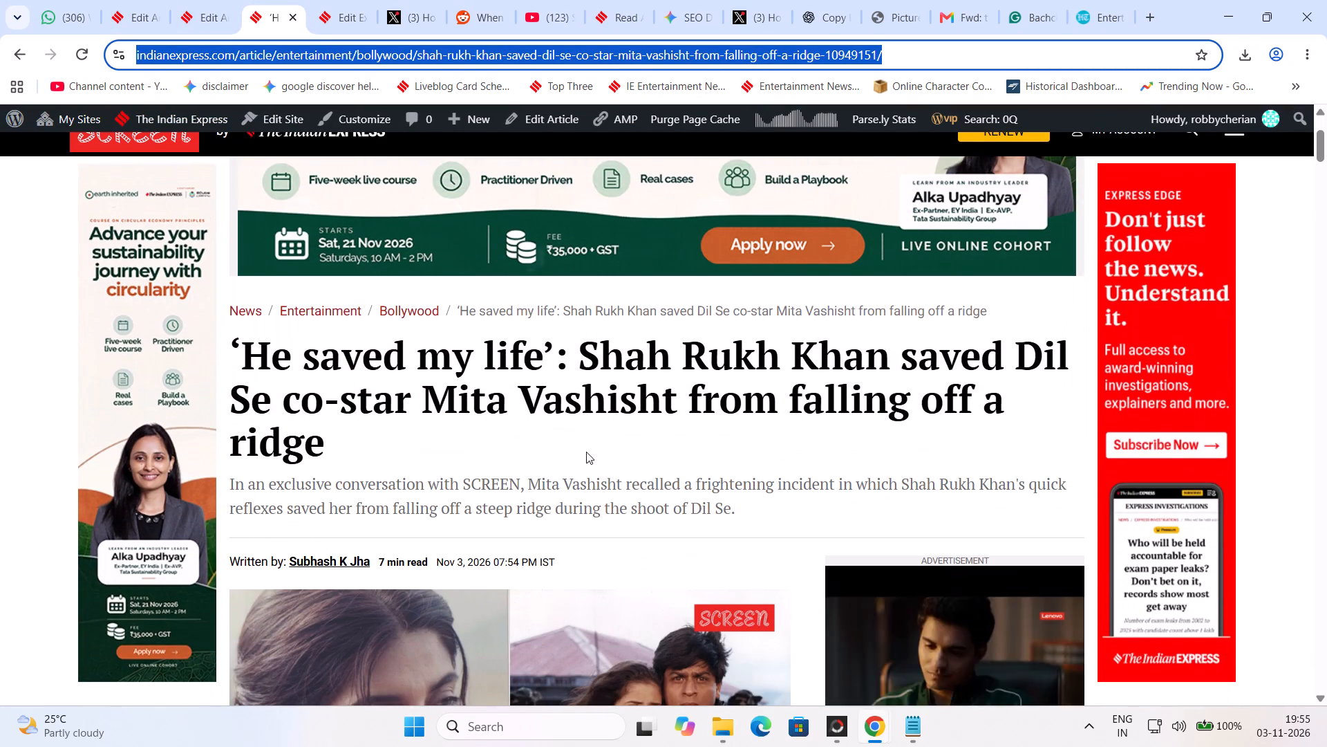
left_click_drag(527, 485, 806, 508)
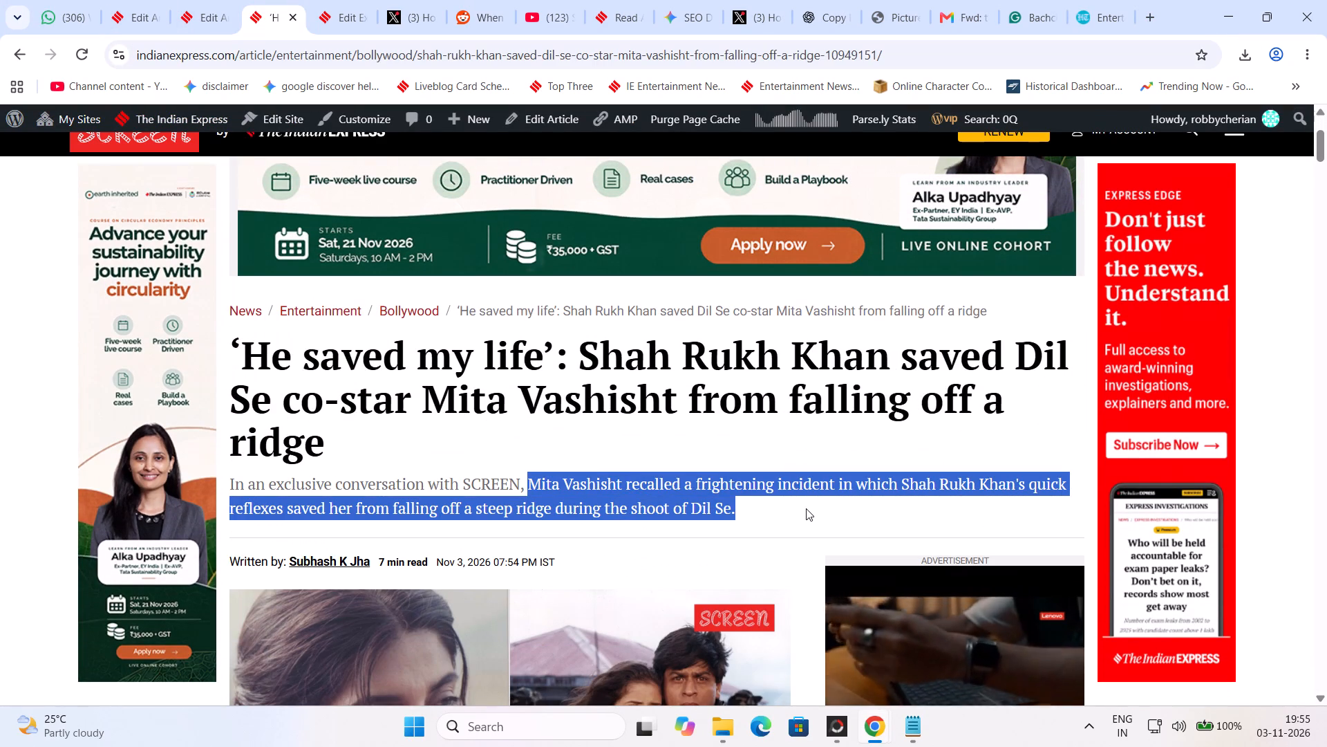
key("ctrl+c")
key("ctrl+c")
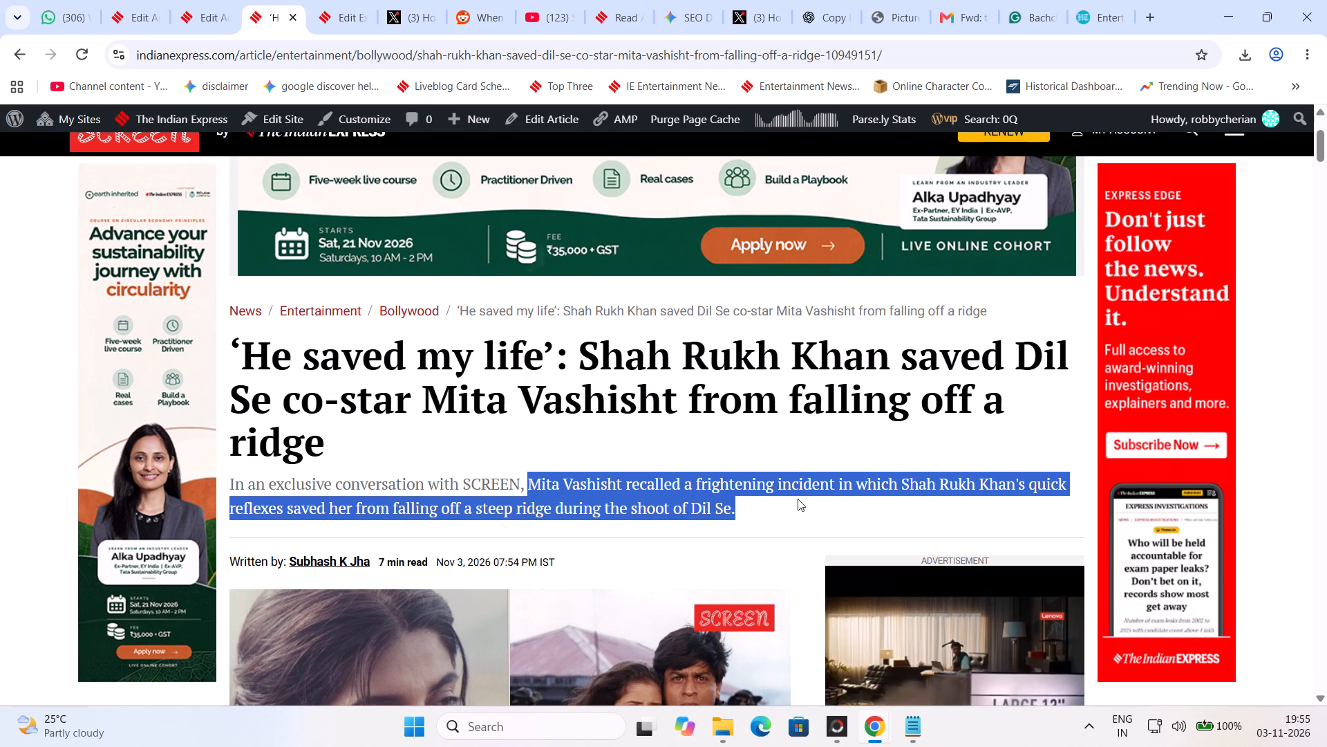
key("ctrl+c")
left_click(749, 0)
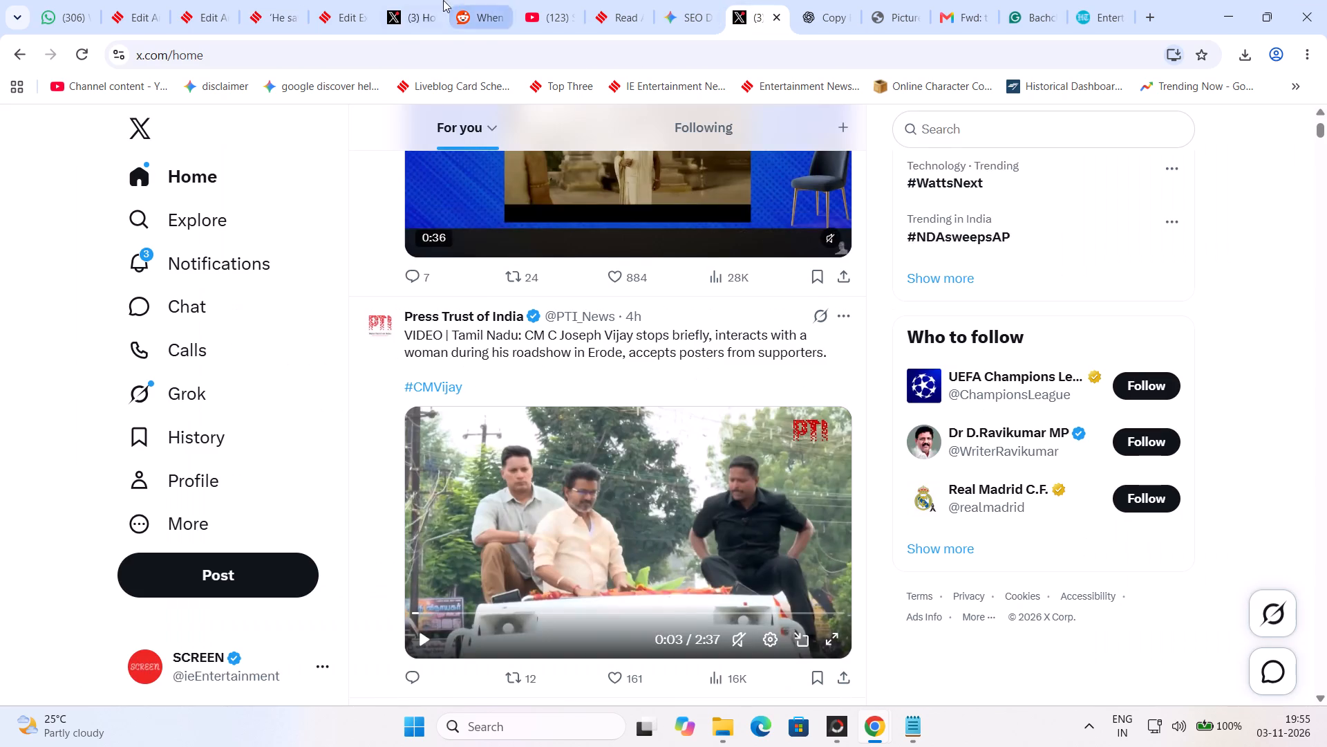
left_click(424, 0)
left_click(408, 190)
key("ctrl+v")
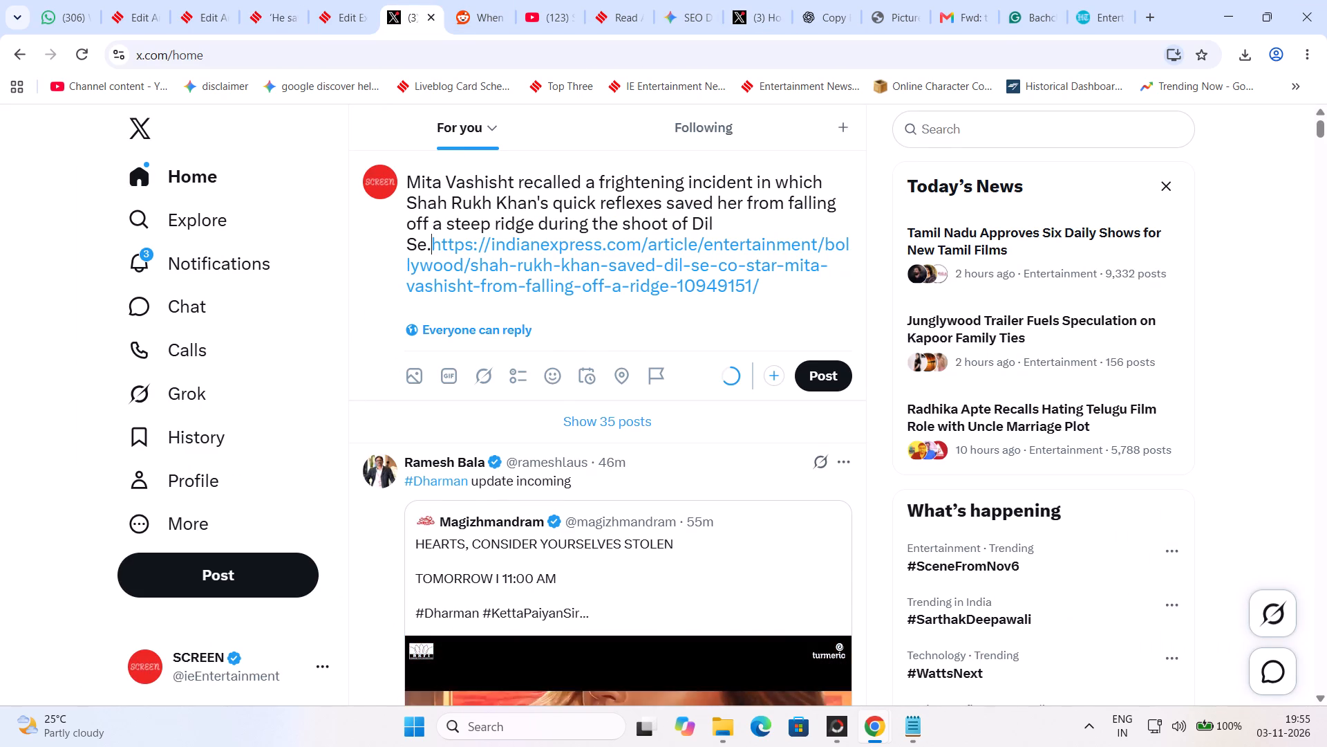
key("Return")
Change "recalled" to "recalls" in the X post draft.
left_click_drag(564, 179, 578, 181)
key("s")
Turn Shah Rukh Khan's name in the post into the single hashtag #ShahRukhKhan.
left_click(411, 212)
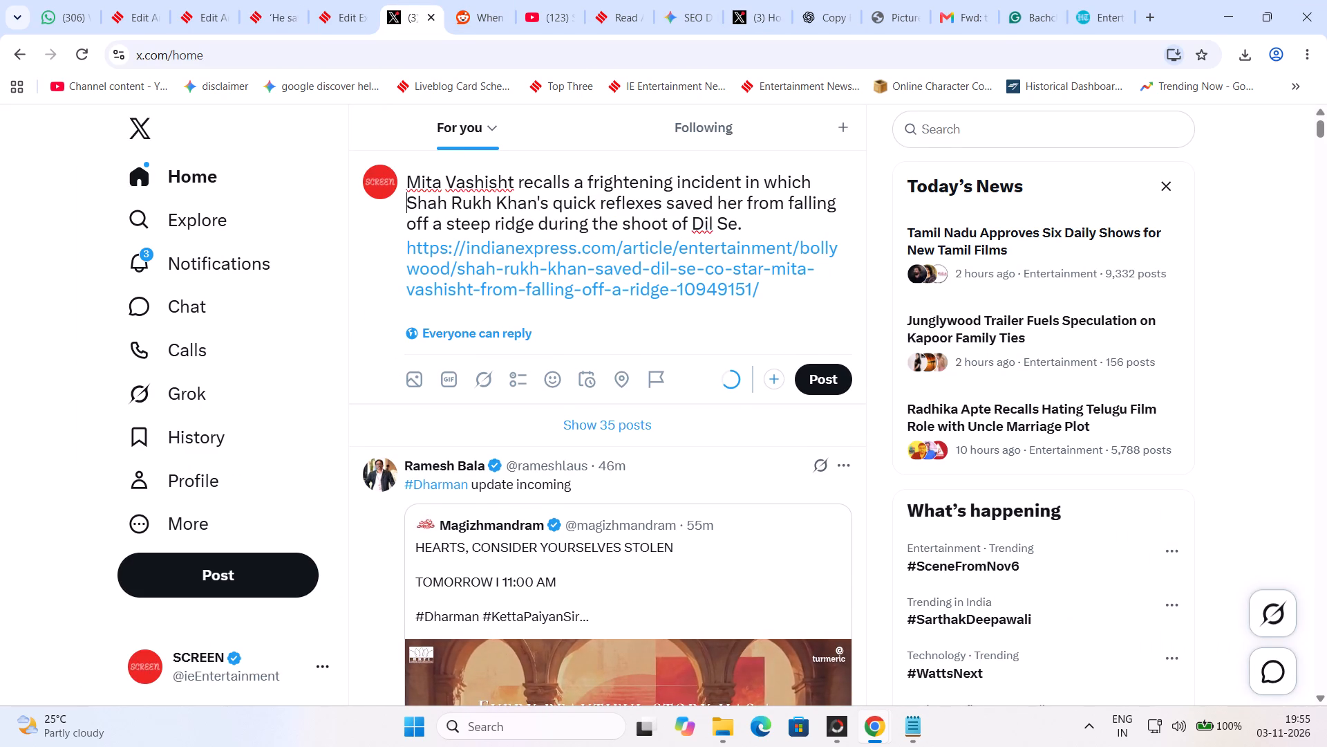
key("shift+numbersign")
left_click(461, 203)
left_click(461, 203)
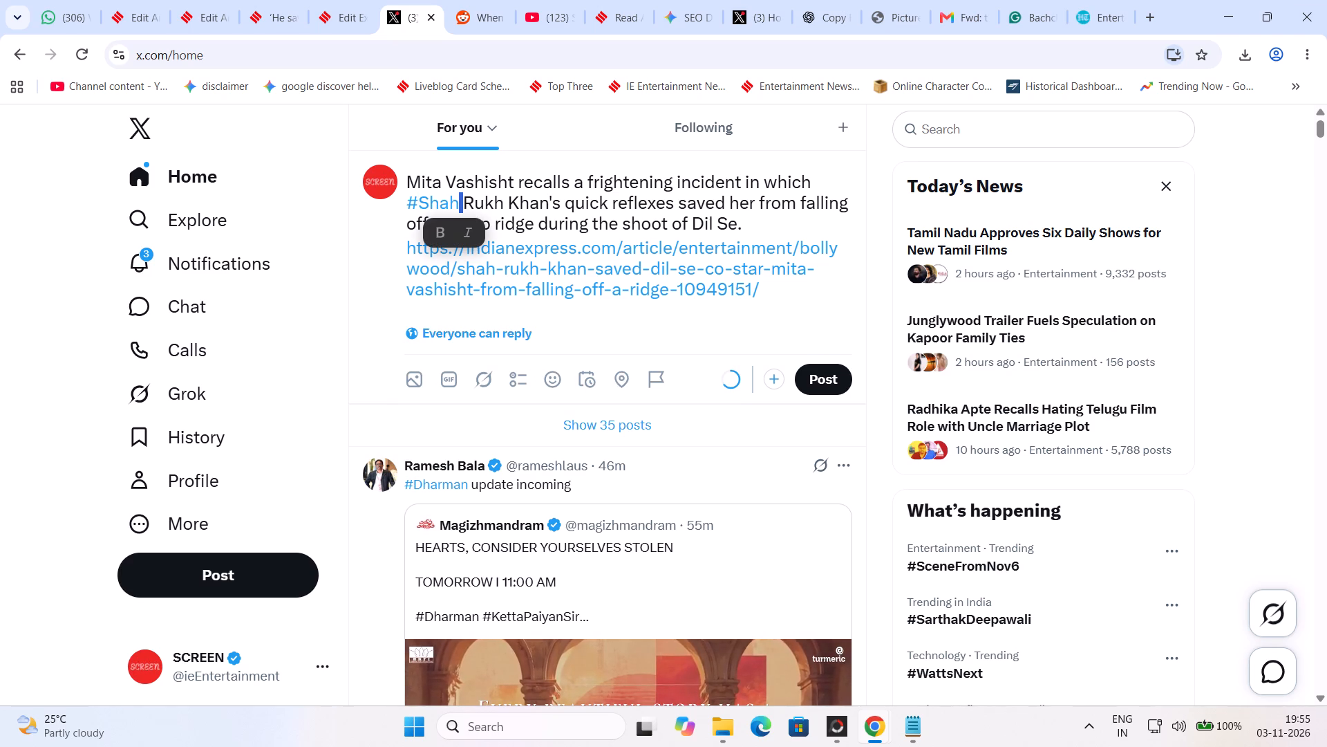
key("Delete")
key("Right")
key("Right")
key("Right")
key("Right")
key("Right")
key("BackSpace")
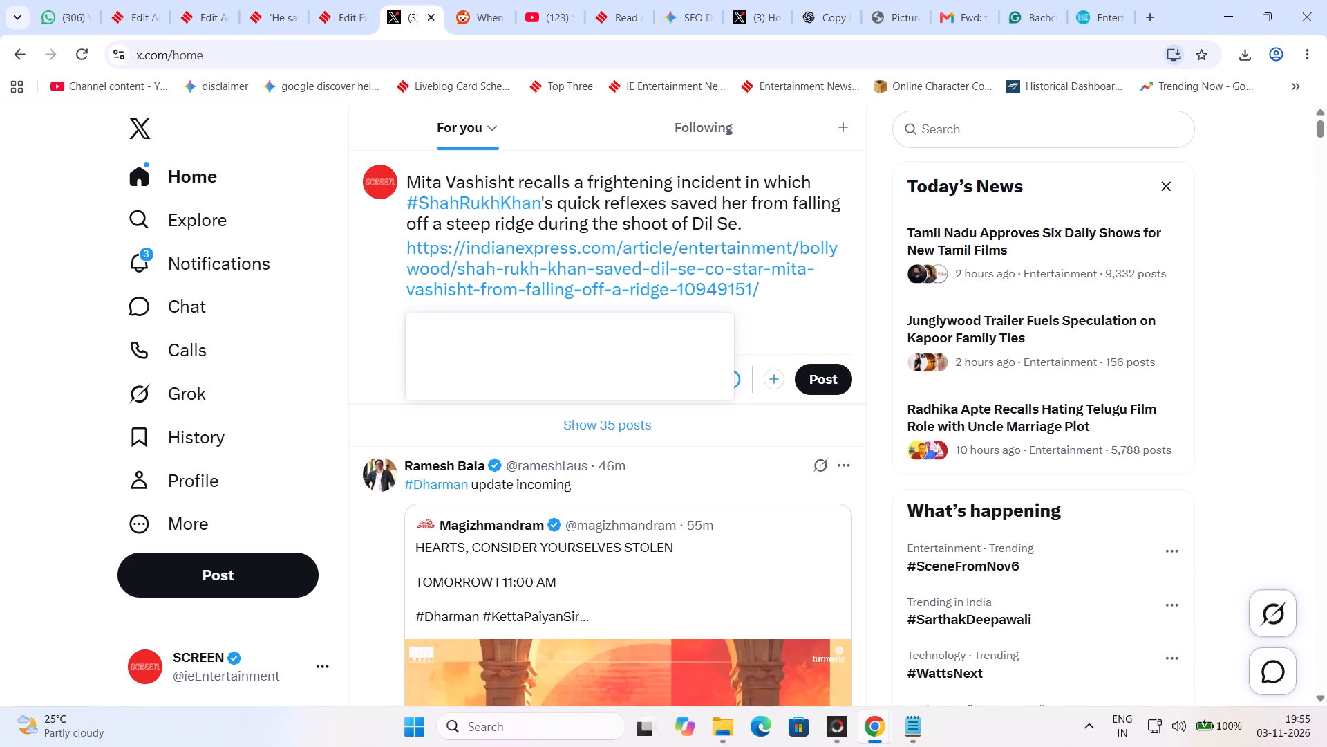
Turn the film title at the end of the sentence into the hashtag #DilSe.
left_click(702, 214)
left_click(692, 223)
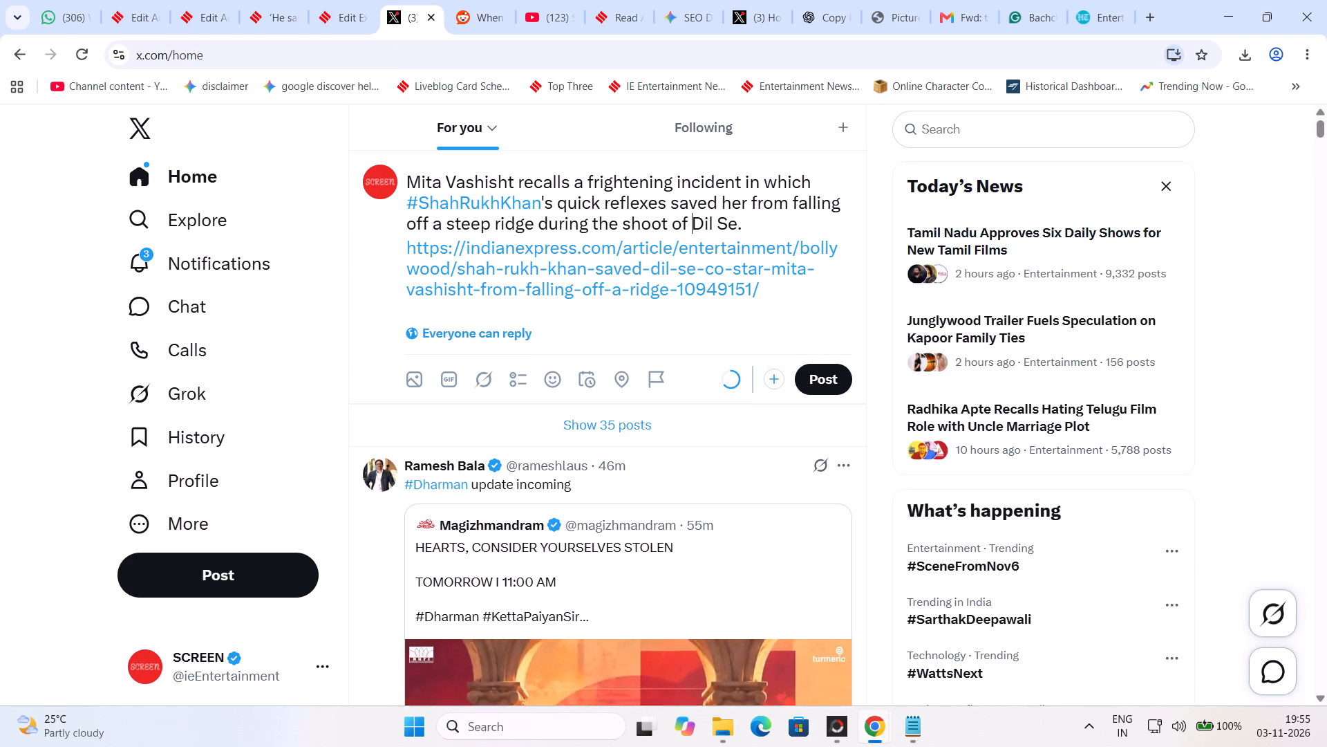
key("shift+numbersign")
left_click(727, 214)
left_click(728, 223)
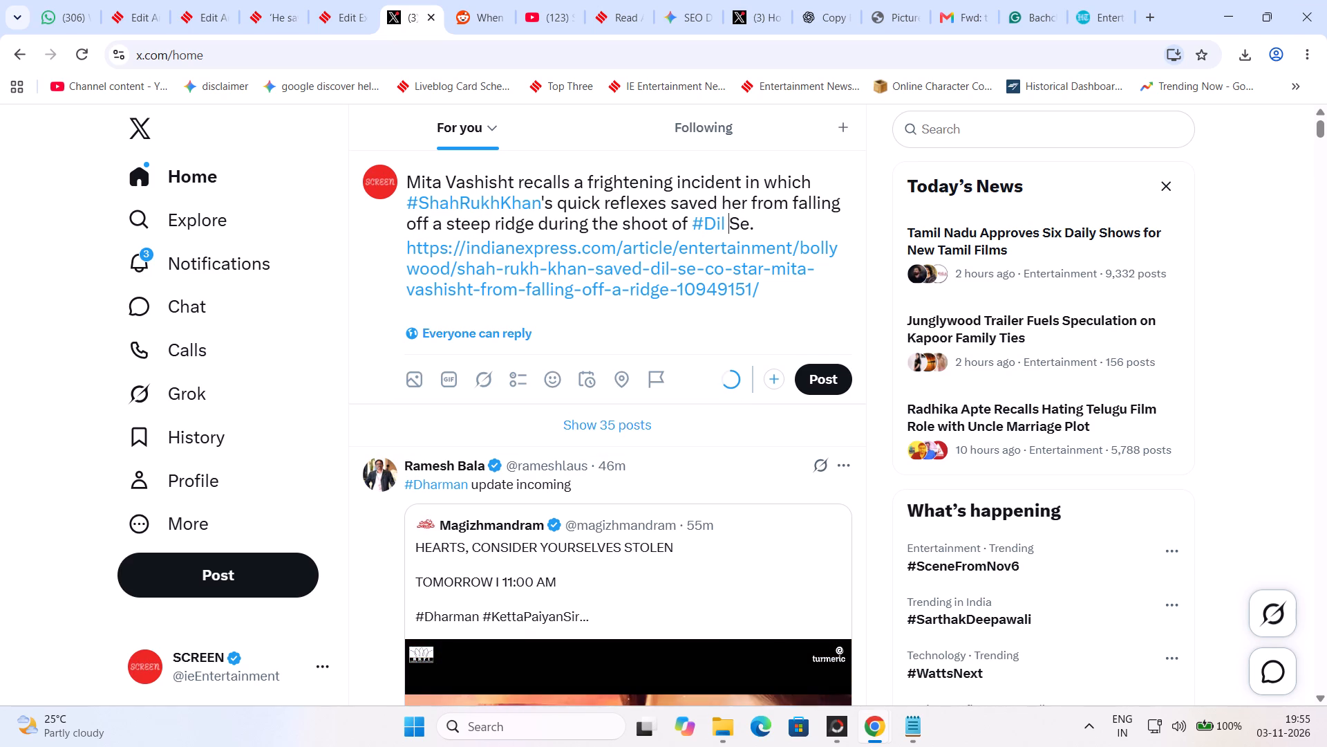
key("BackSpace")
left_click(772, 223)
Publish the X post about Mita Vashisht and Shah Rukh Khan from the SCREEN account.
left_click(835, 382)
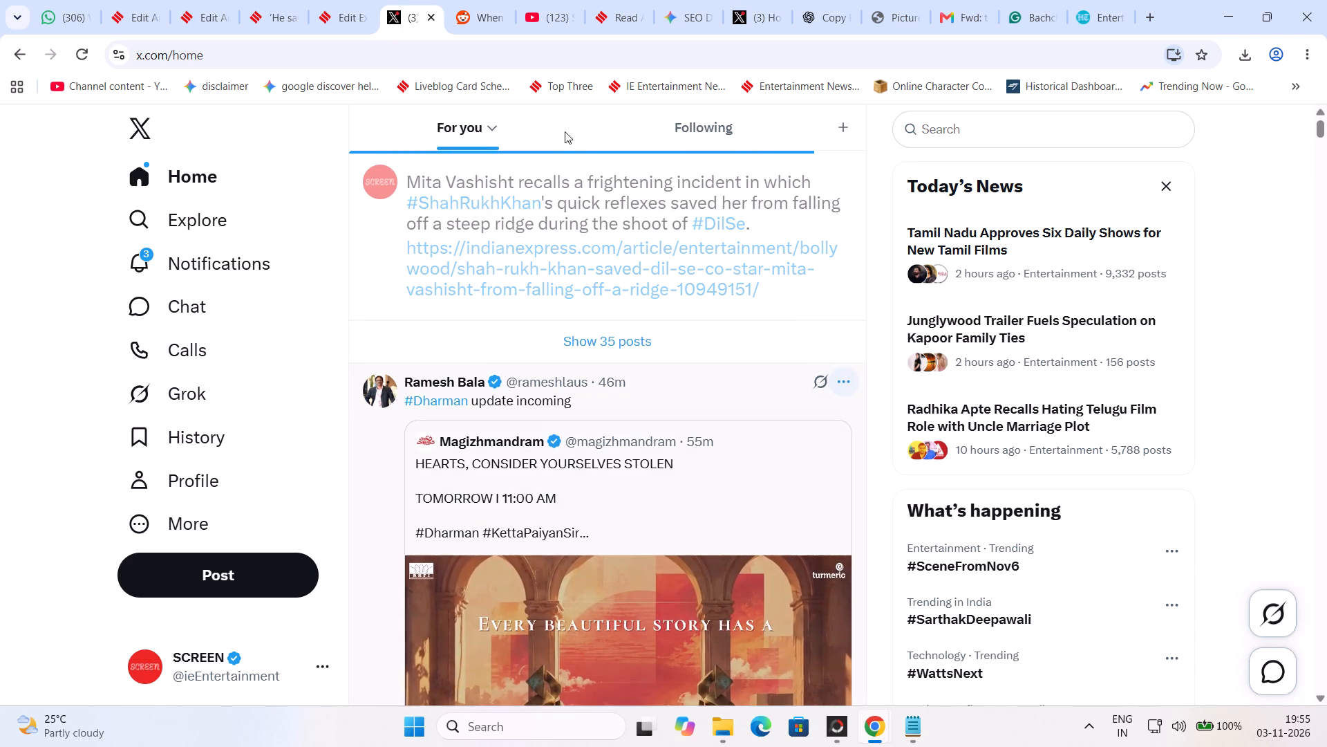
Open the IE Entertainment News template in place of the Express Shorts draft, and copy the article ID 10949151 from the live article's URL.
left_click(337, 0)
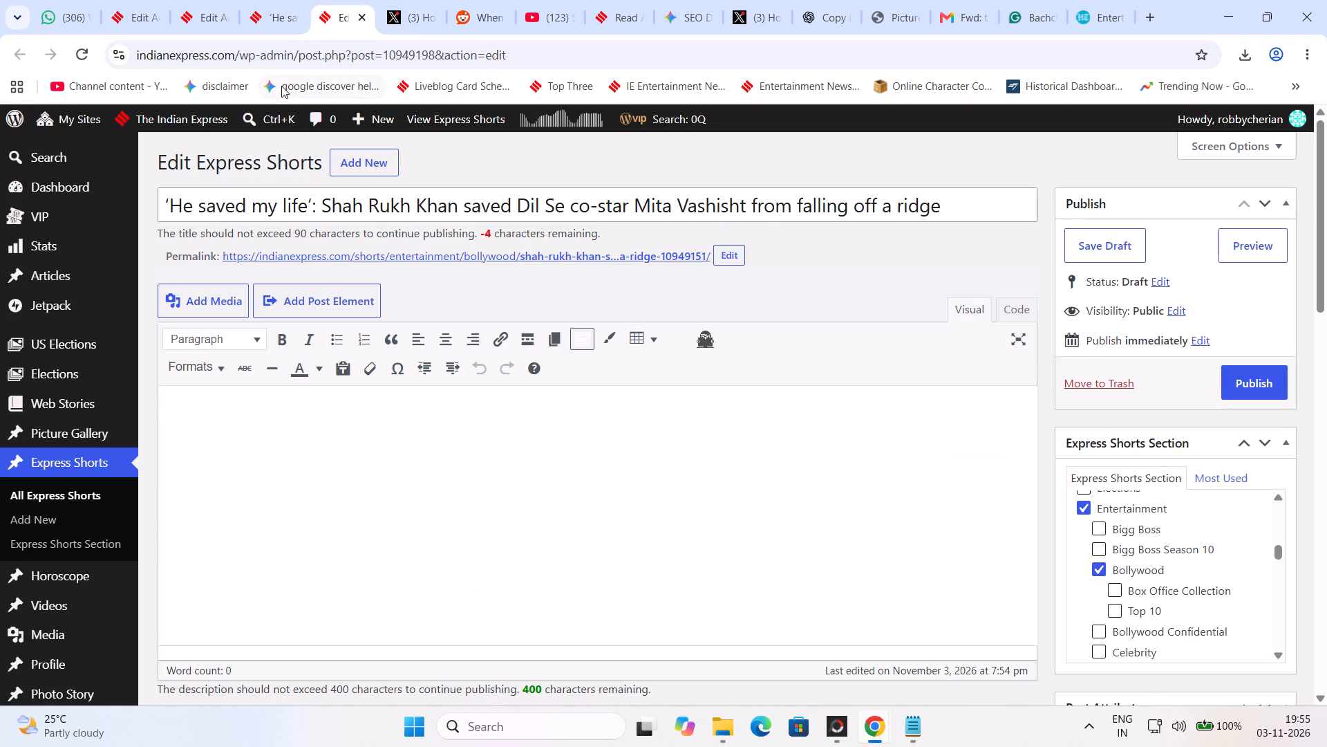
left_click(669, 86)
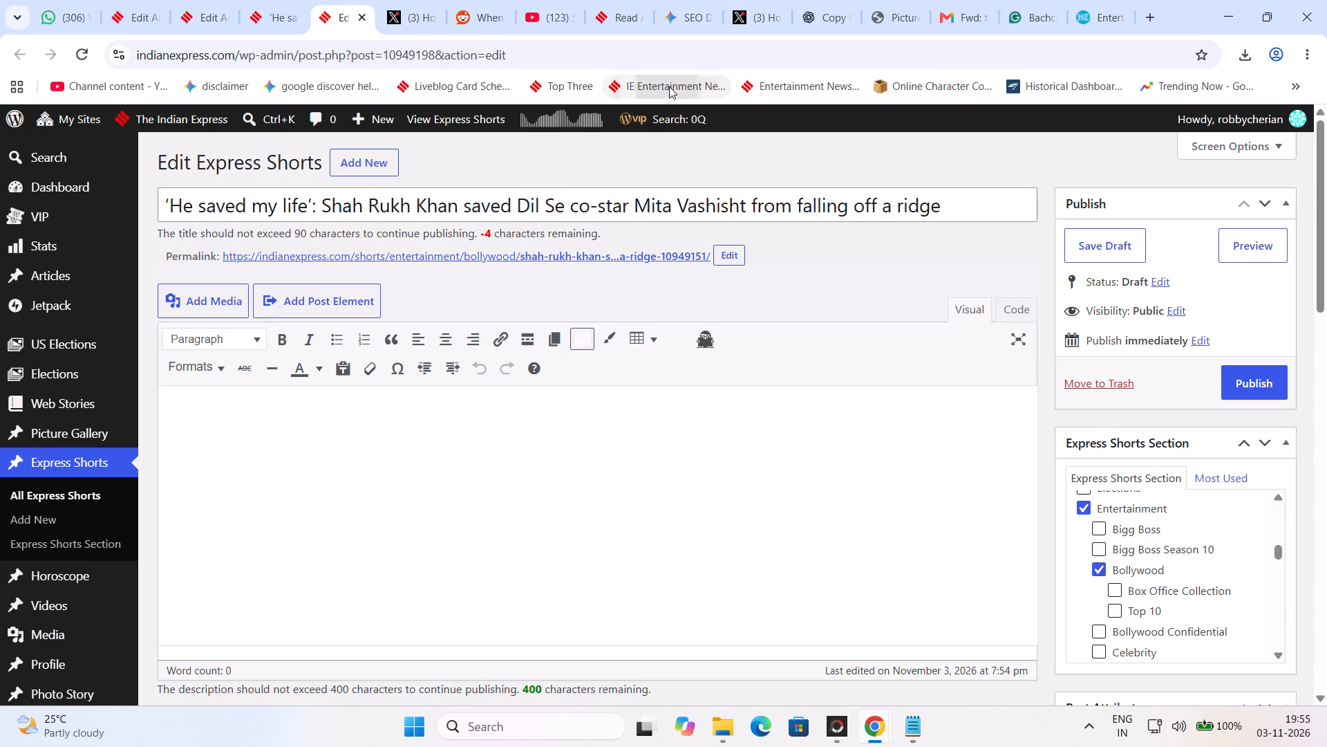
left_click(281, 0)
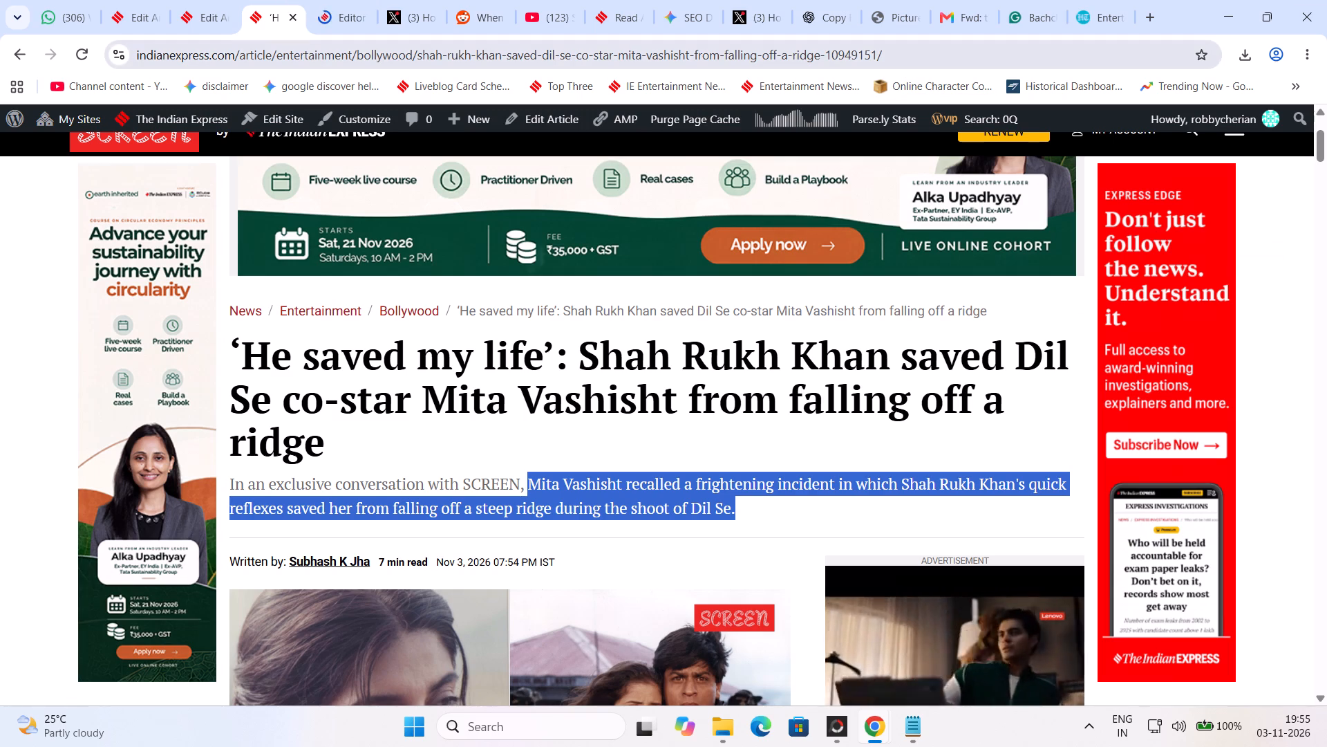
left_click_drag(877, 54, 825, 55)
key("ctrl+c")
left_click(350, 0)
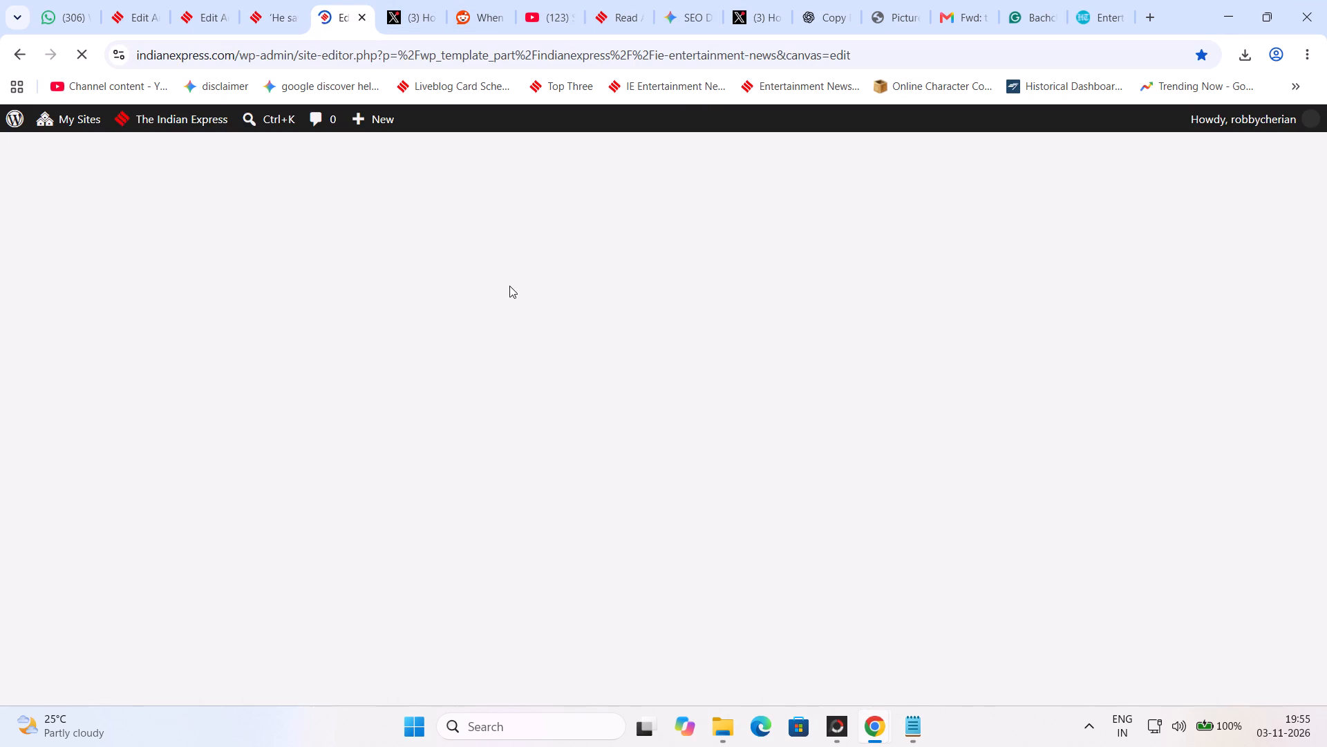
left_click(642, 0)
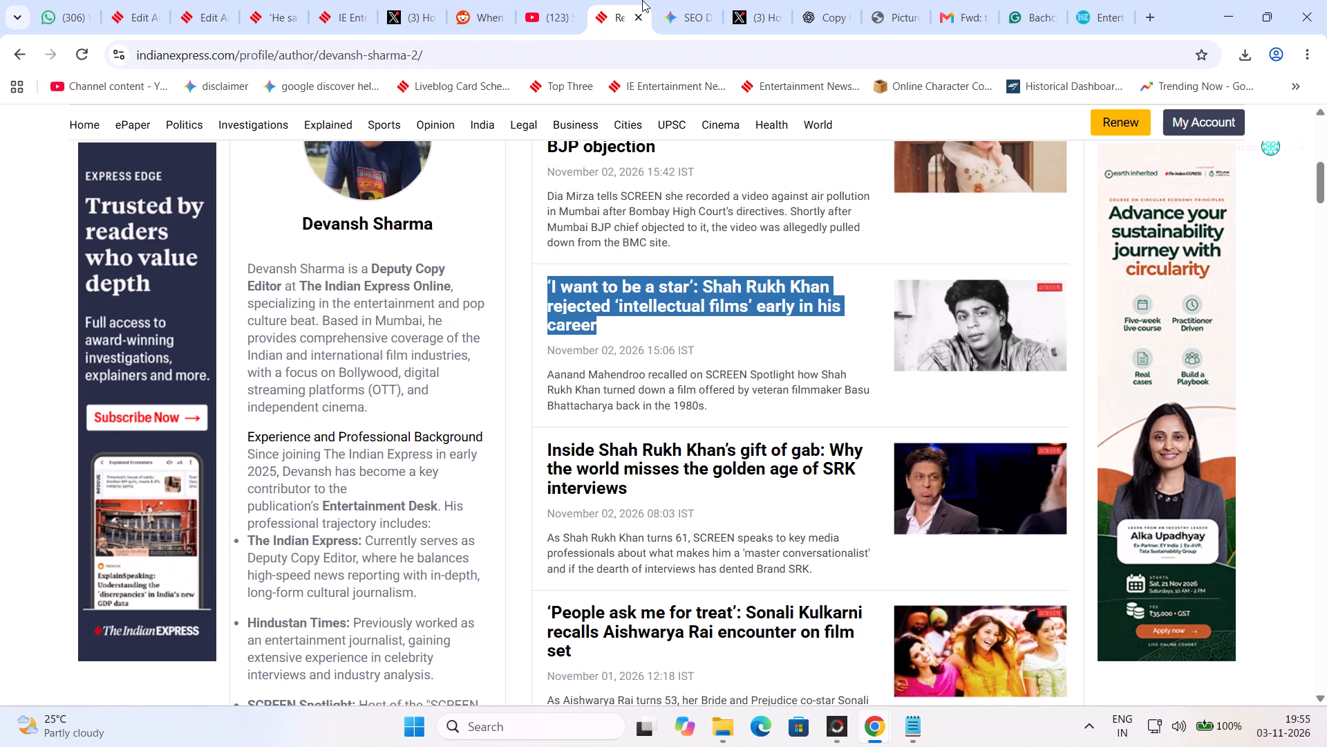
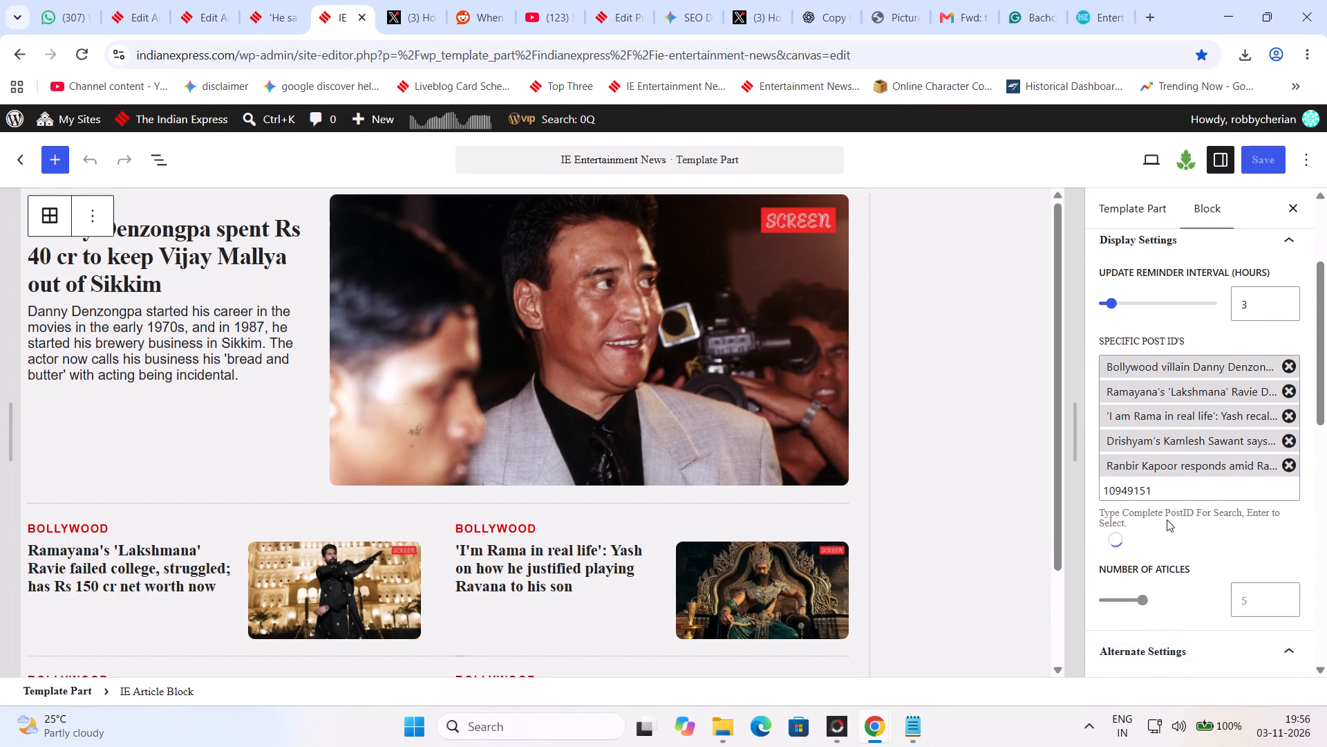
Add article 10949151 to the block's specific posts and place it second, directly after the Danny Denzongpa story.
left_click(1162, 513)
left_click_drag(1163, 496, 1164, 404)
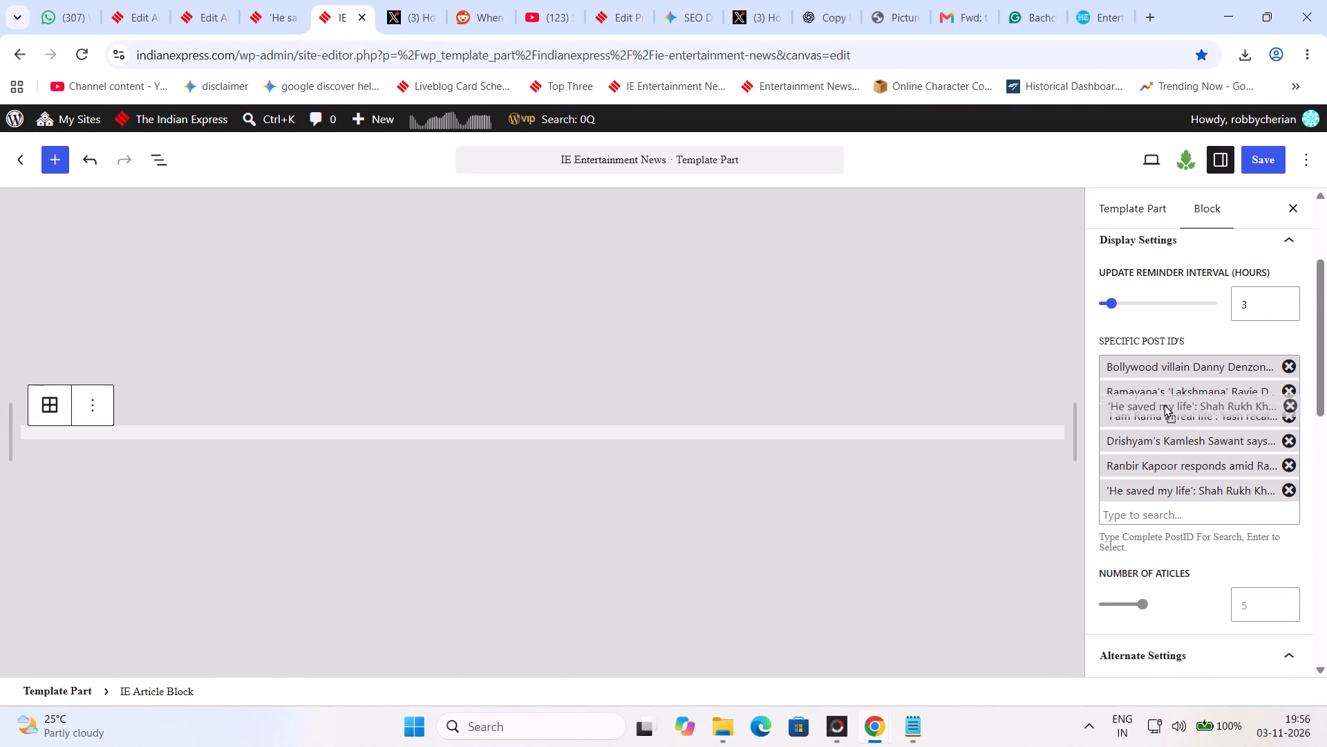
left_click_drag(1164, 404, 1167, 394)
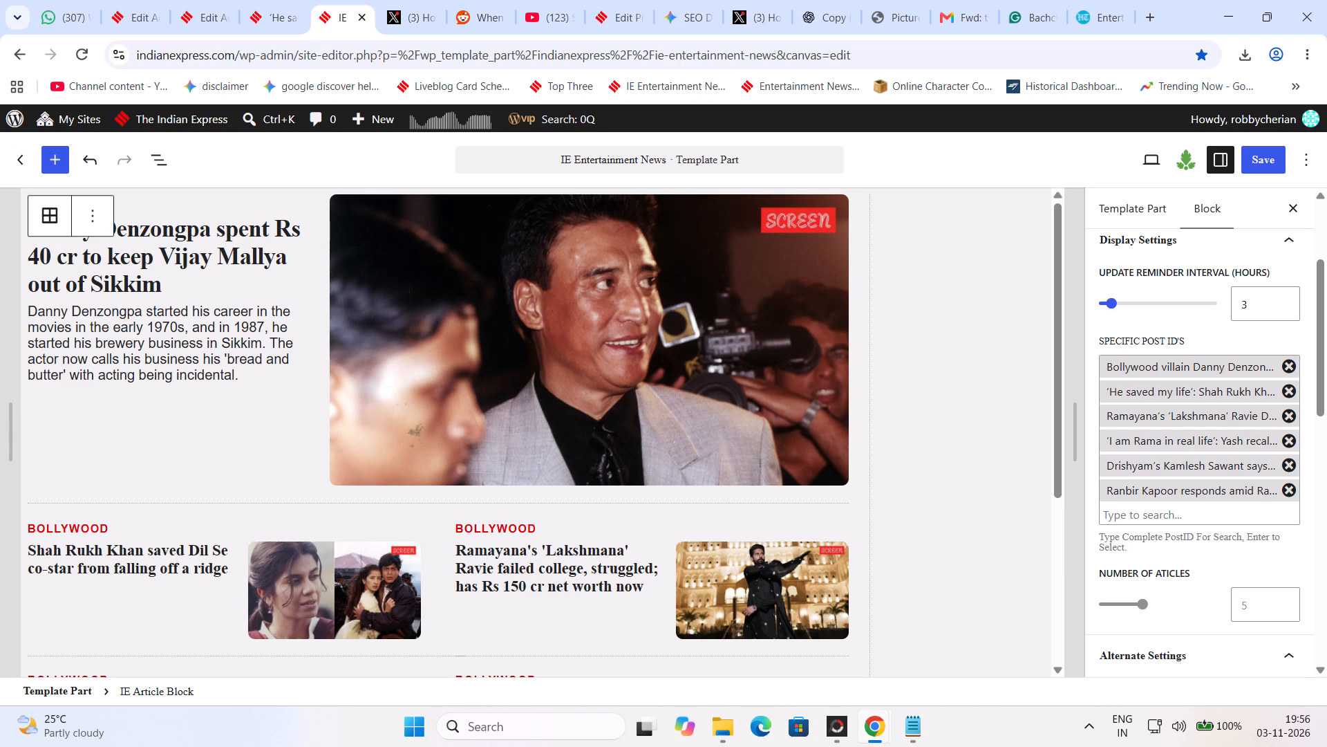
scroll(603, 466, "down", 3)
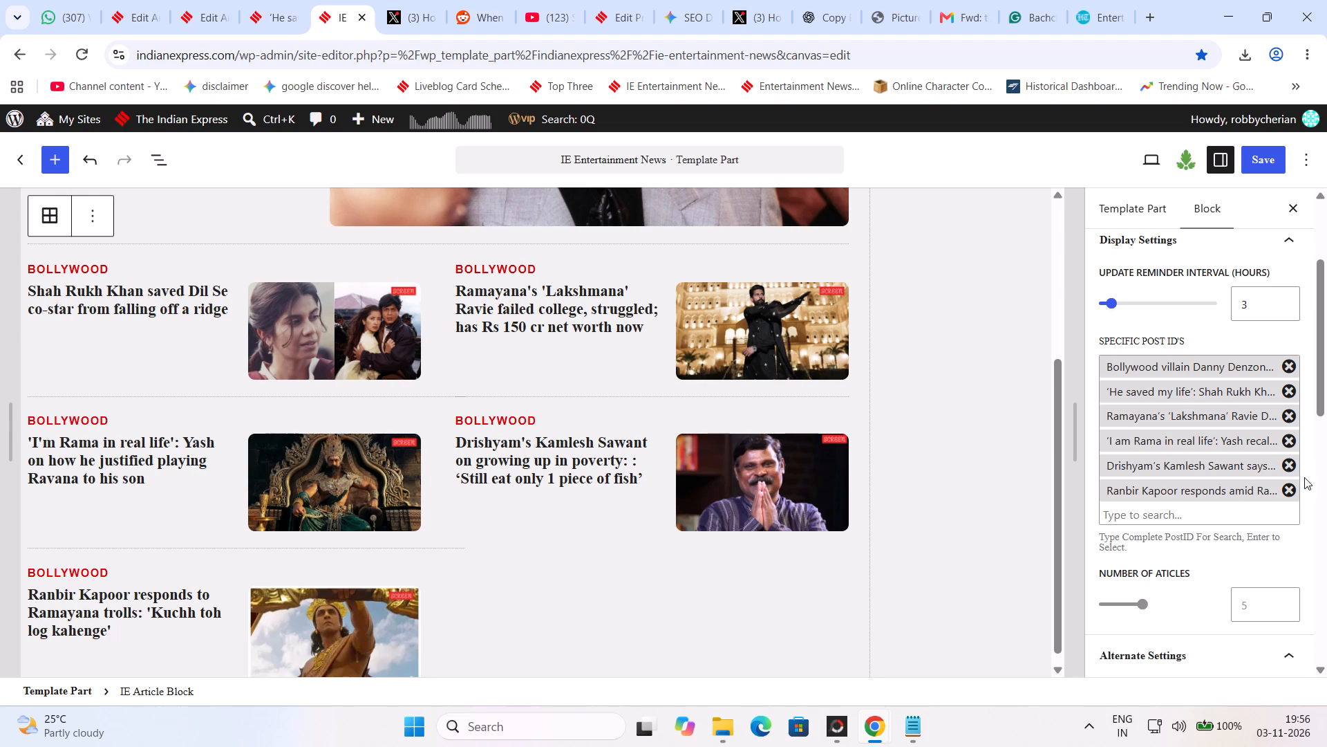
Remove Yash's 'I am Rama in real life' story from the block's specific posts and save the template part.
left_click(1286, 443)
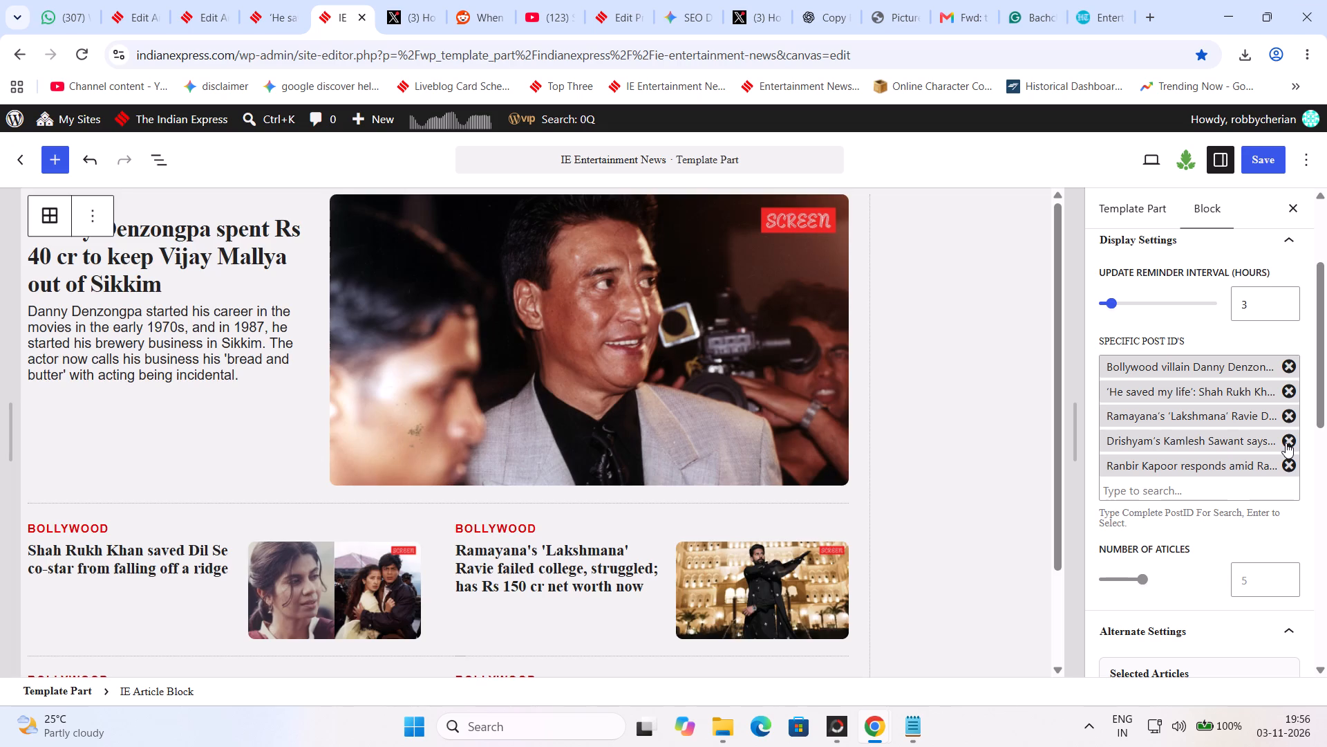
scroll(962, 451, "down", 4)
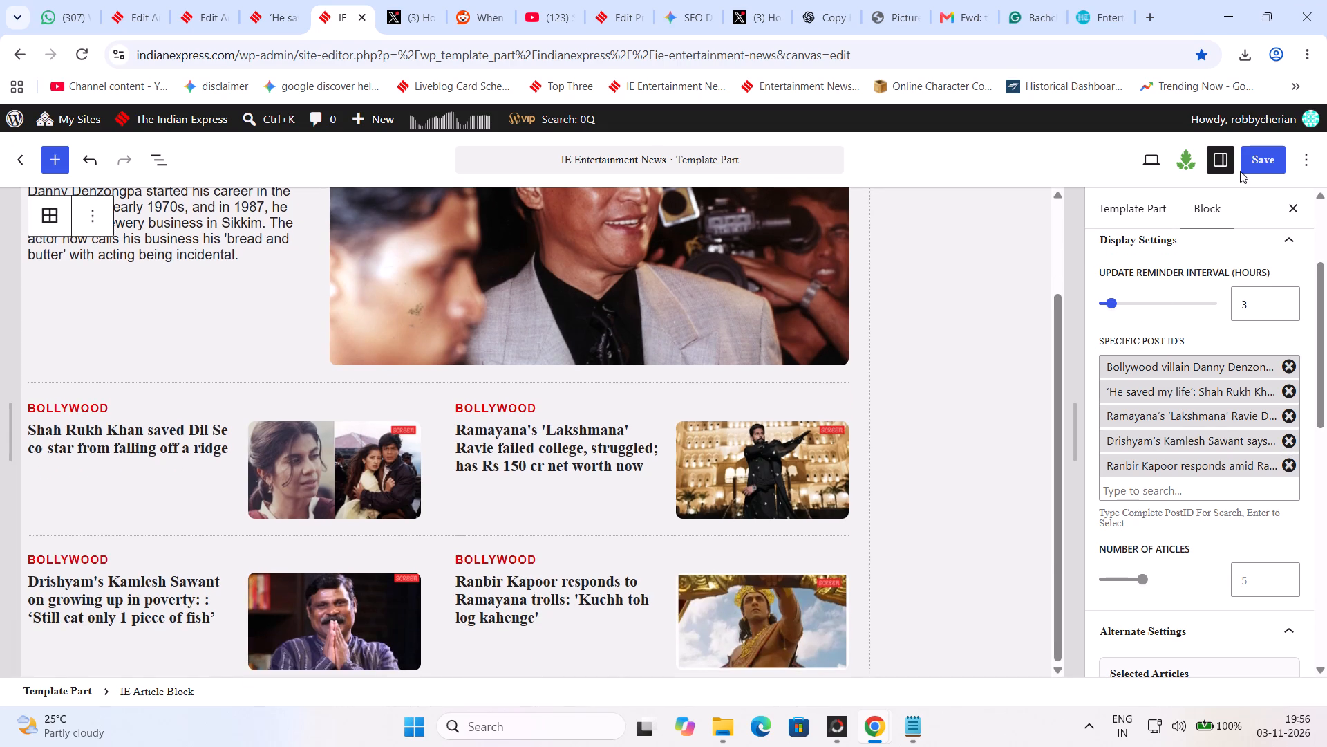
left_click(1256, 151)
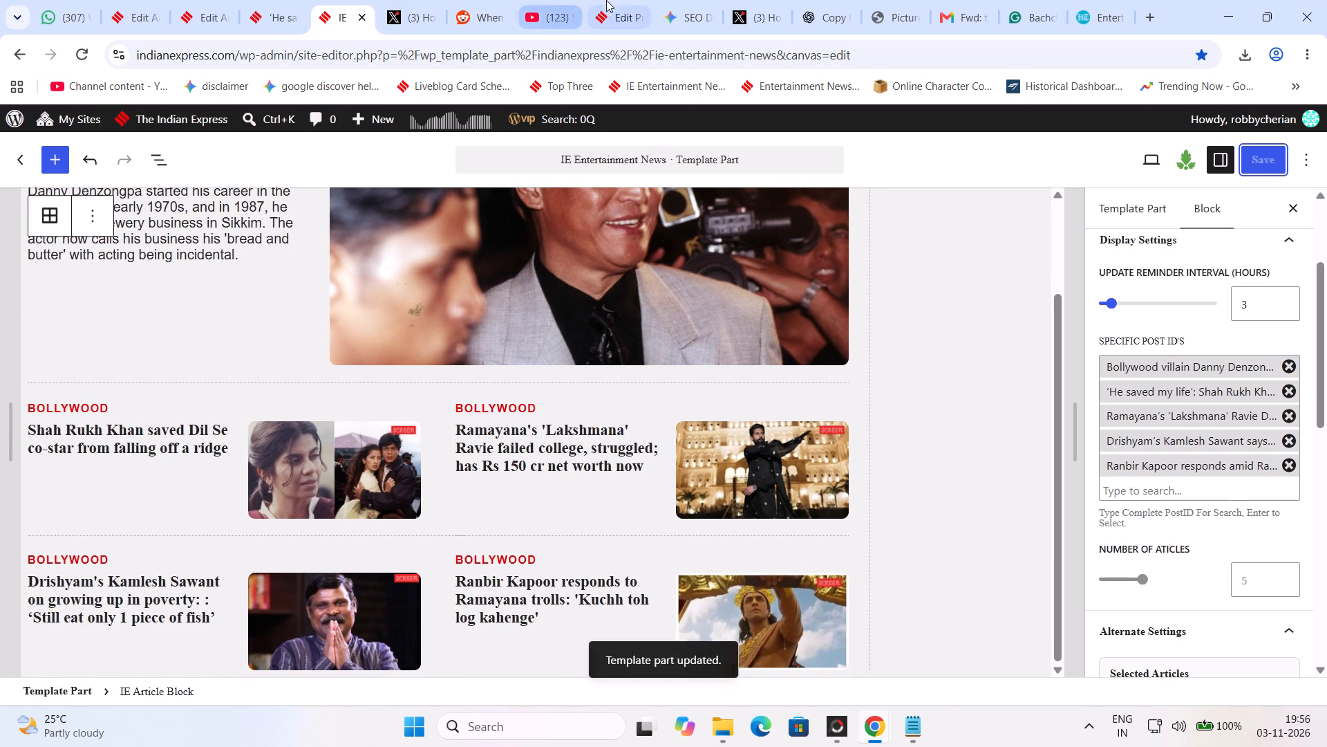
Add the Shah Rukh Khan and Mita Vashisht story to the Entertainment Section - Top Three 2023 priority list, directly after the Danny Denzongpa story.
left_click(614, 0)
left_click(348, 484)
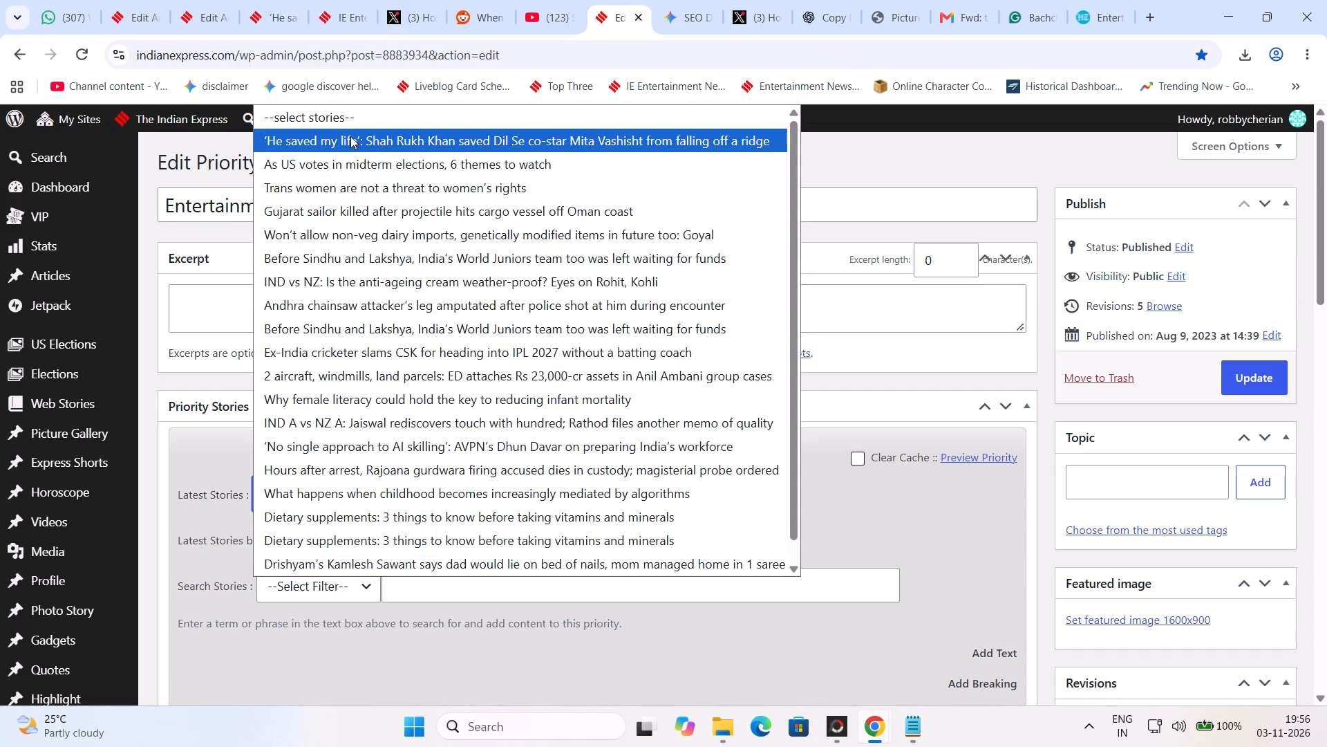
left_click(348, 150)
scroll(207, 513, "down", 11)
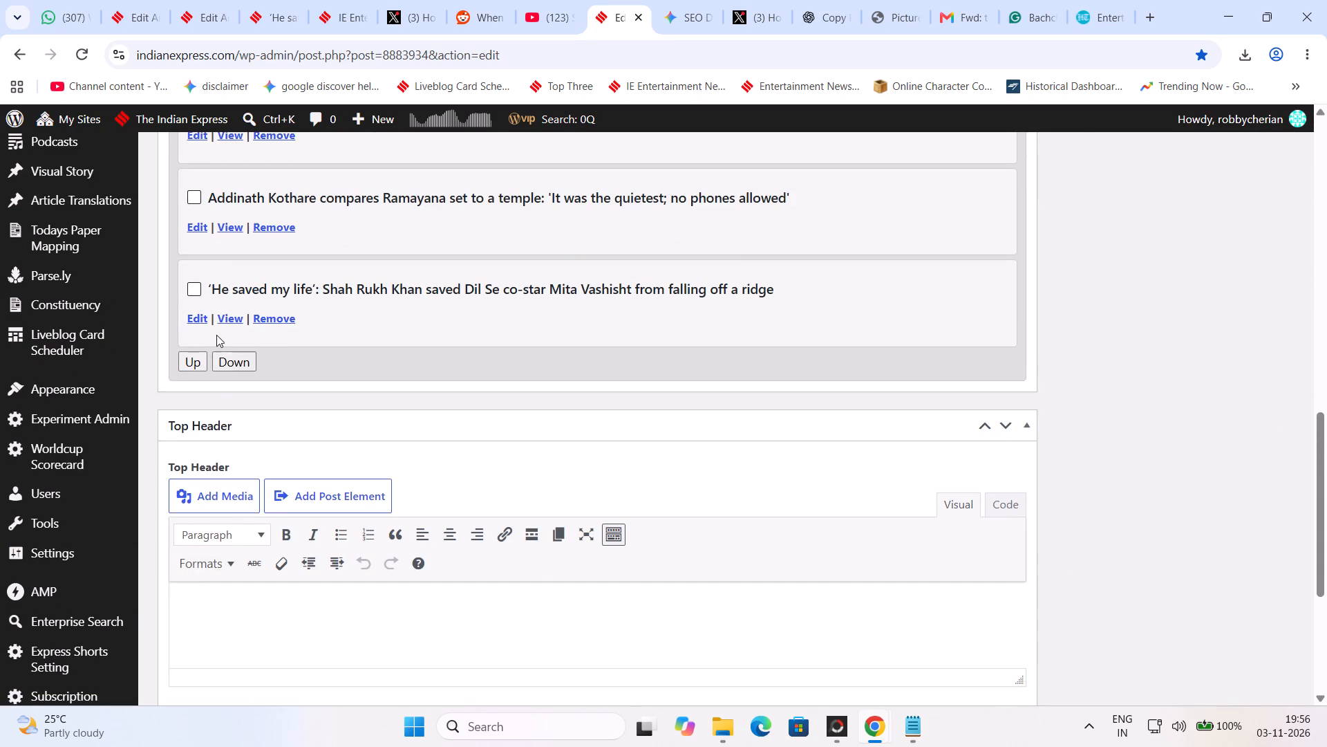
left_click(200, 290)
scroll(200, 290, "up", 5)
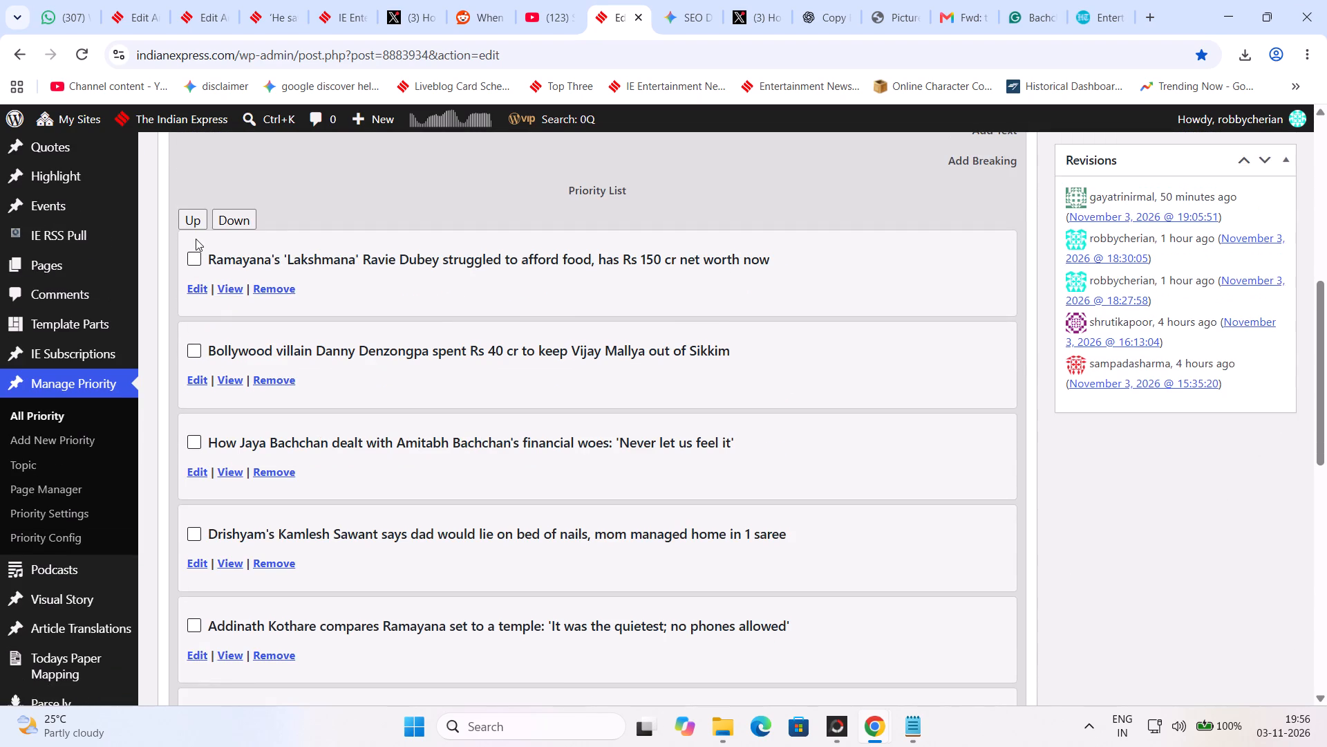
triple_click(198, 214)
double_click(198, 214)
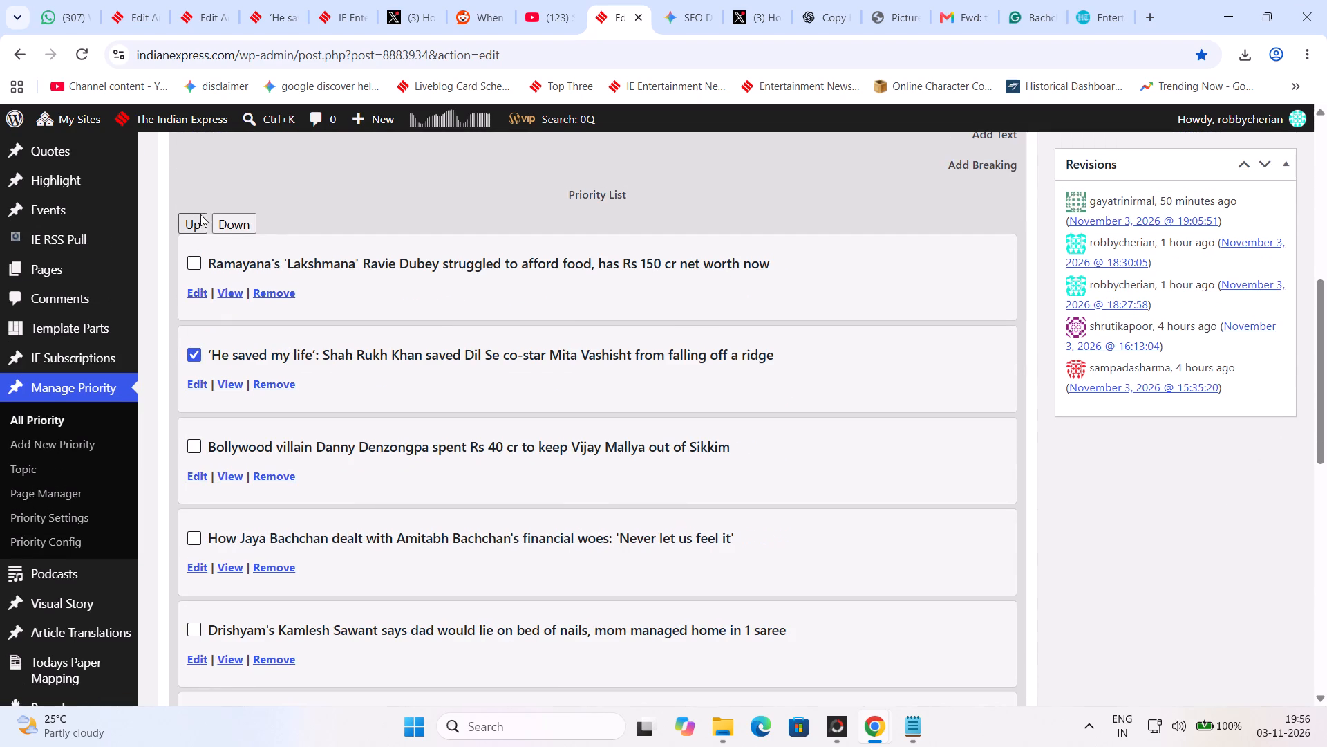
left_click(221, 219)
Remove the Addinath Kothare story from the priority list and update the priority with Clear Cache enabled.
scroll(255, 290, "down", 2)
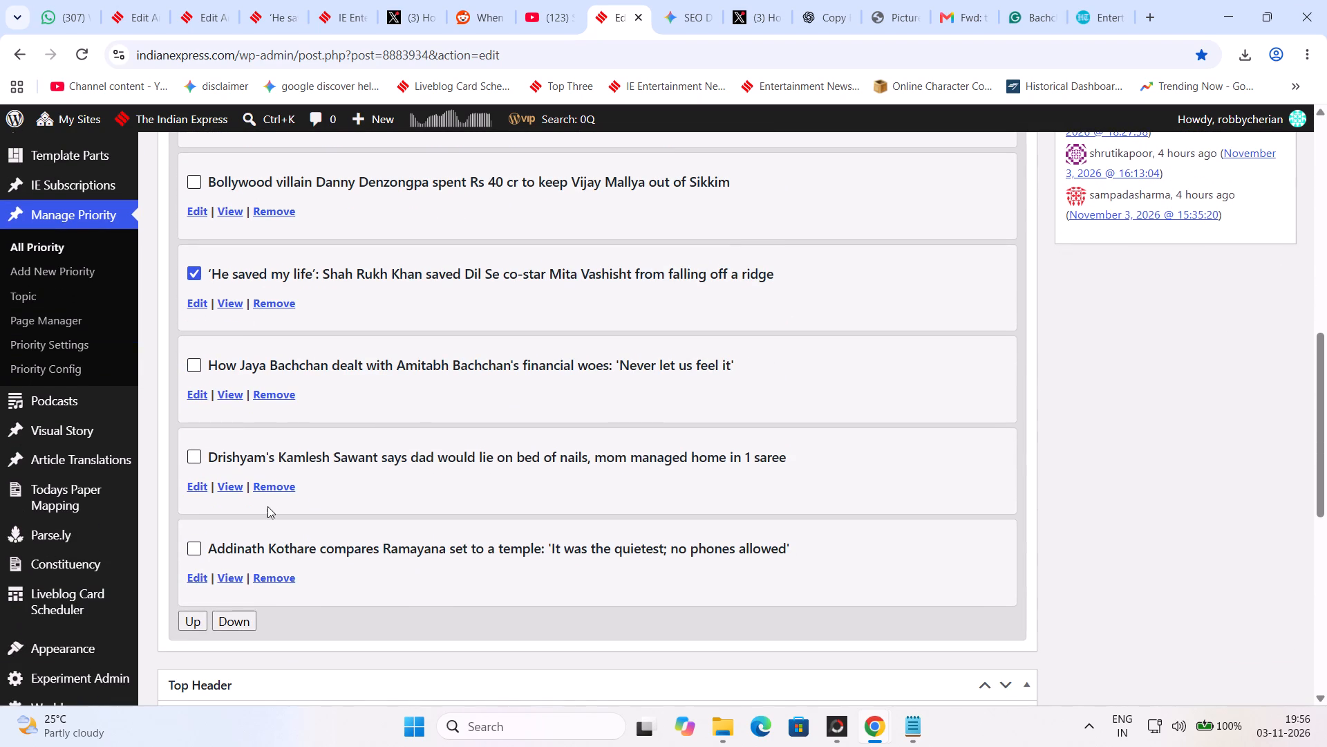
left_click(274, 576)
scroll(869, 419, "up", 8)
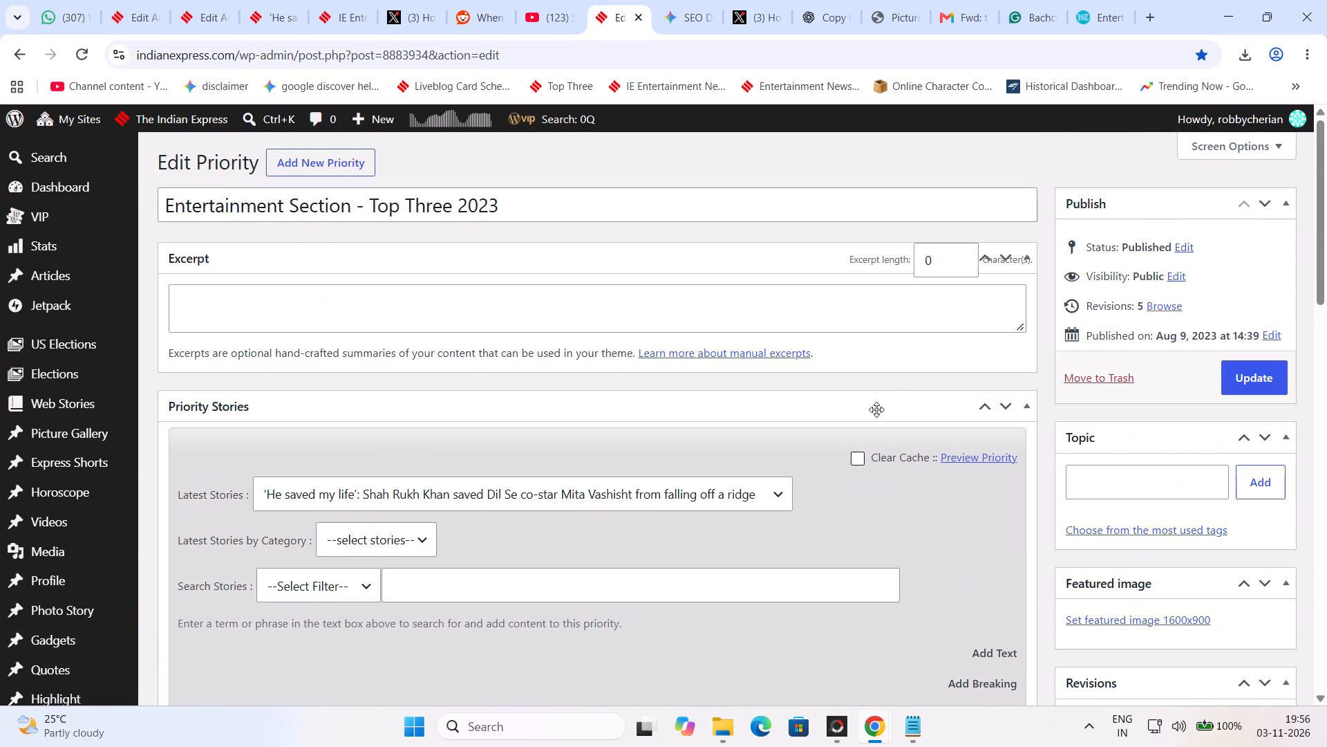
left_click(844, 456)
left_click(858, 461)
left_click(1250, 380)
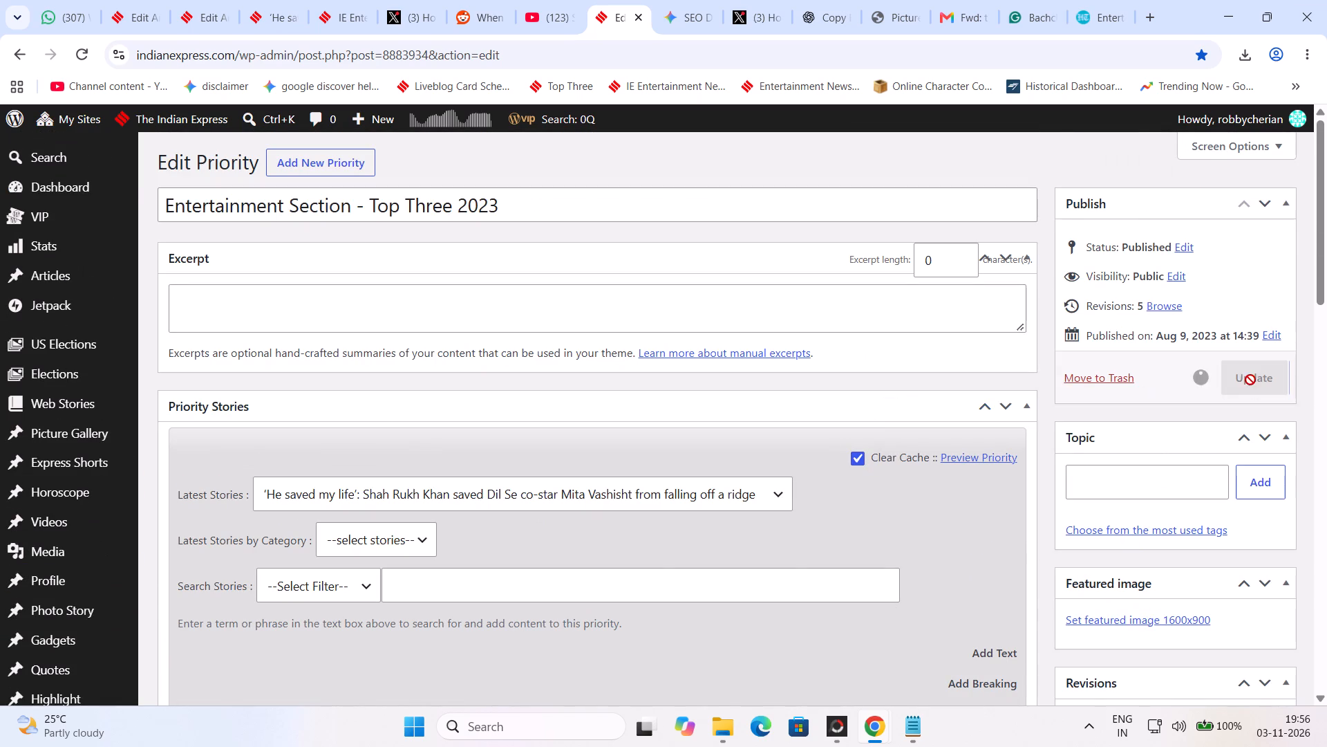
Close the live Shah Rukh Khan article and the IE Entertainment News template part.
left_click(170, 0)
left_click(207, 0)
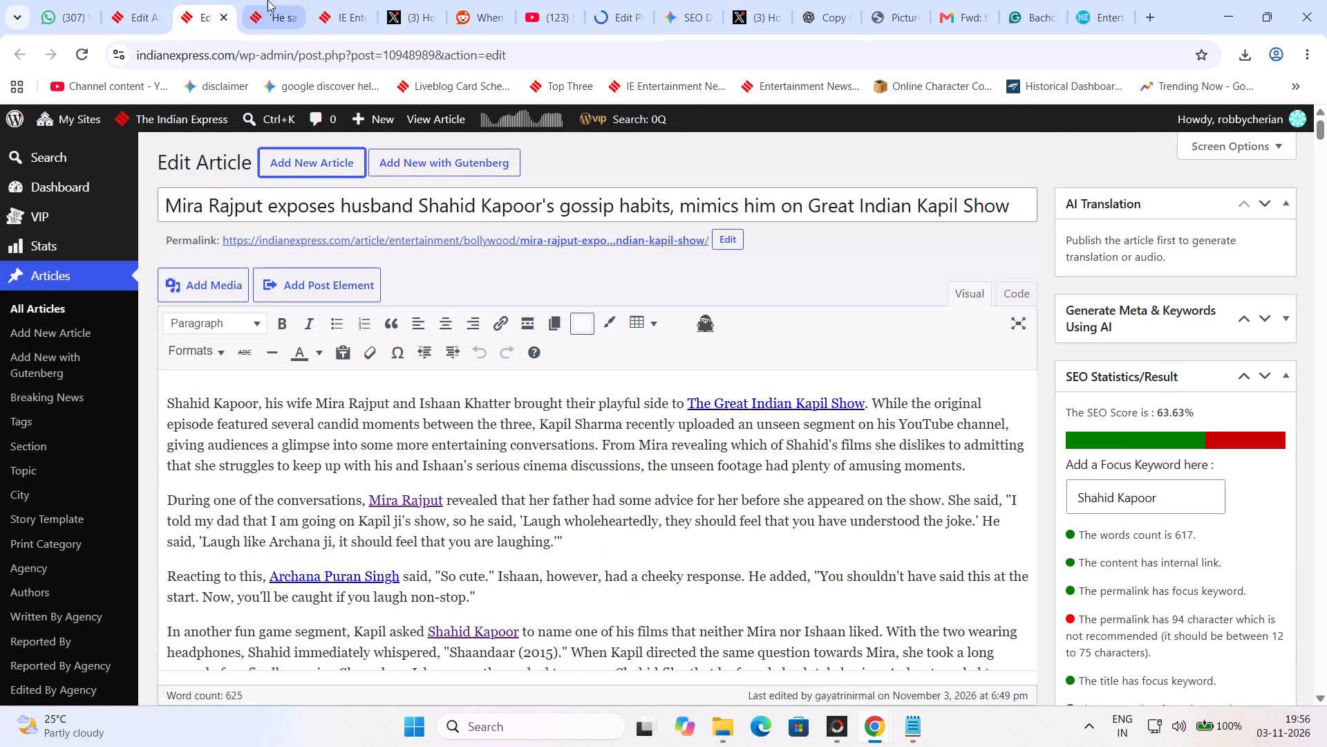
left_click(267, 0)
left_click(297, 20)
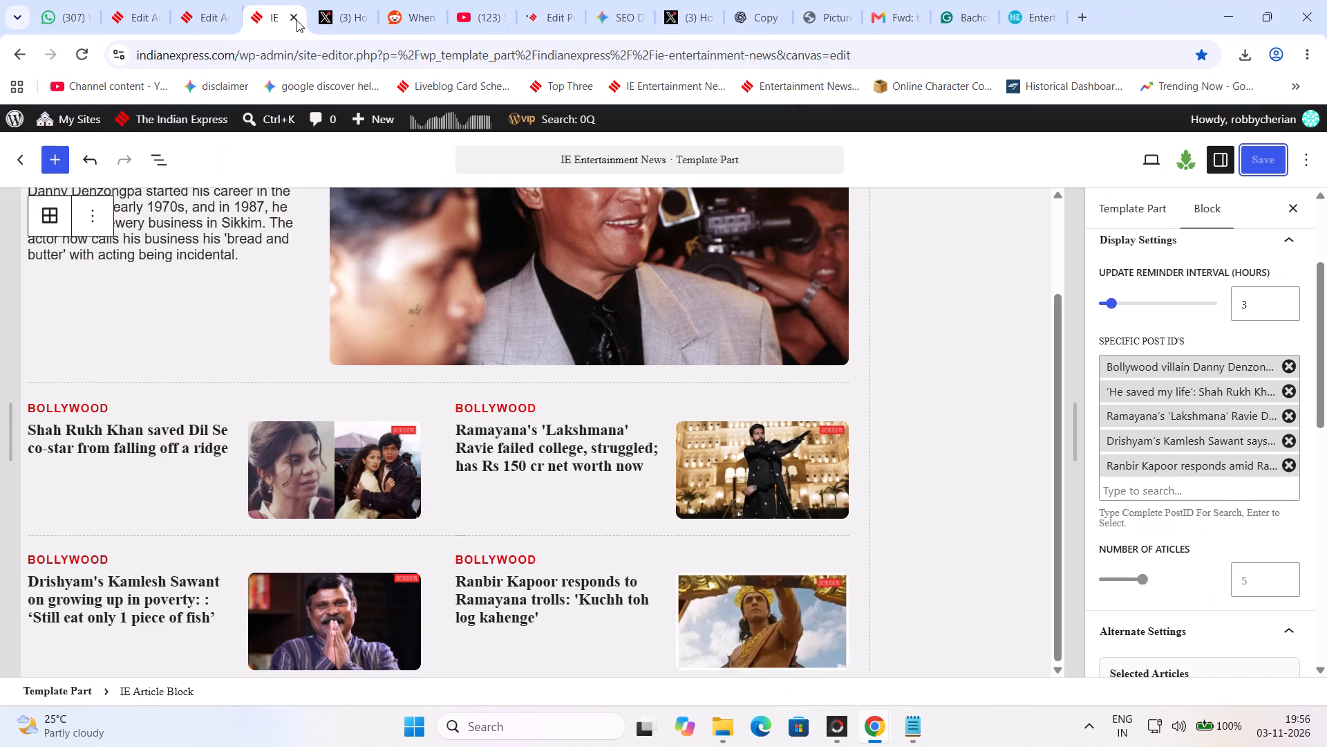
left_click(297, 20)
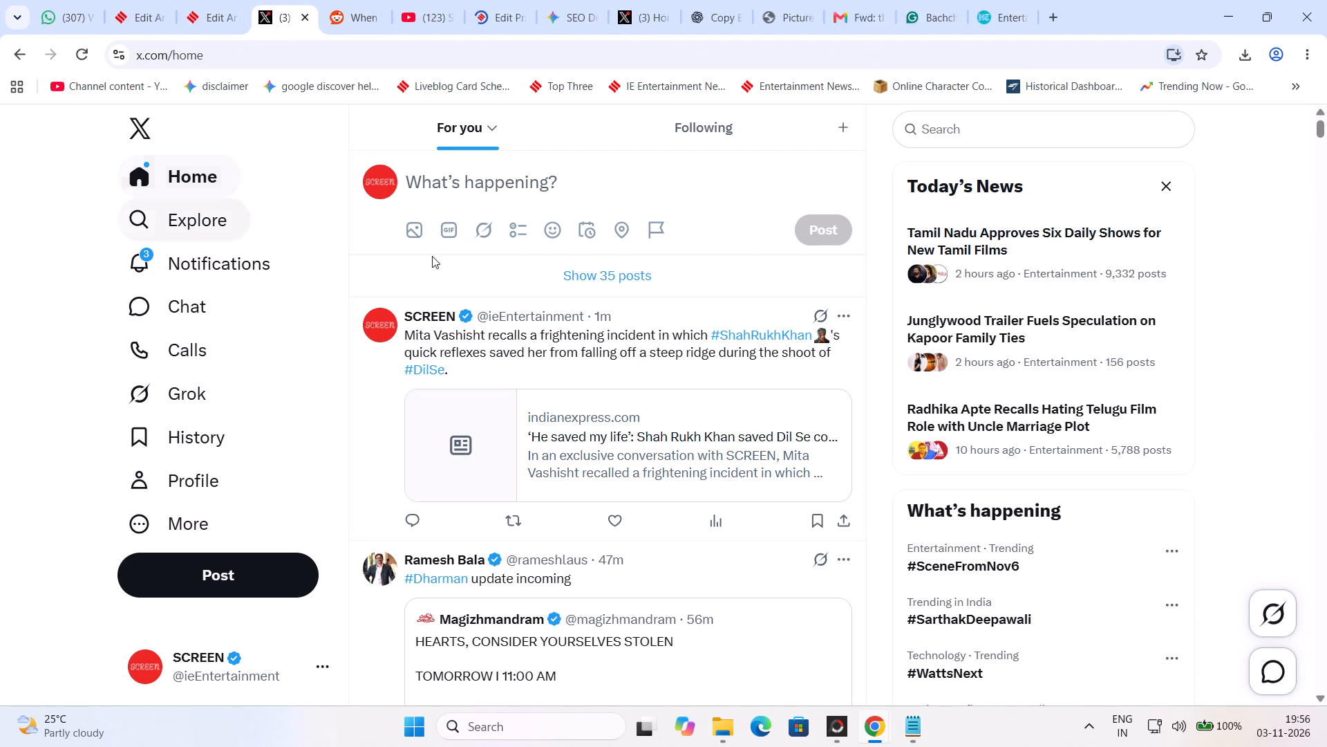
Load the newest posts in the SCREEN account's X home feed.
left_click(556, 266)
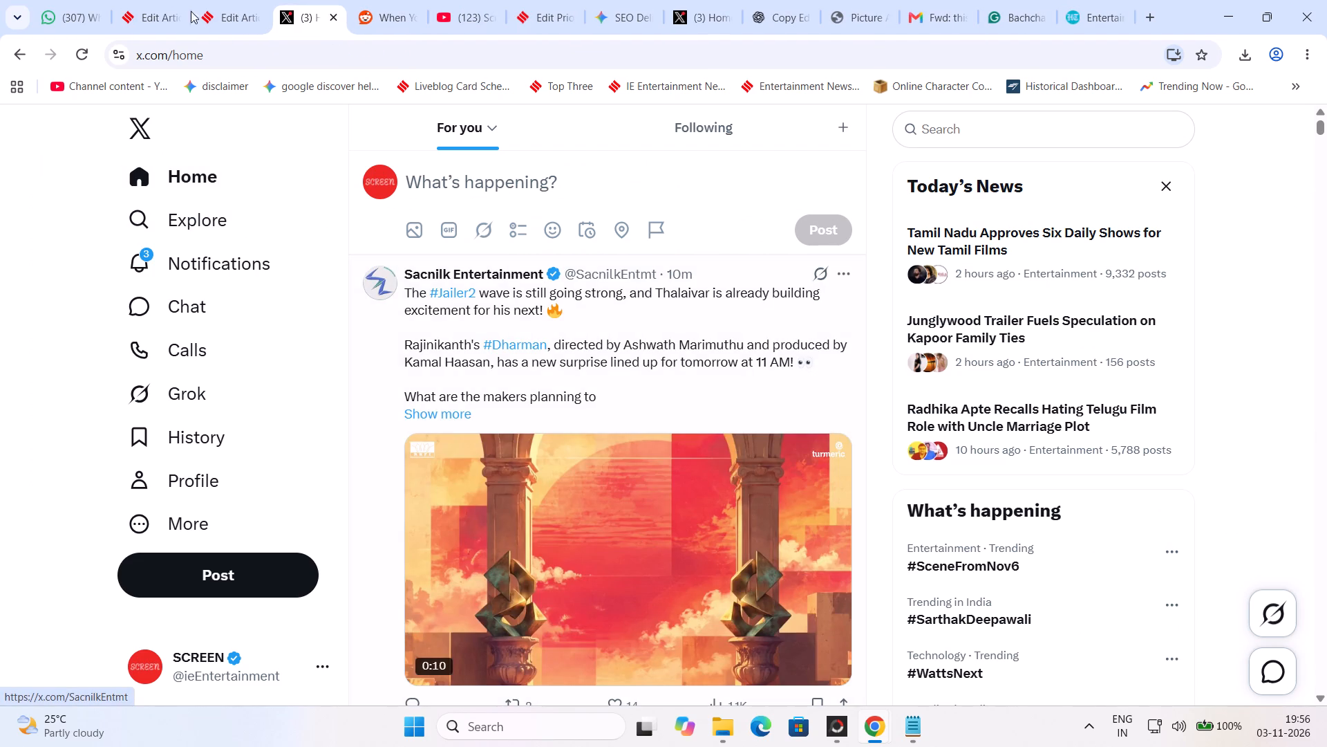